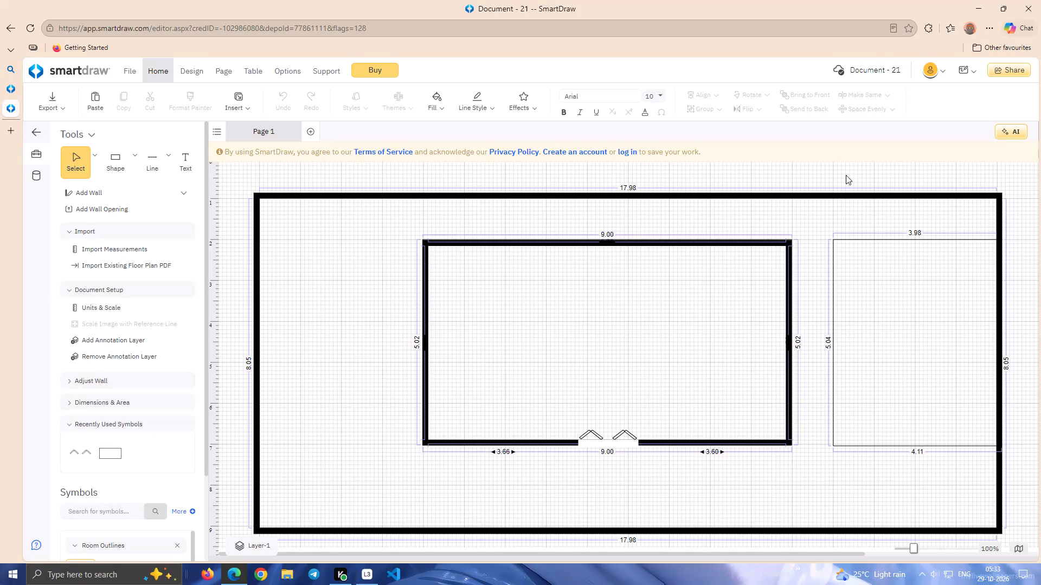
# Delete the thin-lined rectangle between the inner room and the outer boundary's right wall.
pyautogui.click(917, 244)
pyautogui.click(919, 239)
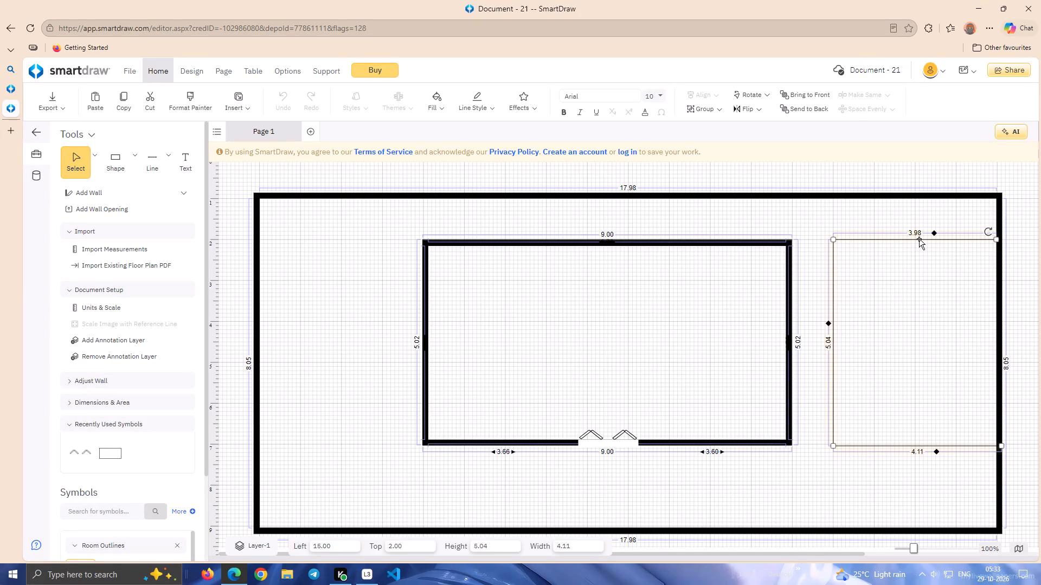
pyautogui.press('Return')
pyautogui.press('BackSpace')
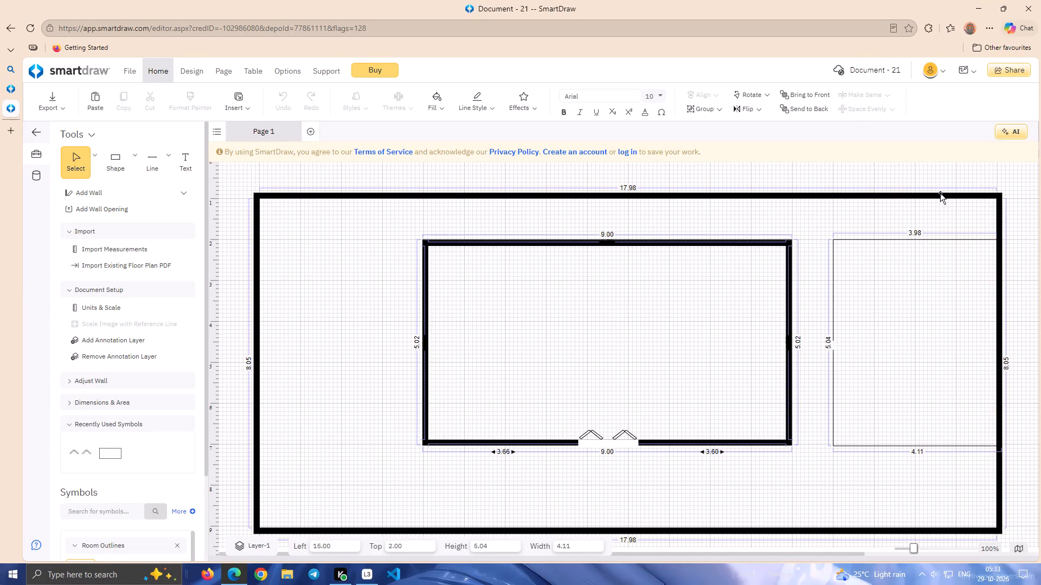
pyautogui.click(934, 238)
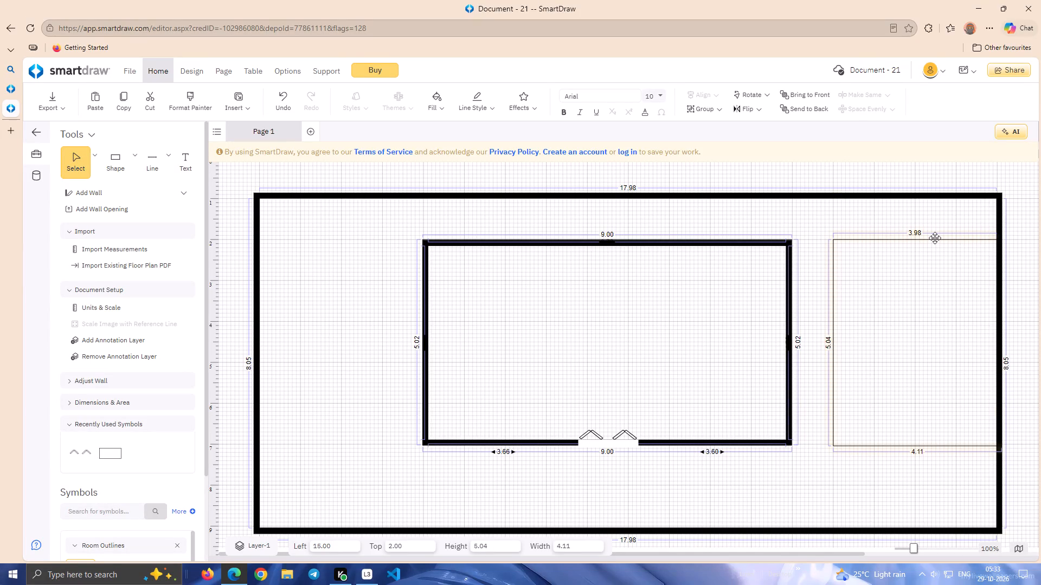
pyautogui.press('BackSpace')
pyautogui.click(690, 474)
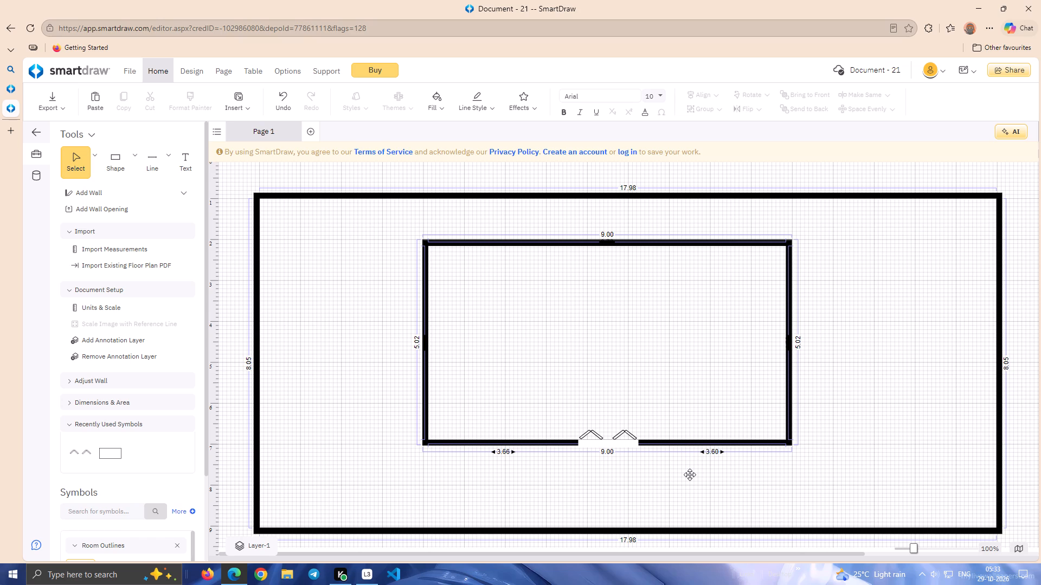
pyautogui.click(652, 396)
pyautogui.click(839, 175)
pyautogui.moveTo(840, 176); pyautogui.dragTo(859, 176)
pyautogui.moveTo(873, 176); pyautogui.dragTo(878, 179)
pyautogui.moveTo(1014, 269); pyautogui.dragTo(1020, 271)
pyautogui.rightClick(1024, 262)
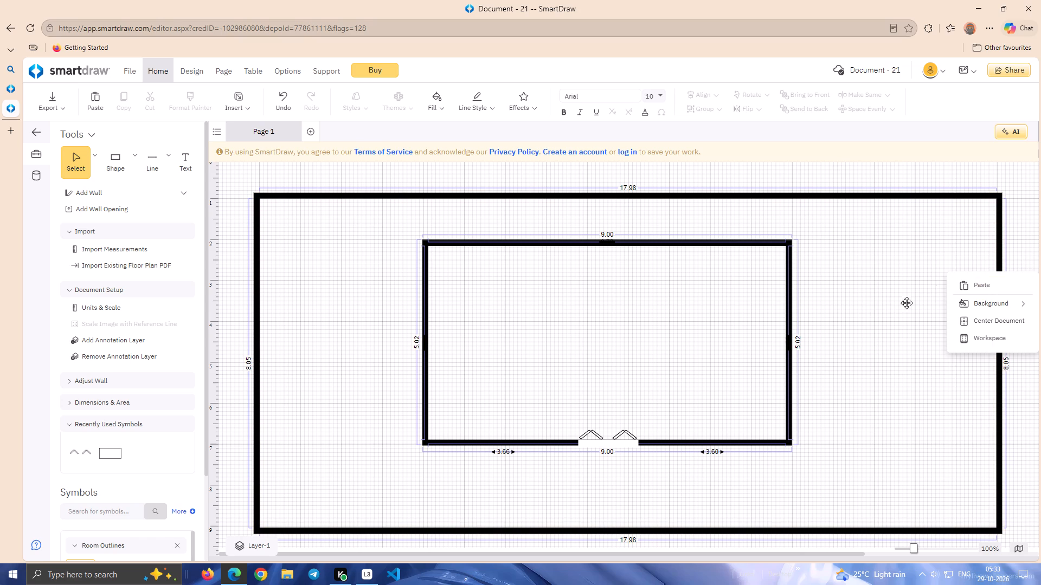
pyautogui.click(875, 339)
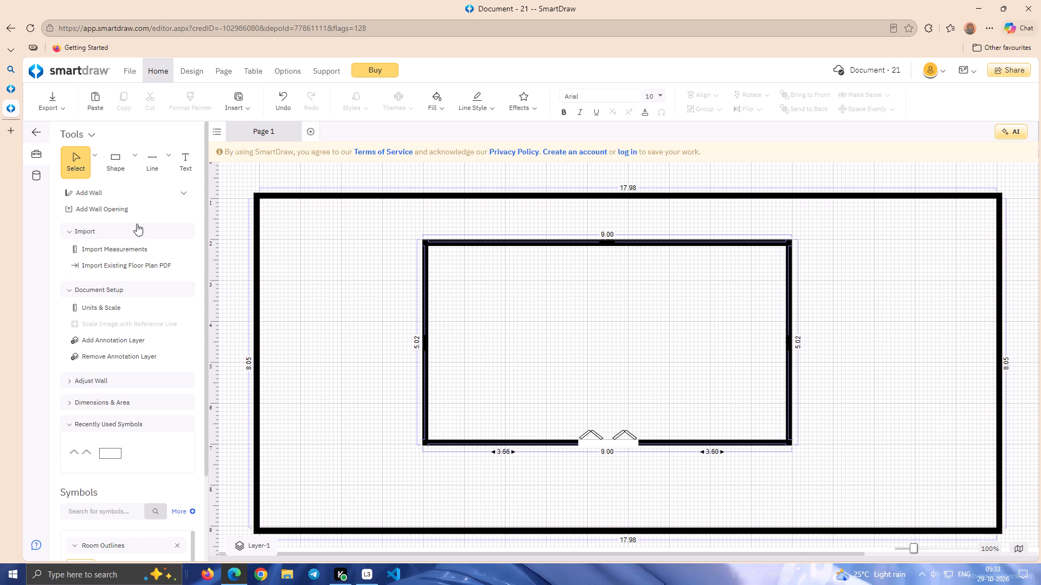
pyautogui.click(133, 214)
# Place a rectangle shape about 1.91 wide by 0.95 high in the inner room's upper-left corner, close against both walls.
pyautogui.click(110, 166)
pyautogui.click(75, 161)
pyautogui.click(106, 160)
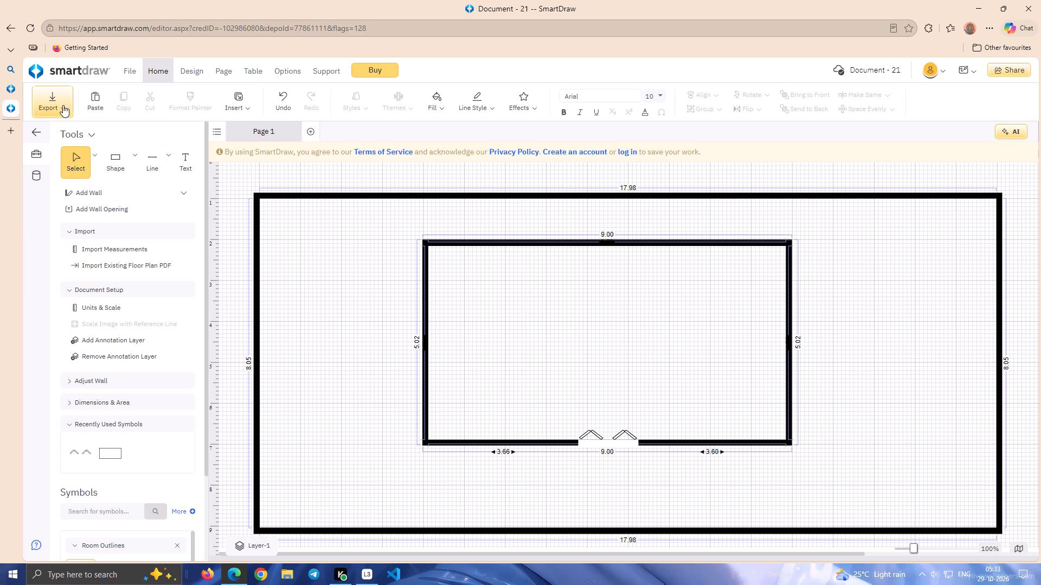
pyautogui.click(132, 155)
pyautogui.moveTo(147, 206); pyautogui.dragTo(369, 256)
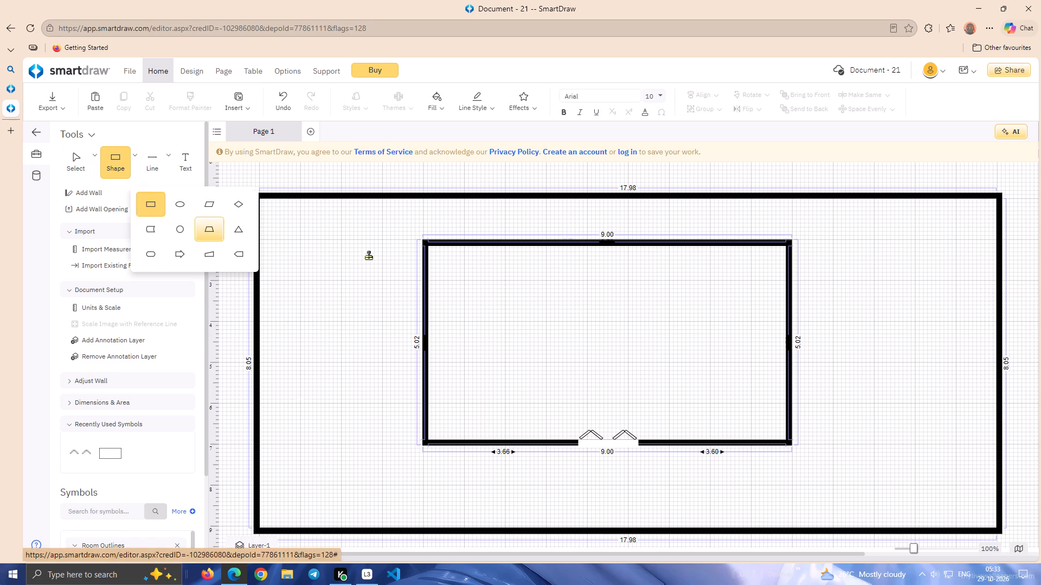
pyautogui.moveTo(369, 256); pyautogui.dragTo(469, 264)
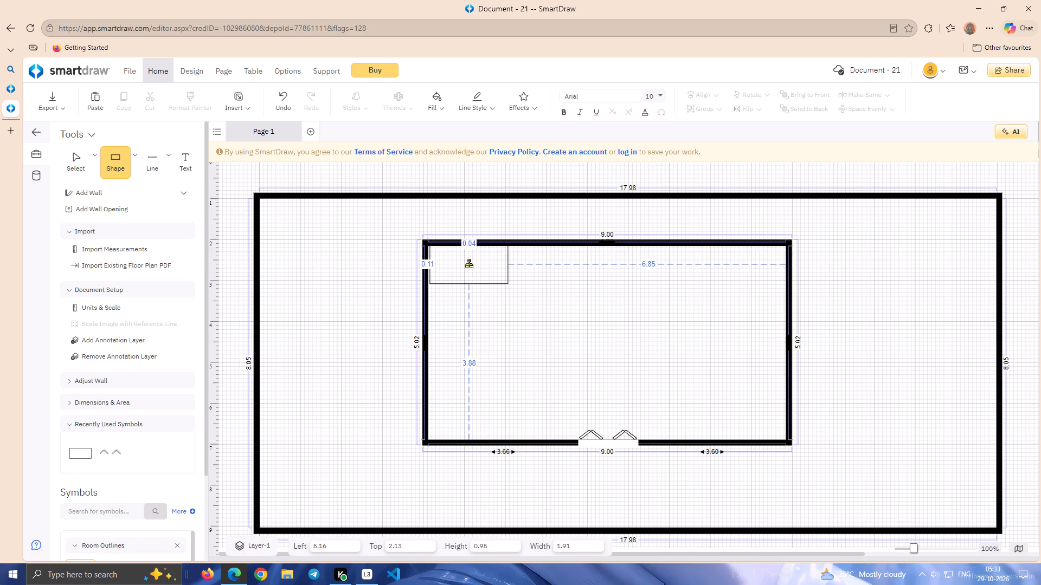
pyautogui.moveTo(469, 264); pyautogui.dragTo(469, 265)
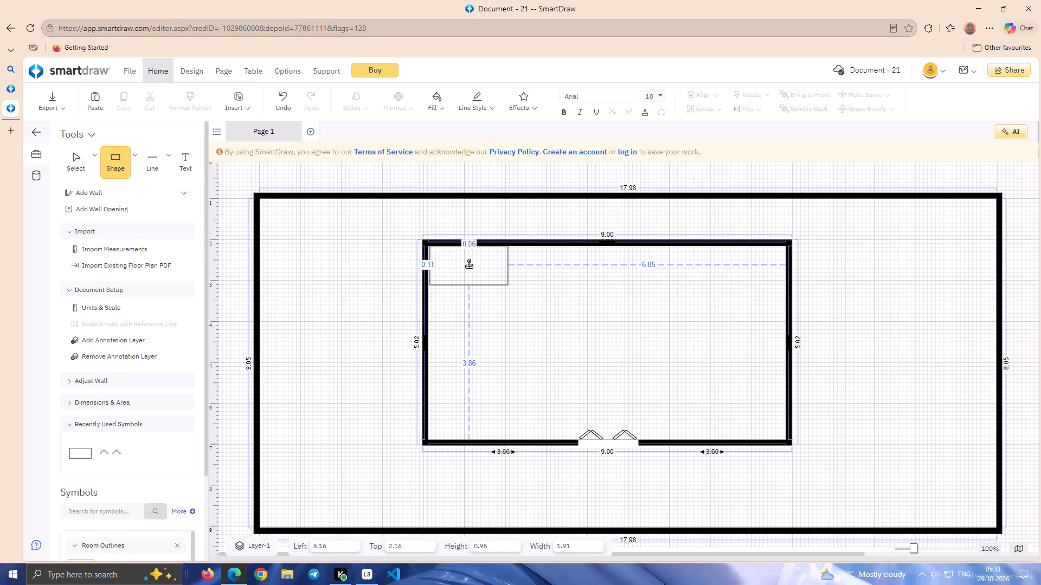
pyautogui.moveTo(469, 265); pyautogui.dragTo(469, 266)
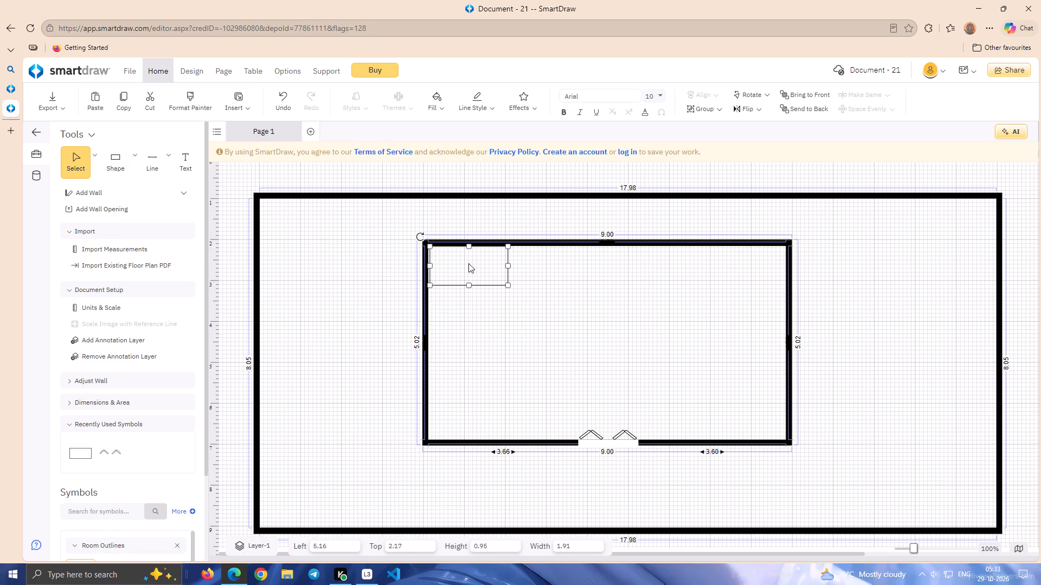
pyautogui.press('Left')
pyautogui.press('Left')
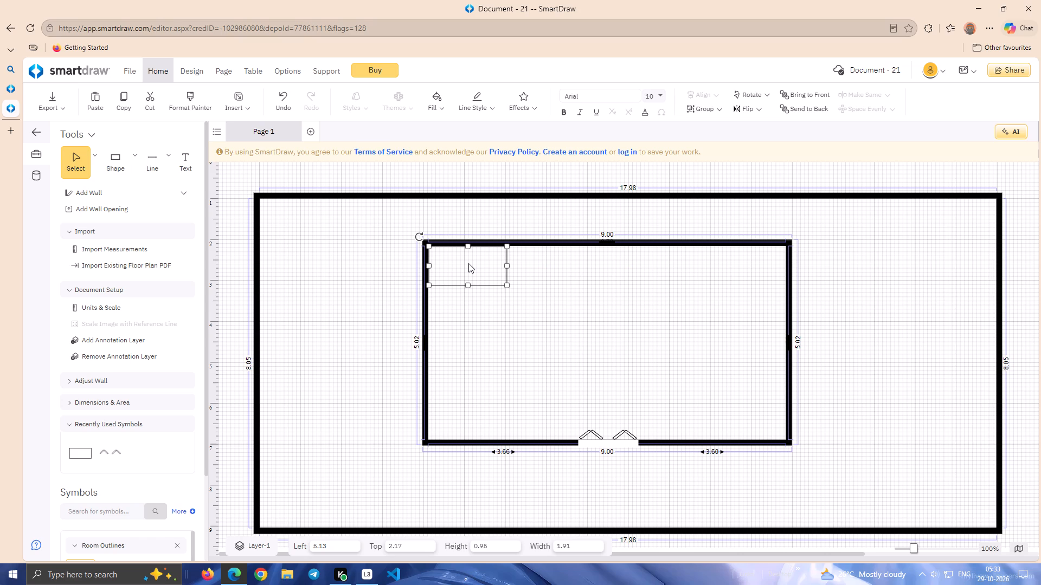
pyautogui.press('Down')
pyautogui.press('Up')
pyautogui.press('Right')
pyautogui.press('Left')
# Enlarge the corner rectangle to about 2.87 wide by 1.82 high and nudge it closer to the inner room's left wall.
pyautogui.moveTo(467, 284); pyautogui.dragTo(467, 289)
pyautogui.moveTo(467, 289); pyautogui.dragTo(466, 304)
pyautogui.moveTo(468, 287); pyautogui.dragTo(468, 288)
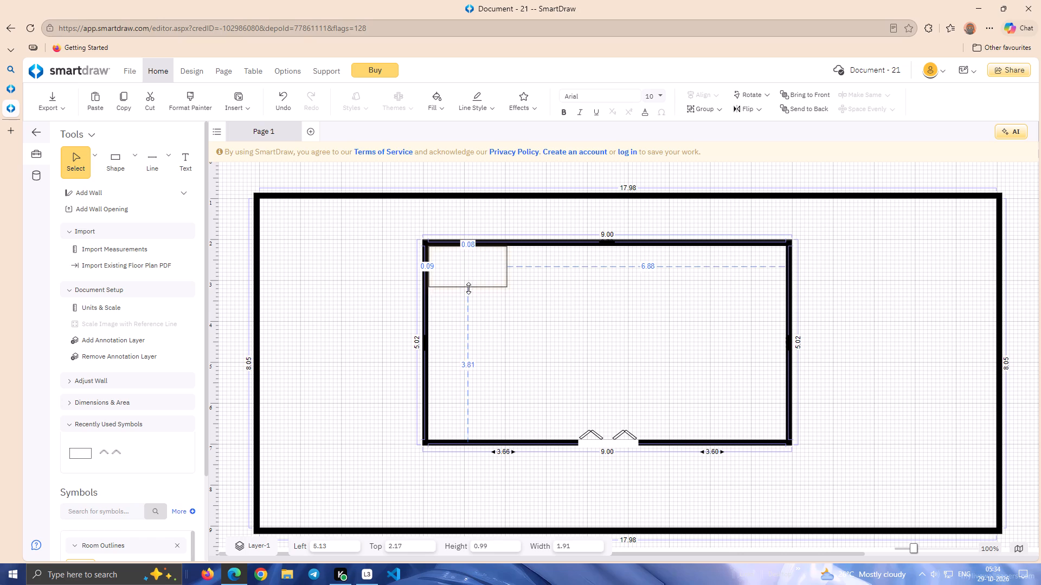
pyautogui.moveTo(468, 288); pyautogui.dragTo(468, 321)
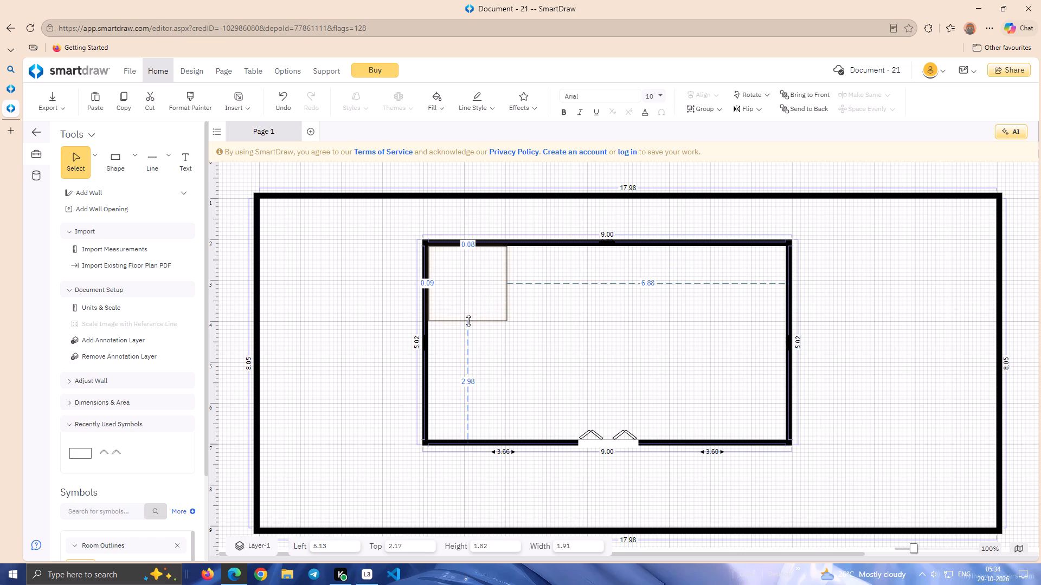
pyautogui.moveTo(468, 321); pyautogui.dragTo(468, 321)
pyautogui.moveTo(506, 283); pyautogui.dragTo(520, 289)
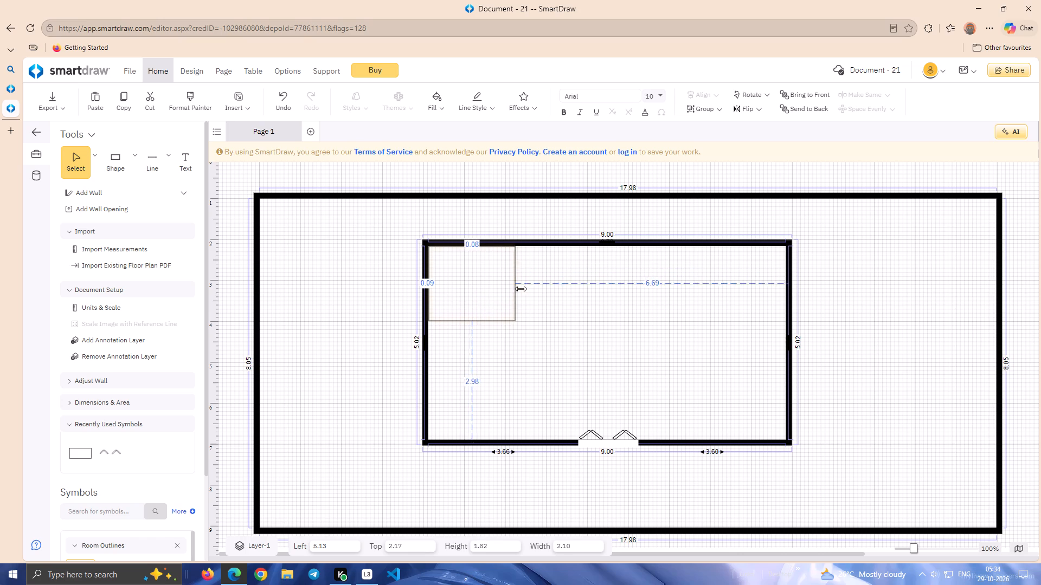
pyautogui.moveTo(520, 289); pyautogui.dragTo(547, 295)
pyautogui.click(607, 297)
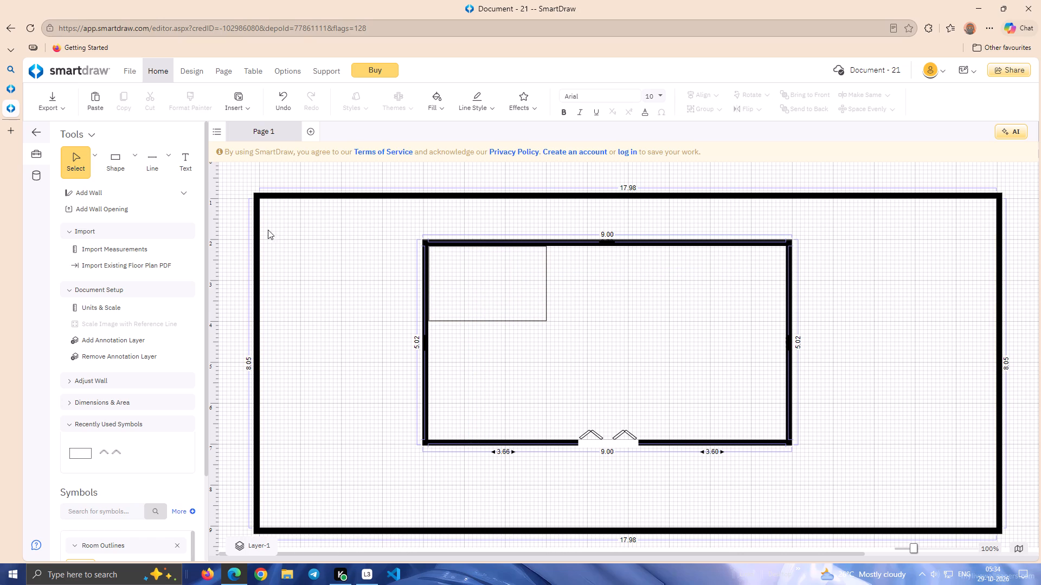
pyautogui.click(447, 319)
pyautogui.press('Left')
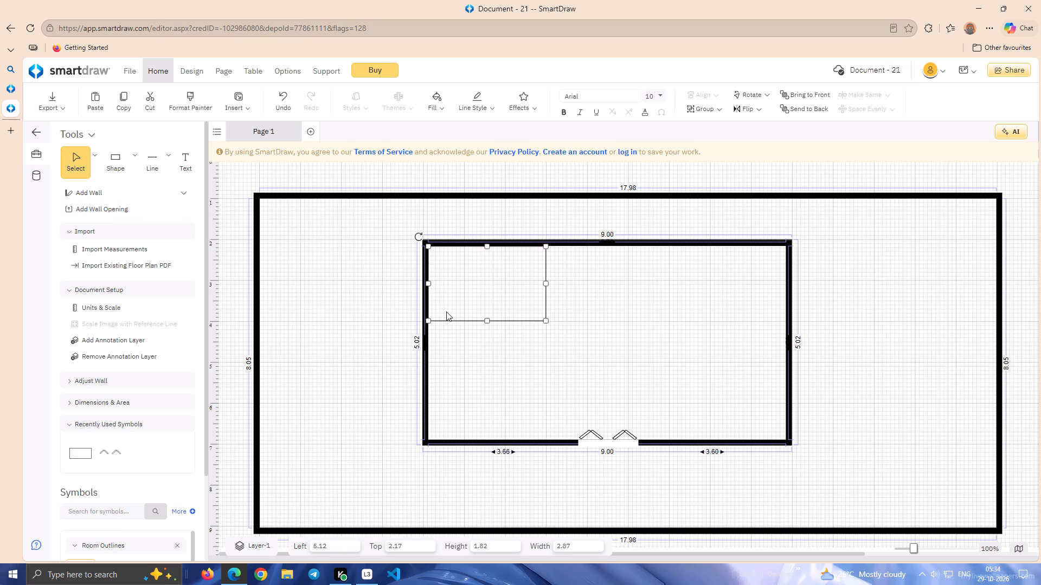
pyautogui.click(511, 354)
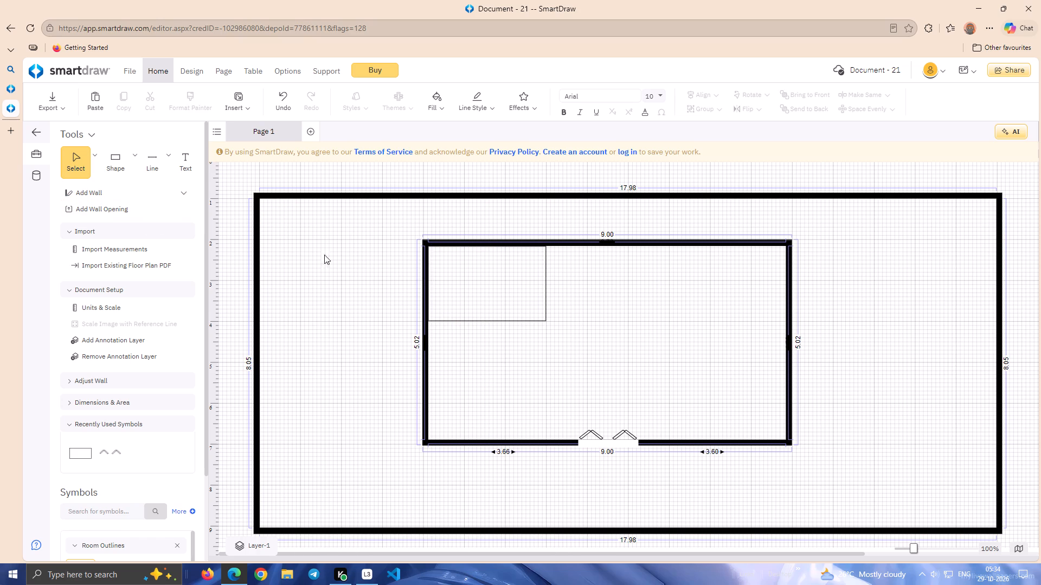
# Place a second rectangle about 1.91 wide by 0.95 high in the inner room, just right of the corner rectangle.
pyautogui.click(139, 157)
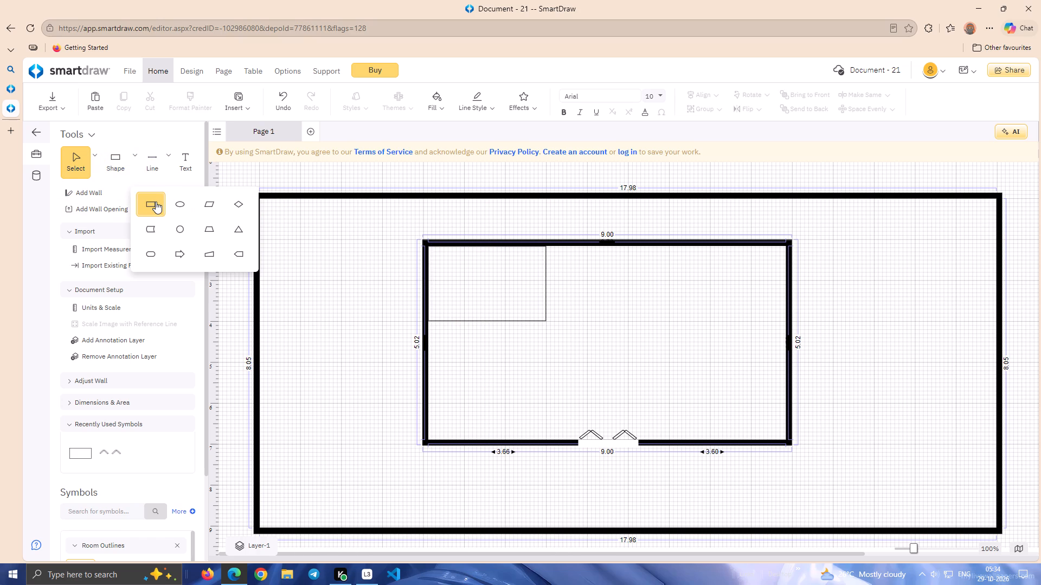
pyautogui.moveTo(155, 205); pyautogui.dragTo(595, 294)
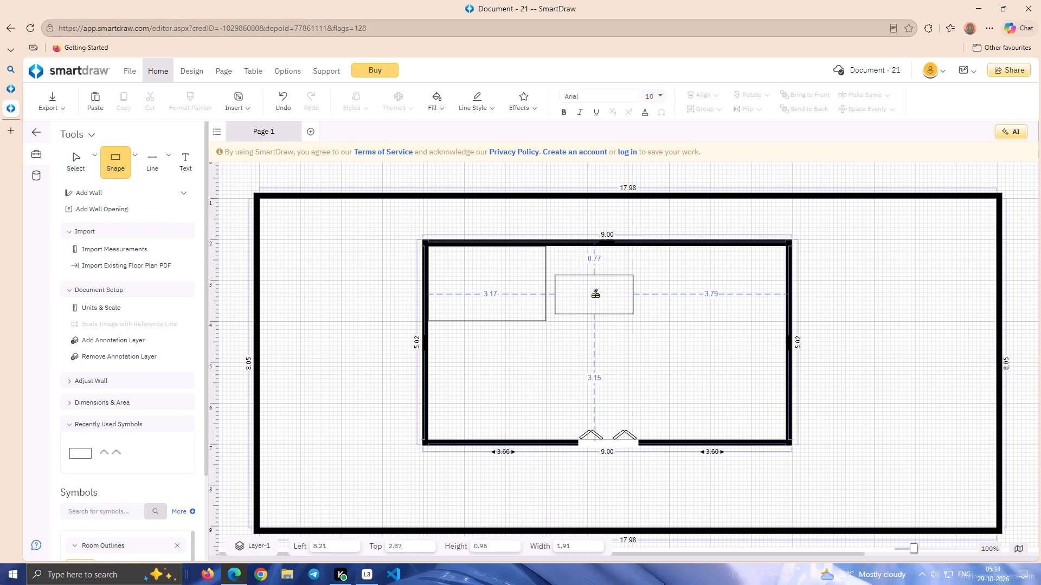
pyautogui.moveTo(595, 294); pyautogui.dragTo(596, 294)
# Narrow the corner rectangle to a width of about 2.39 by moving its right edge.
pyautogui.click(547, 276)
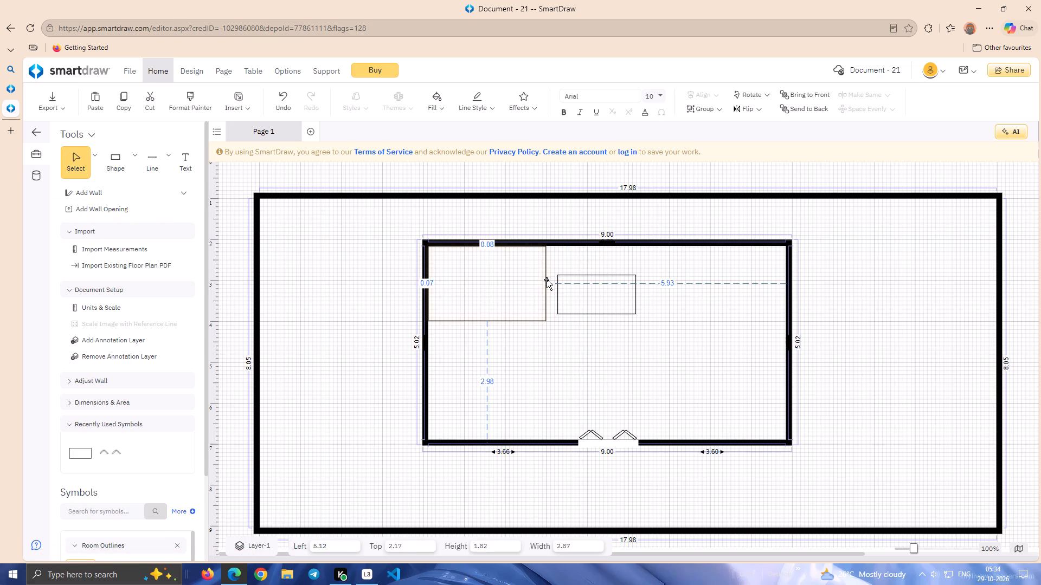
pyautogui.moveTo(547, 285); pyautogui.dragTo(509, 282)
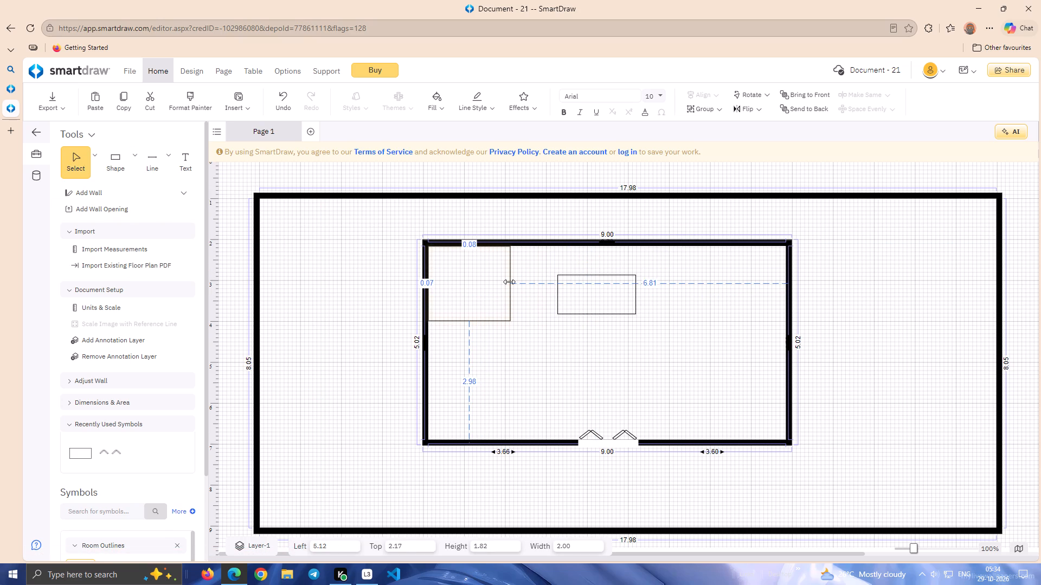
pyautogui.moveTo(509, 282); pyautogui.dragTo(530, 284)
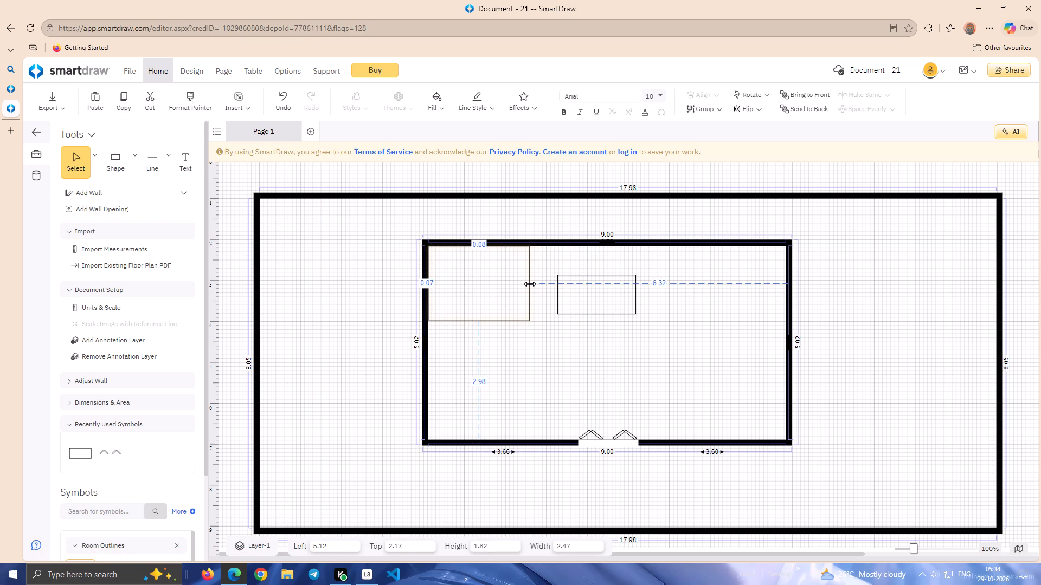
pyautogui.moveTo(530, 284); pyautogui.dragTo(525, 287)
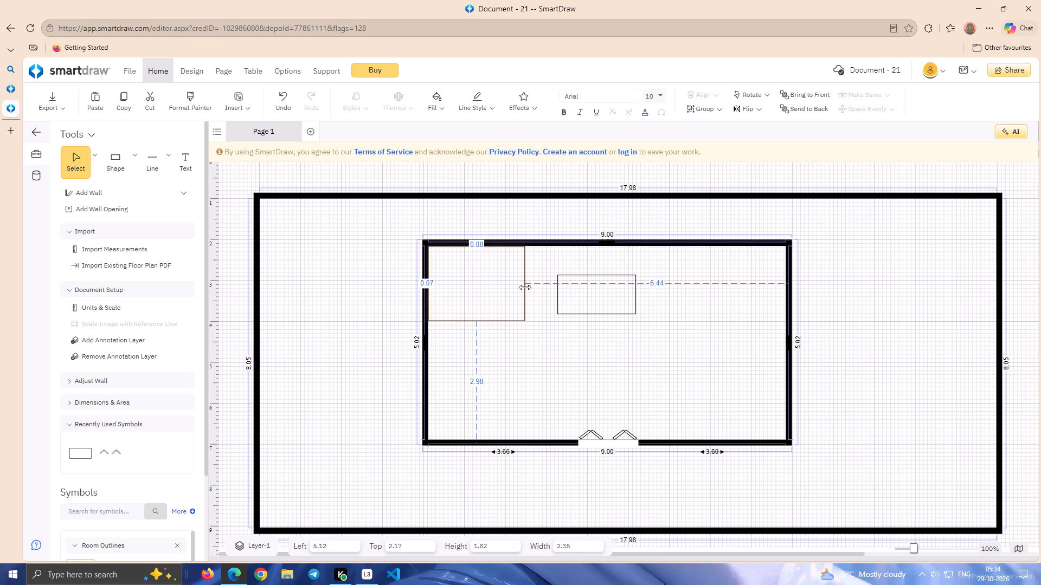
pyautogui.moveTo(525, 287); pyautogui.dragTo(527, 288)
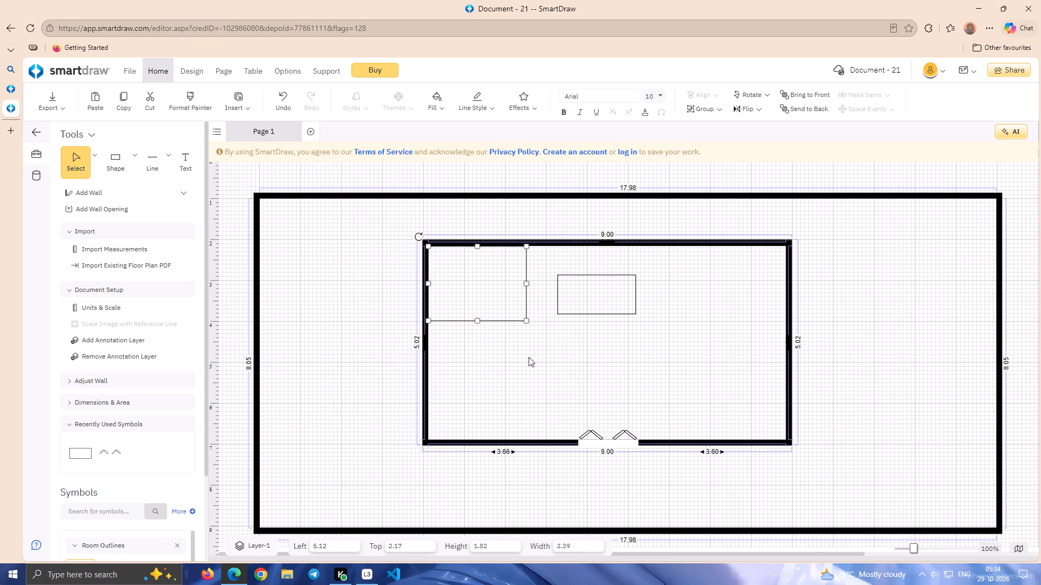
pyautogui.click(529, 357)
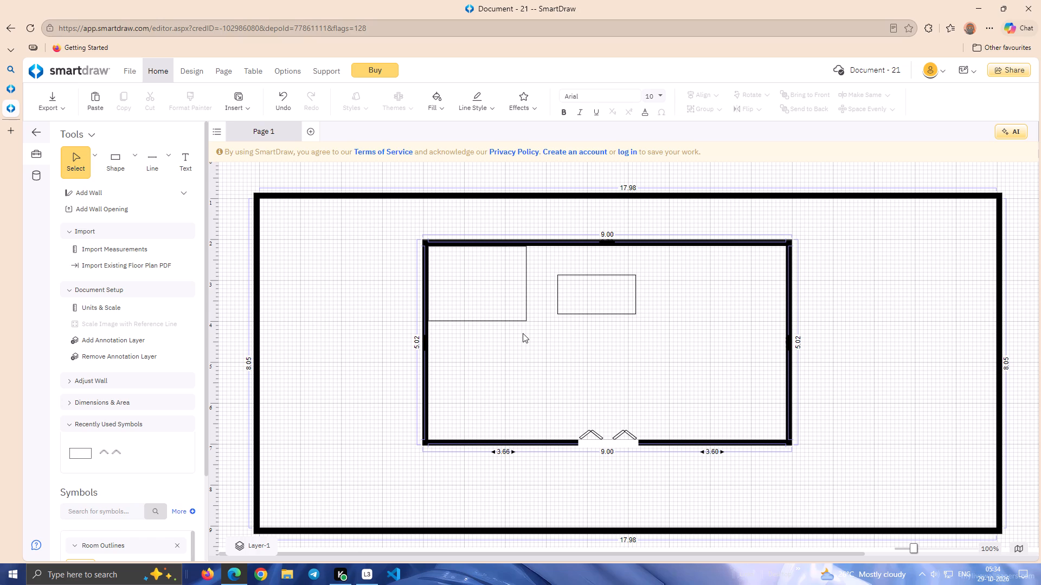
pyautogui.press('s')
# Move the second rectangle into the inner room's upper-right corner, close against the top and right walls.
pyautogui.moveTo(635, 289); pyautogui.dragTo(779, 283)
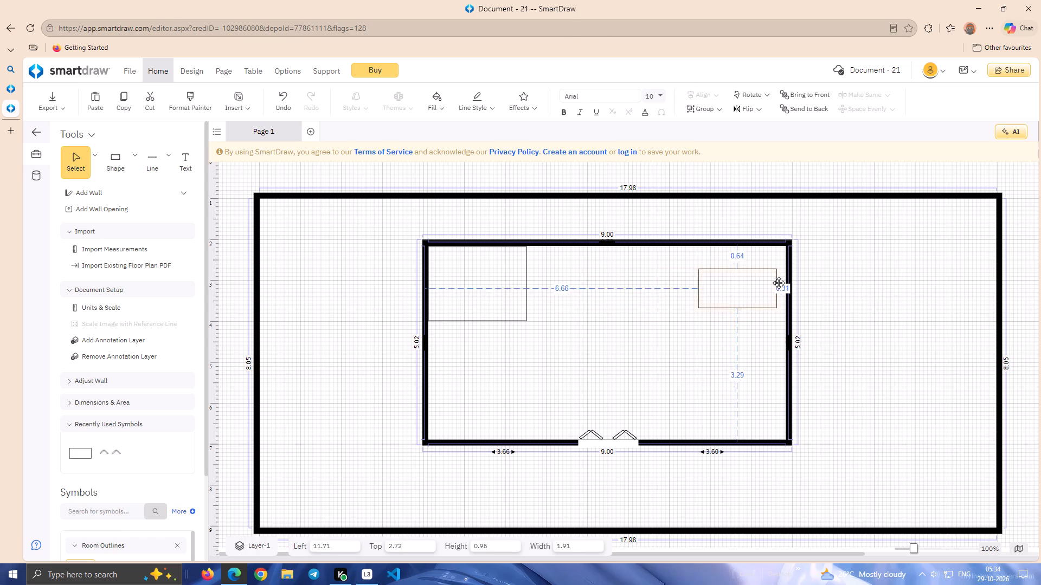
pyautogui.moveTo(779, 283); pyautogui.dragTo(785, 282)
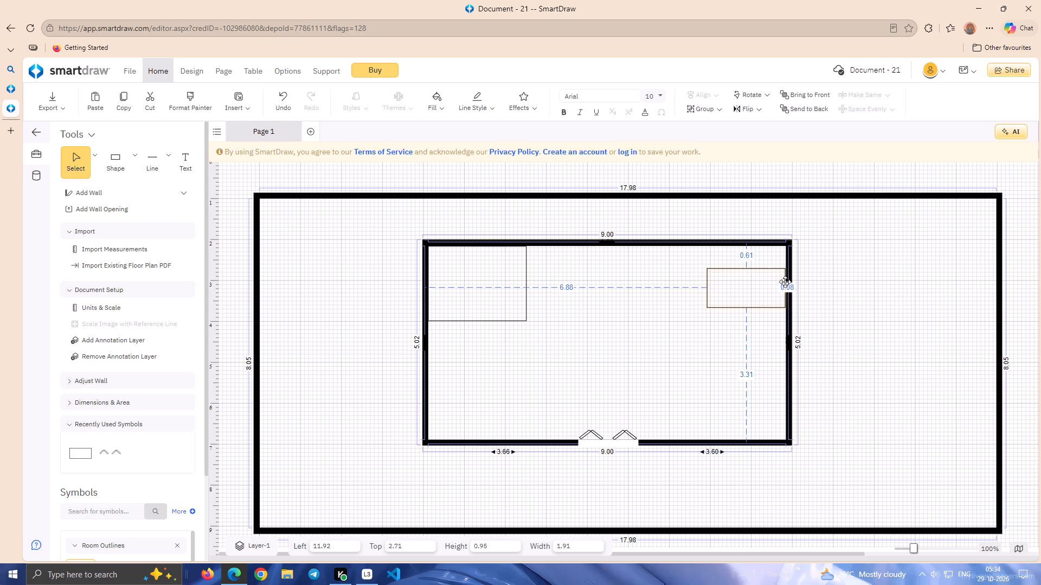
pyautogui.moveTo(785, 282); pyautogui.dragTo(786, 259)
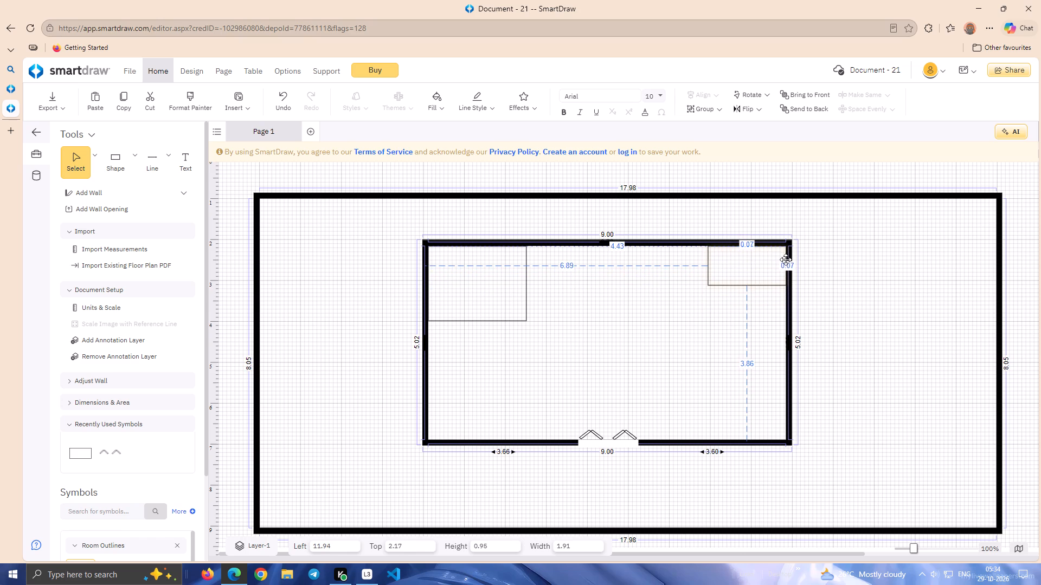
pyautogui.moveTo(786, 259); pyautogui.dragTo(787, 262)
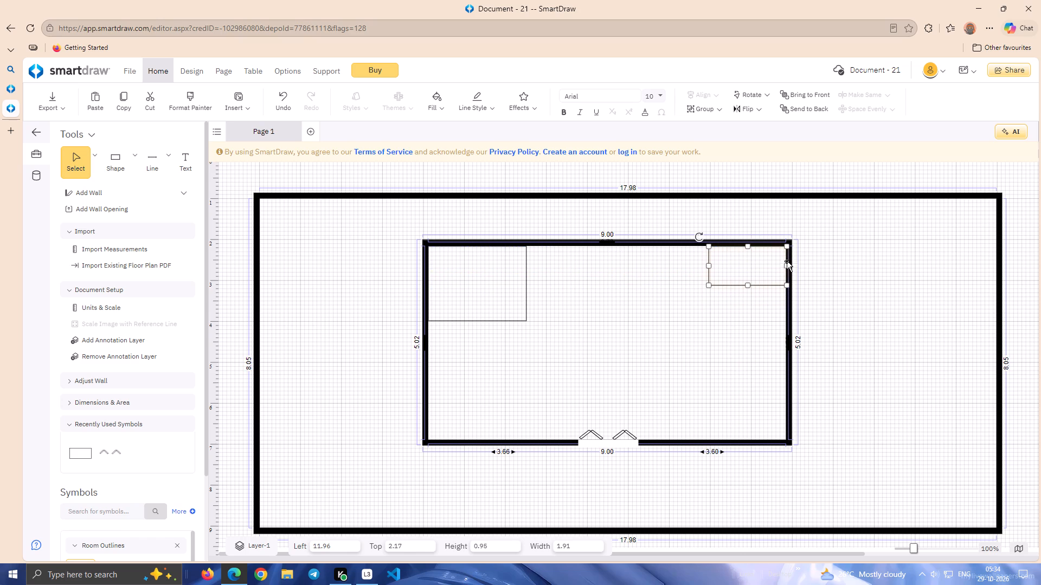
# Fine-tune the upper-right rectangle's position in small nudges to about Left 11.94 and Top 2.17.
pyautogui.press('Down')
pyautogui.press('Up')
pyautogui.press('Left')
pyautogui.press('Left')
pyautogui.press('Left')
pyautogui.press('Left')
pyautogui.press('Down')
pyautogui.press('Down')
pyautogui.press('Down')
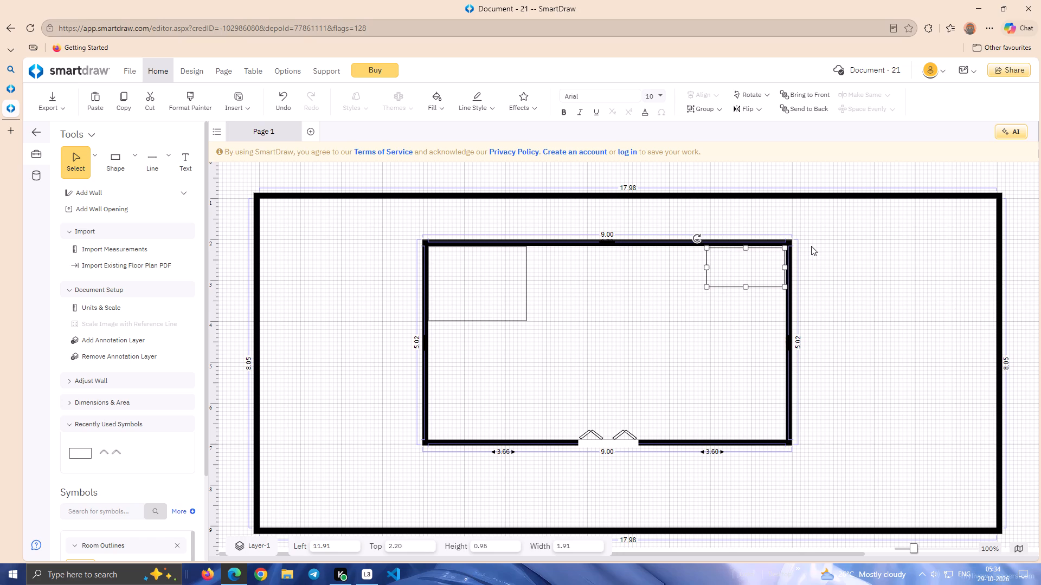
pyautogui.press('Right')
pyautogui.press('Right')
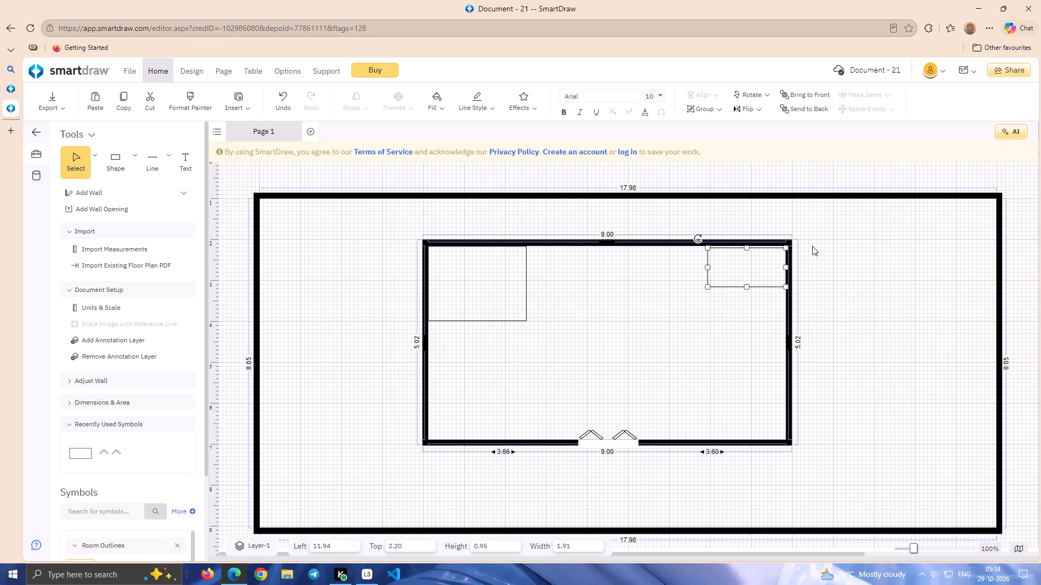
pyautogui.press('Left')
pyautogui.press('Left')
pyautogui.press('Right')
pyautogui.press('Right')
pyautogui.press('Up')
pyautogui.press('Up')
pyautogui.press('Up')
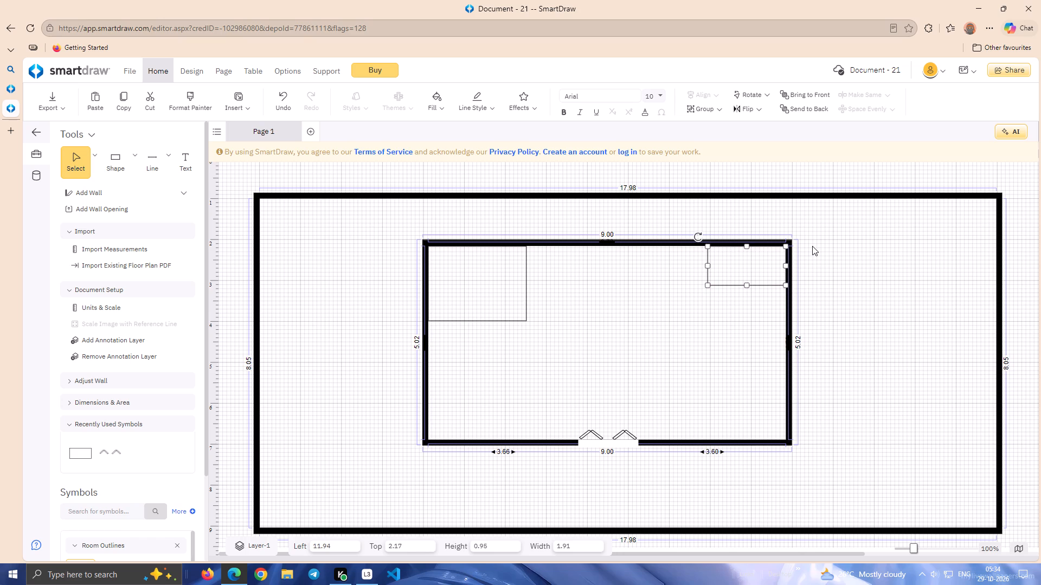
# Enlarge the upper-right rectangle to about 2.86 wide by 1.82 high, keeping it against the corner walls.
pyautogui.moveTo(746, 285); pyautogui.dragTo(745, 316)
pyautogui.moveTo(745, 316); pyautogui.dragTo(746, 314)
pyautogui.moveTo(746, 284); pyautogui.dragTo(742, 307)
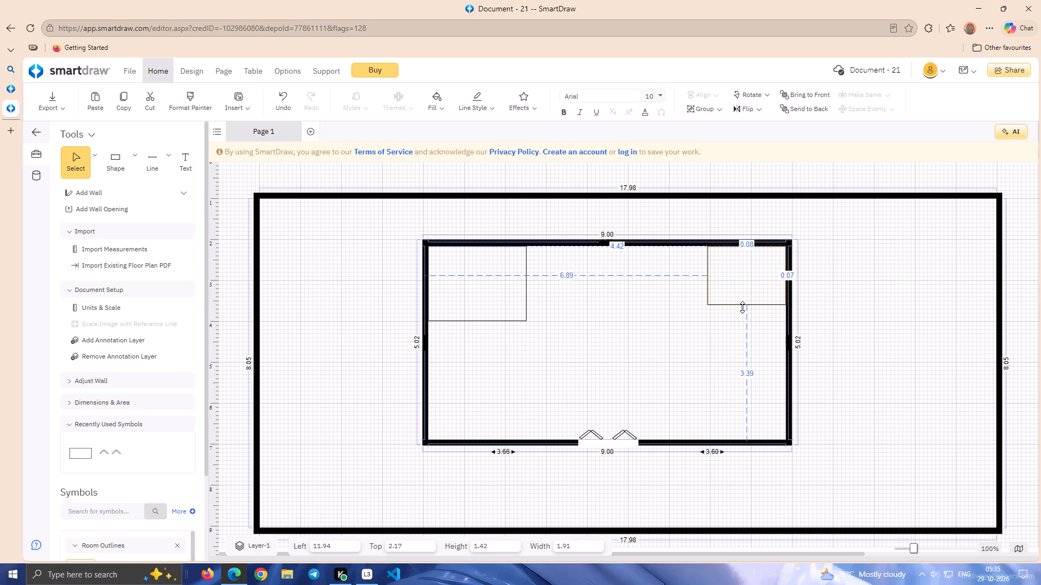
pyautogui.moveTo(742, 307); pyautogui.dragTo(742, 319)
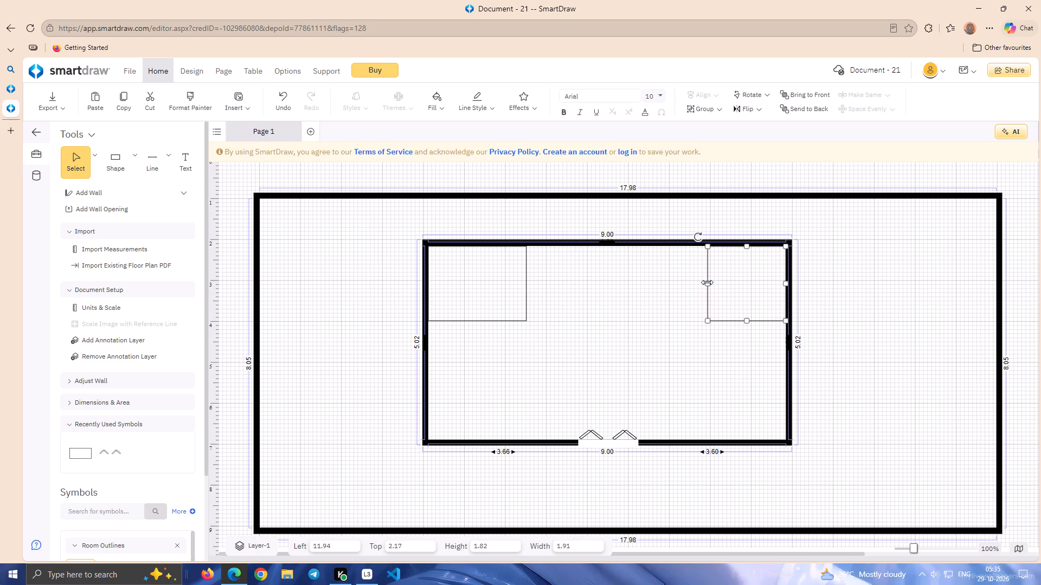
pyautogui.click(707, 282)
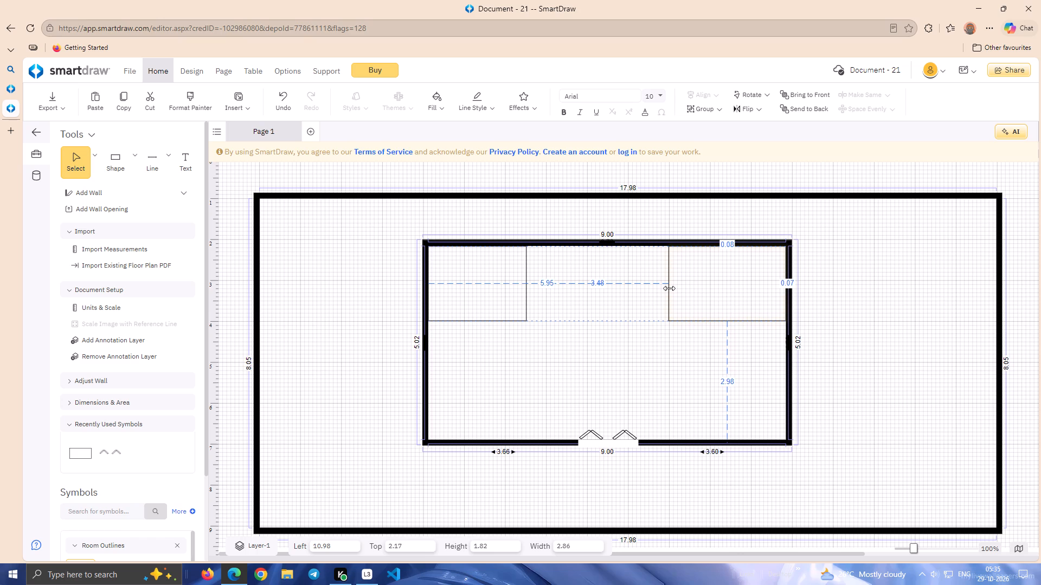
pyautogui.click(649, 307)
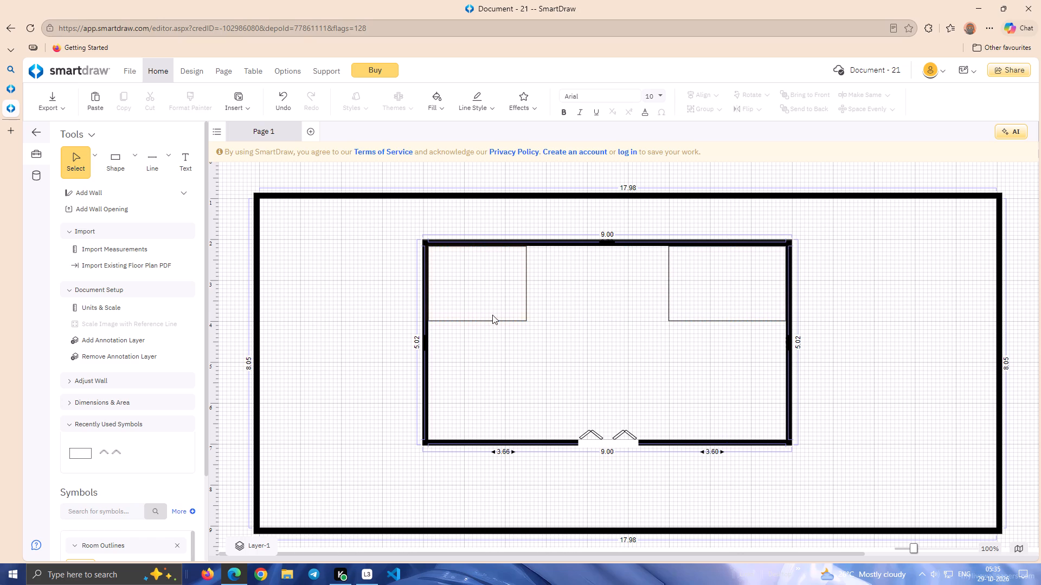
# Narrow the upper-left rectangle to a width of about 2.12 and nudge it slightly toward the left wall.
pyautogui.click(492, 318)
pyautogui.click(494, 321)
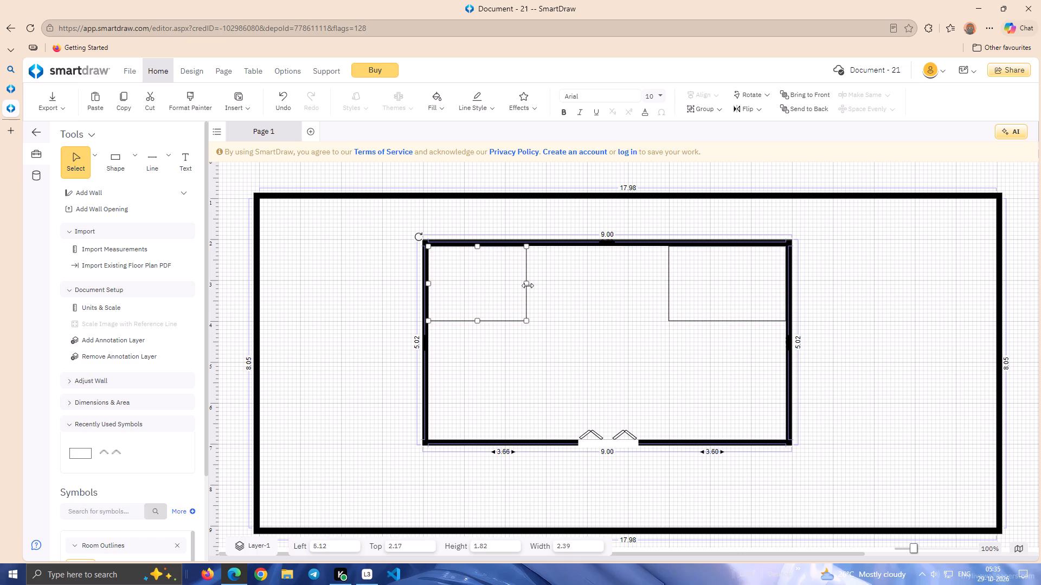
pyautogui.moveTo(528, 285); pyautogui.dragTo(516, 290)
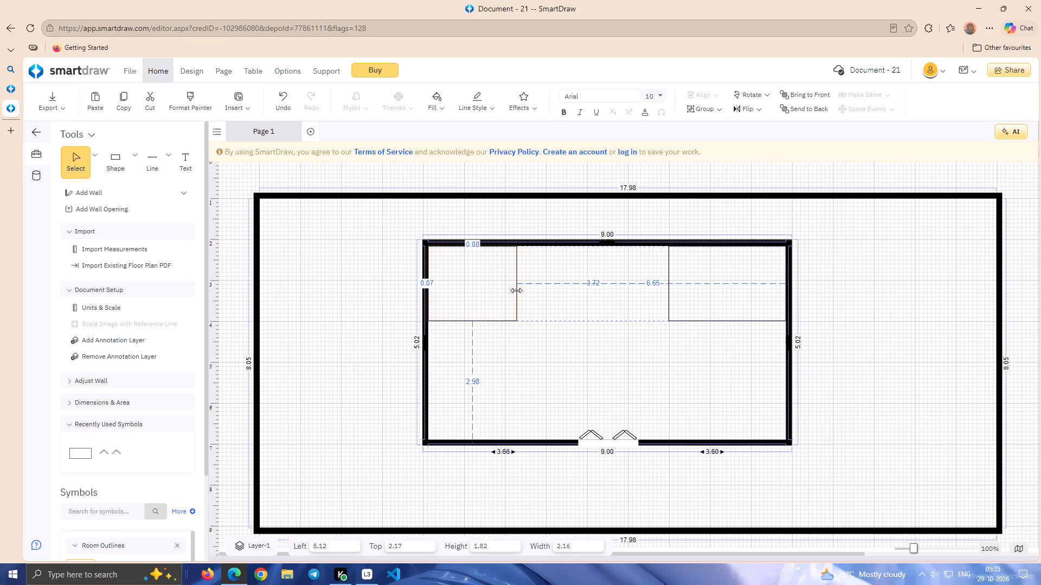
pyautogui.moveTo(516, 290); pyautogui.dragTo(516, 291)
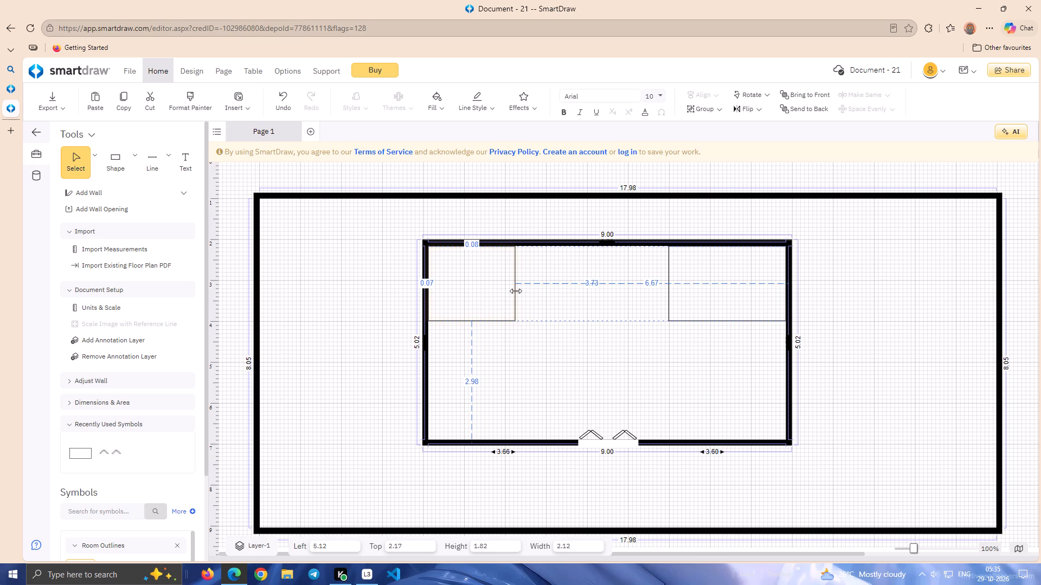
pyautogui.moveTo(516, 291); pyautogui.dragTo(517, 291)
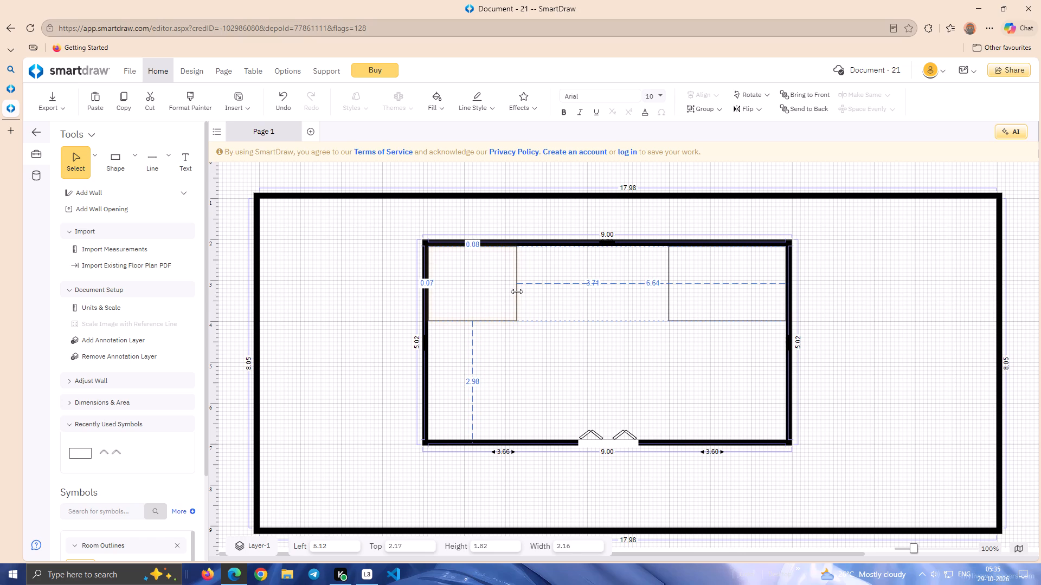
pyautogui.moveTo(517, 291); pyautogui.dragTo(515, 292)
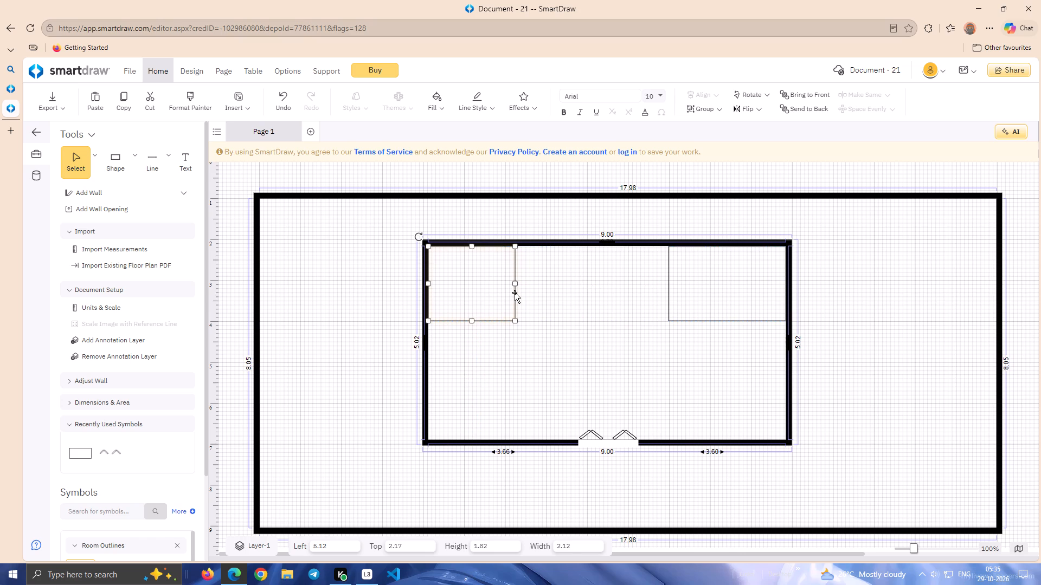
pyautogui.press('Left')
pyautogui.click(597, 306)
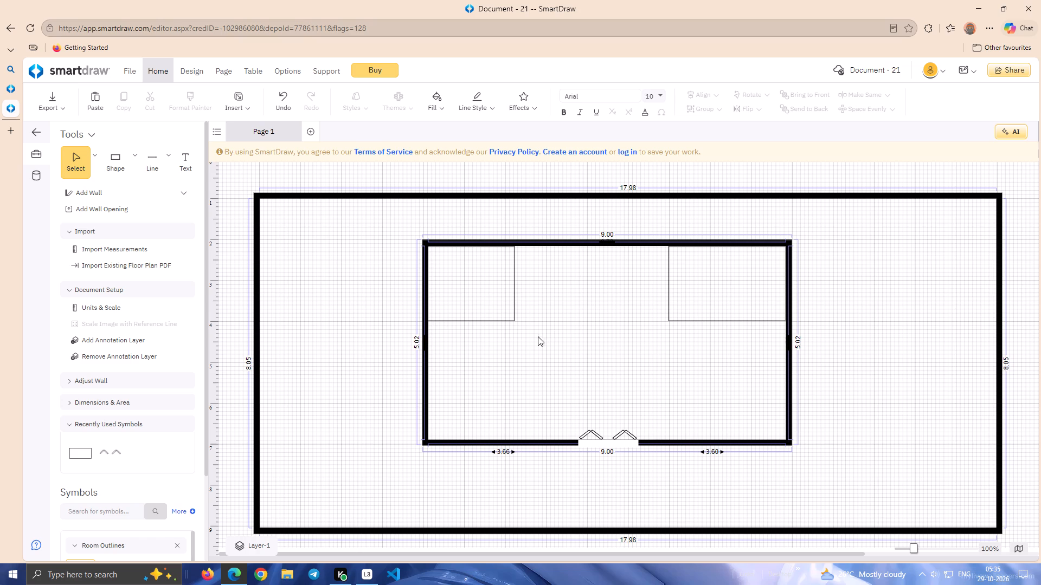
# Place a third rectangle about 1.91 wide by 0.95 high against the inner room's bottom wall, just left of the door opening.
pyautogui.click(118, 171)
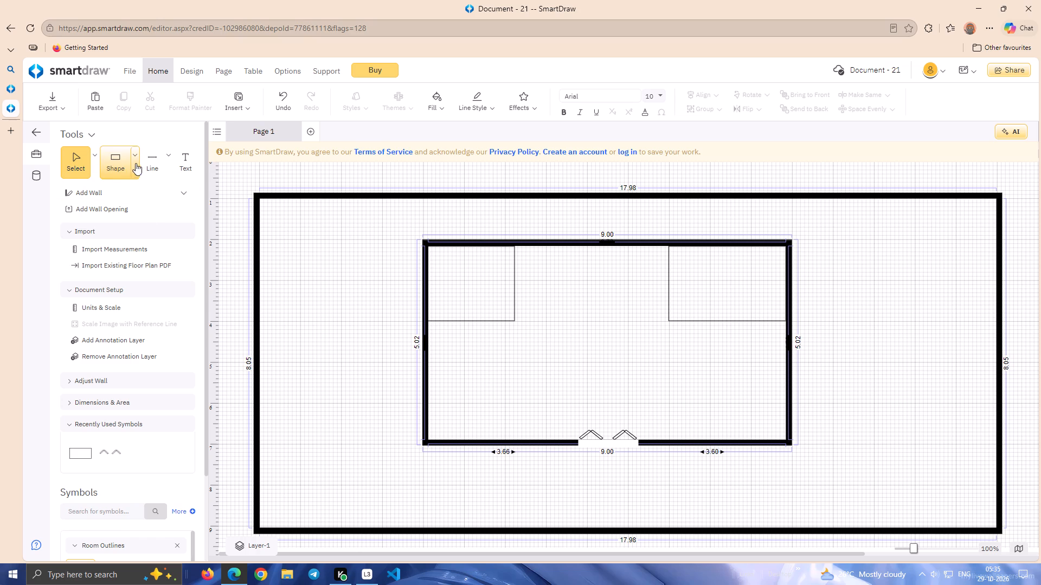
pyautogui.click(137, 158)
pyautogui.moveTo(144, 207); pyautogui.dragTo(518, 294)
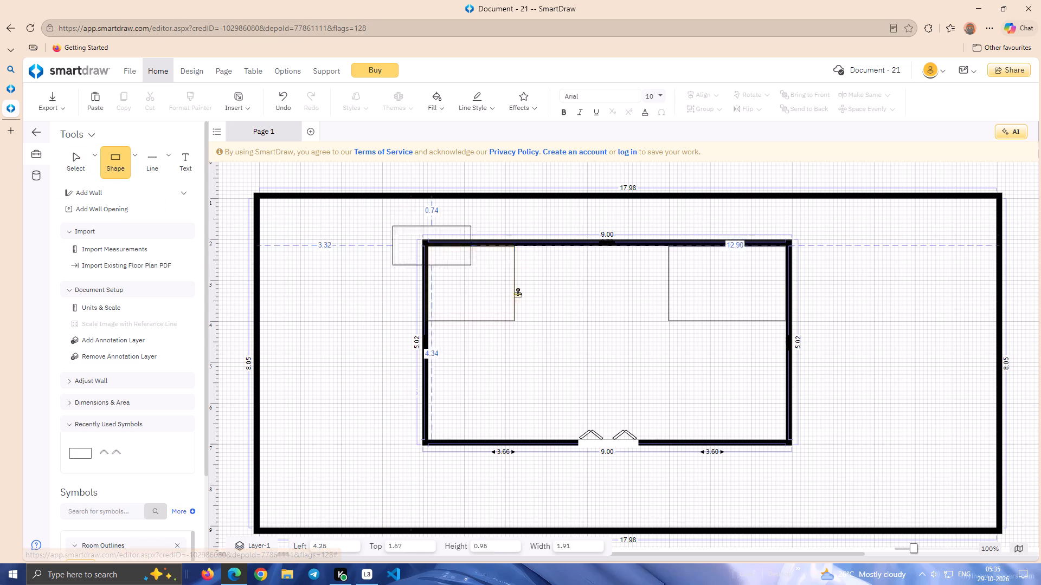
pyautogui.moveTo(518, 294); pyautogui.dragTo(534, 413)
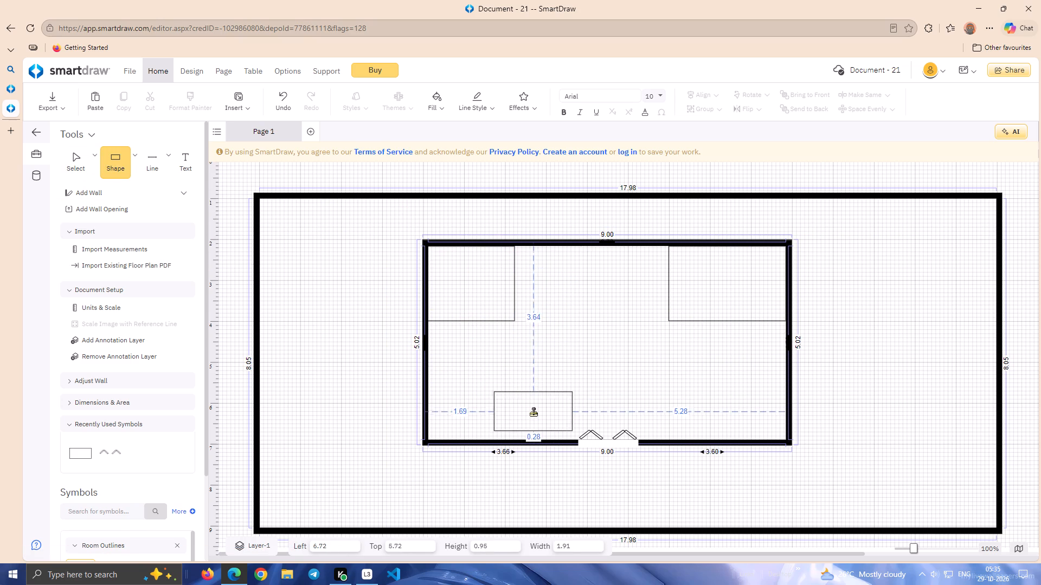
pyautogui.moveTo(534, 413); pyautogui.dragTo(538, 419)
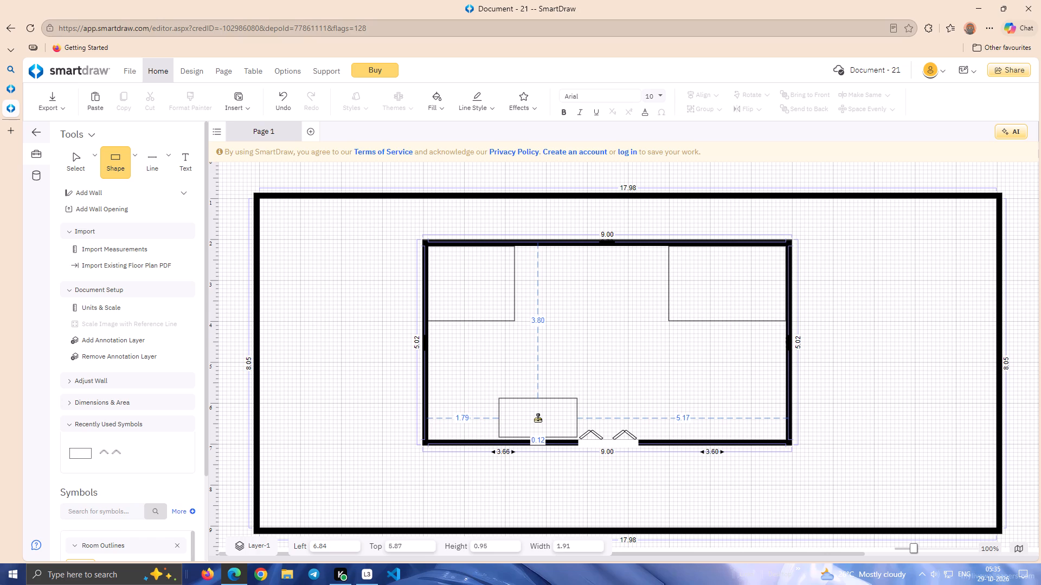
pyautogui.moveTo(538, 419); pyautogui.dragTo(539, 421)
pyautogui.click(539, 421)
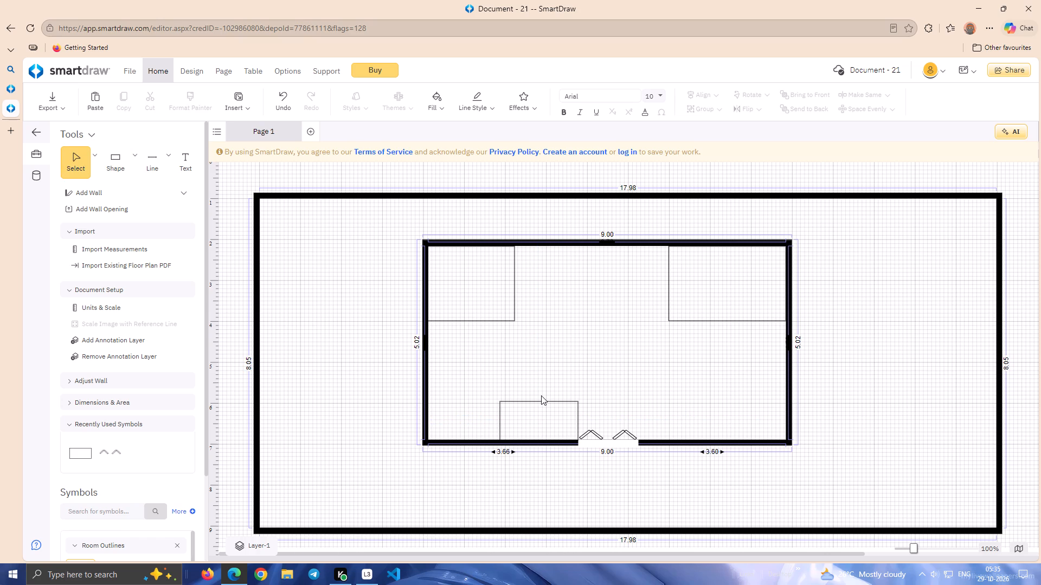
pyautogui.click(548, 402)
pyautogui.press('Left')
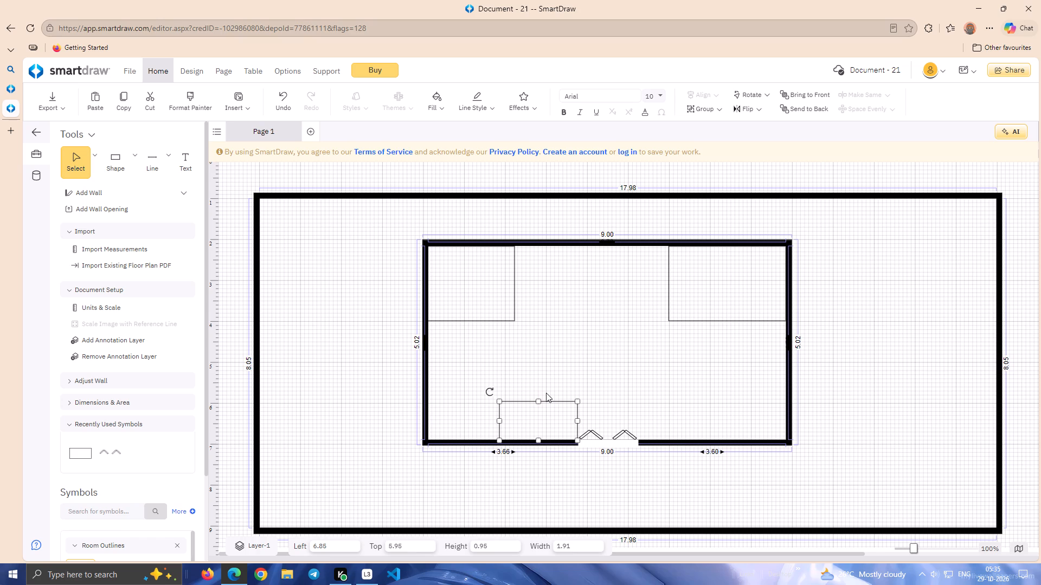
# Place a fourth rectangle about 1.91 wide by 0.95 high against the bottom wall, just right of the door opening.
pyautogui.click(134, 161)
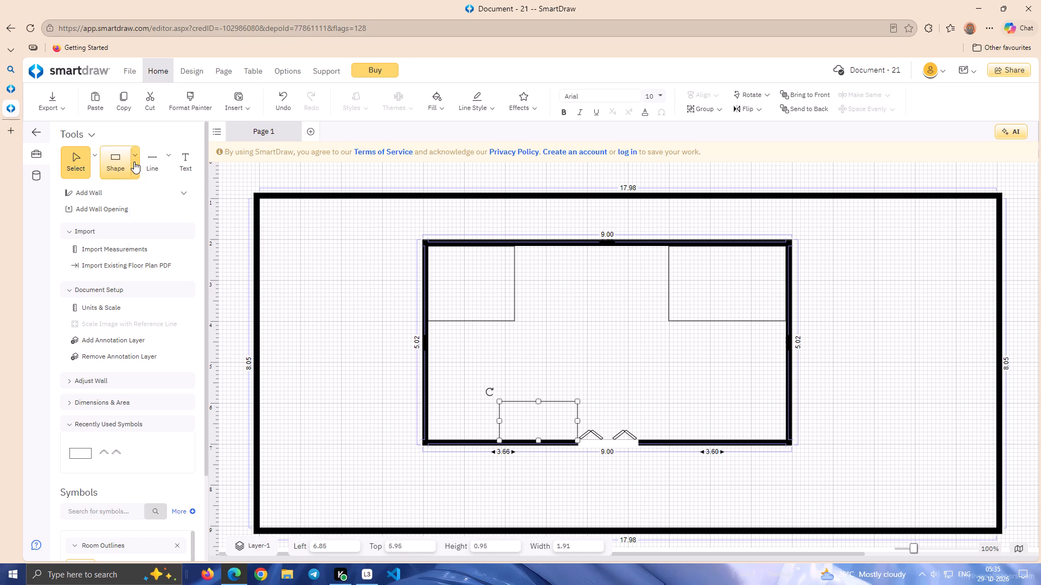
pyautogui.moveTo(155, 207); pyautogui.dragTo(660, 409)
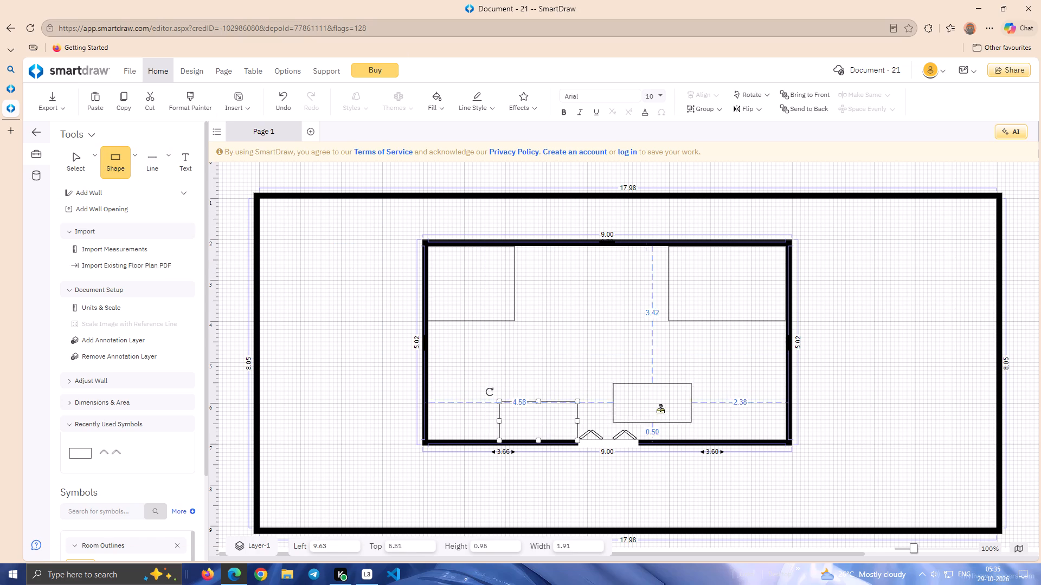
pyautogui.moveTo(660, 409); pyautogui.dragTo(677, 420)
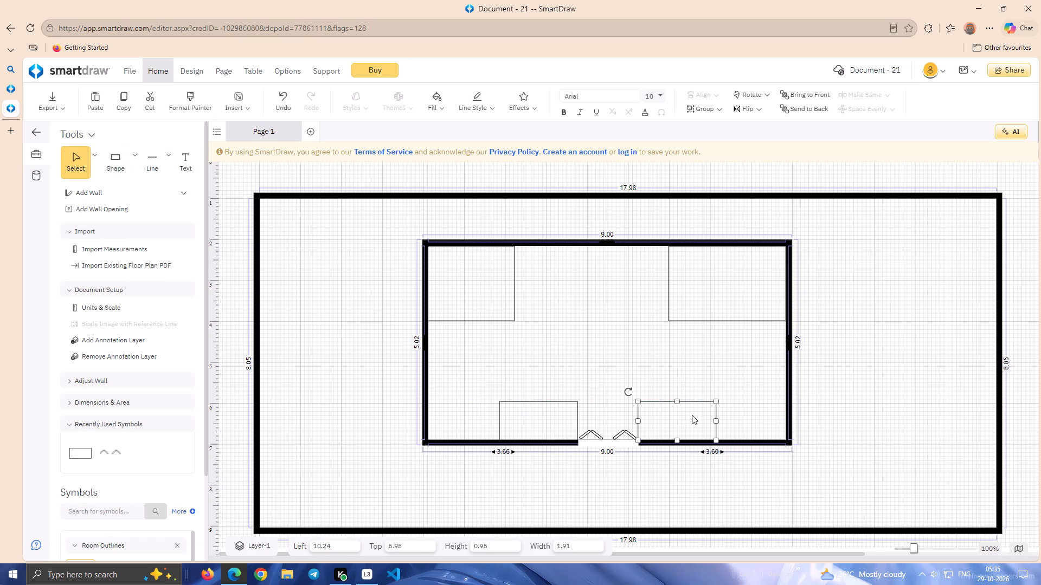
pyautogui.press('Right')
pyautogui.press('Right')
# Enlarge the rectangle right of the door to about 3.58 wide by 1.83 high, reaching the inner room's right wall.
pyautogui.moveTo(718, 423); pyautogui.dragTo(751, 426)
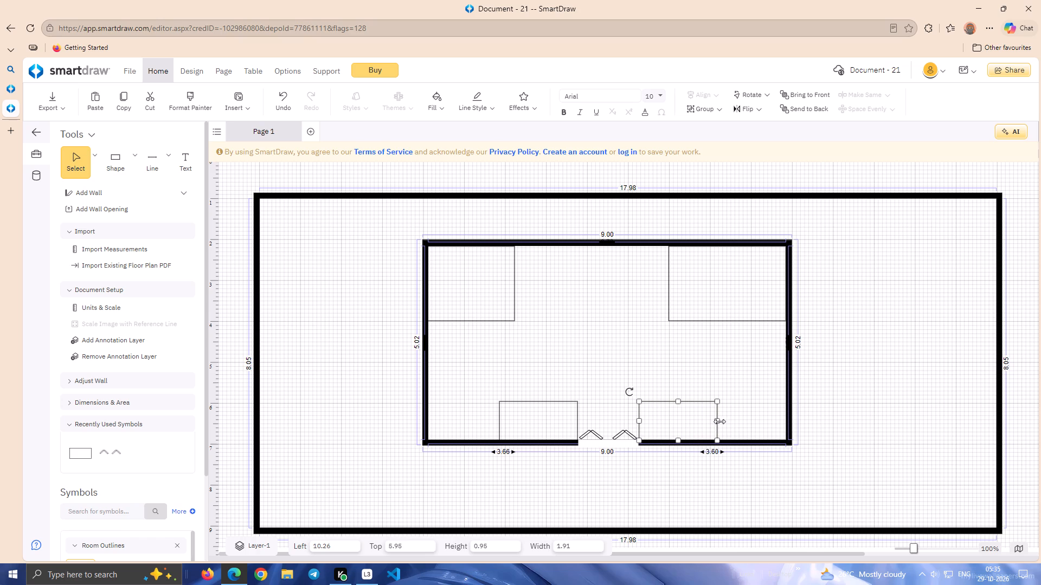
pyautogui.moveTo(718, 421); pyautogui.dragTo(786, 424)
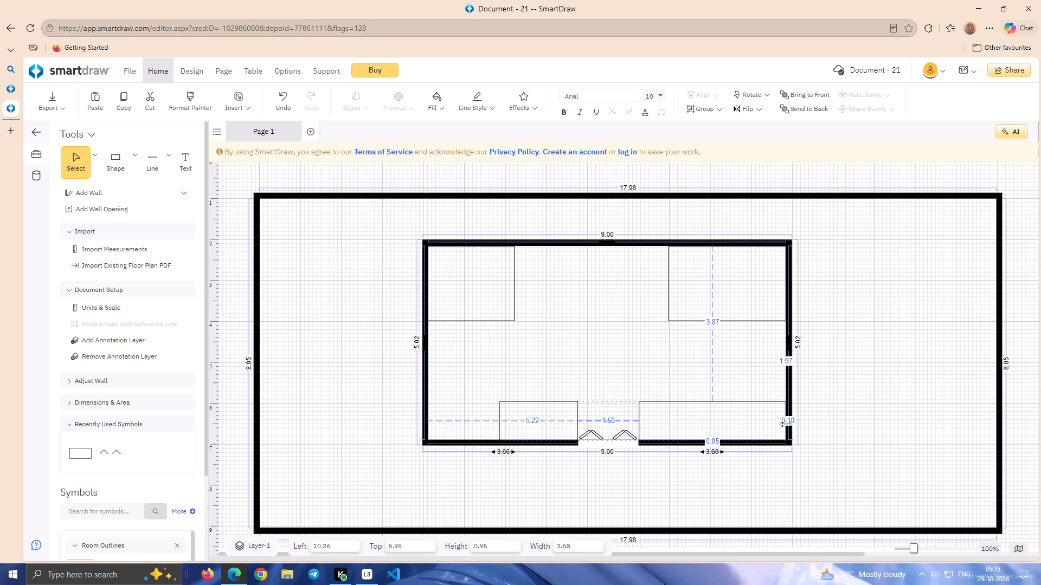
pyautogui.moveTo(786, 424); pyautogui.dragTo(787, 424)
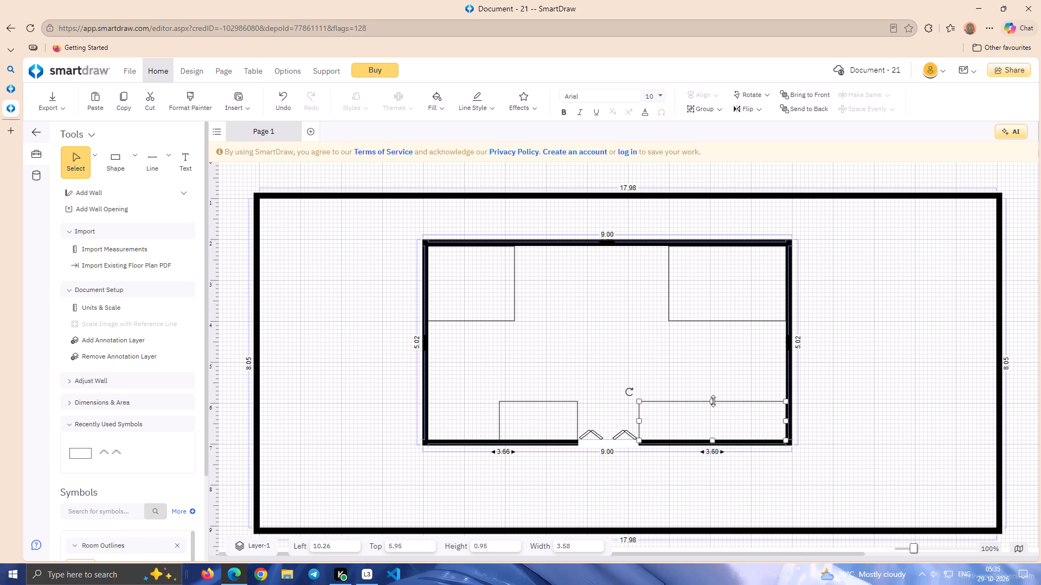
pyautogui.moveTo(713, 401); pyautogui.dragTo(714, 365)
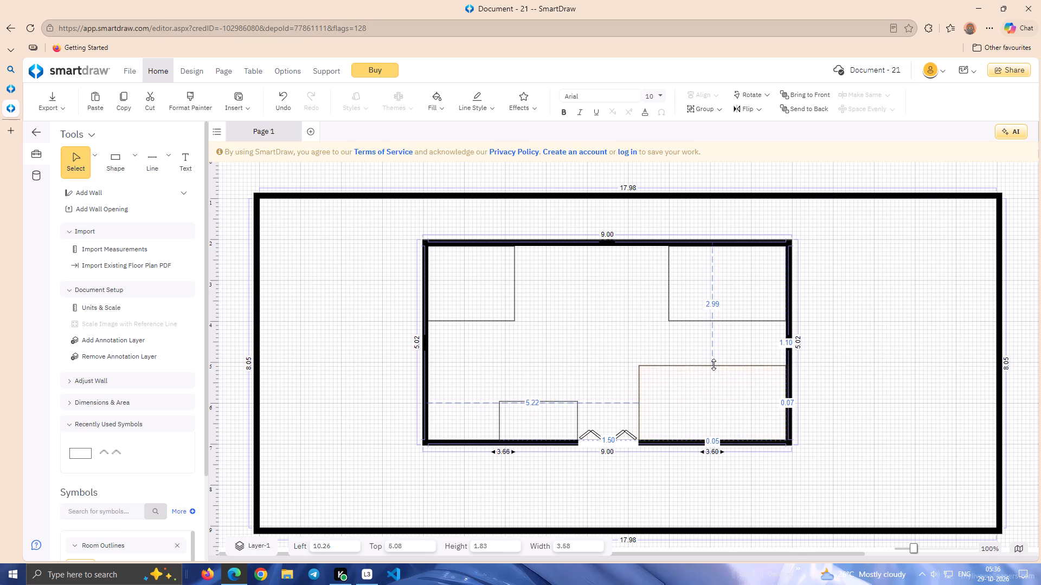
# Increase the height of the rectangle right of the door to about 1.91.
pyautogui.moveTo(714, 365); pyautogui.dragTo(714, 363)
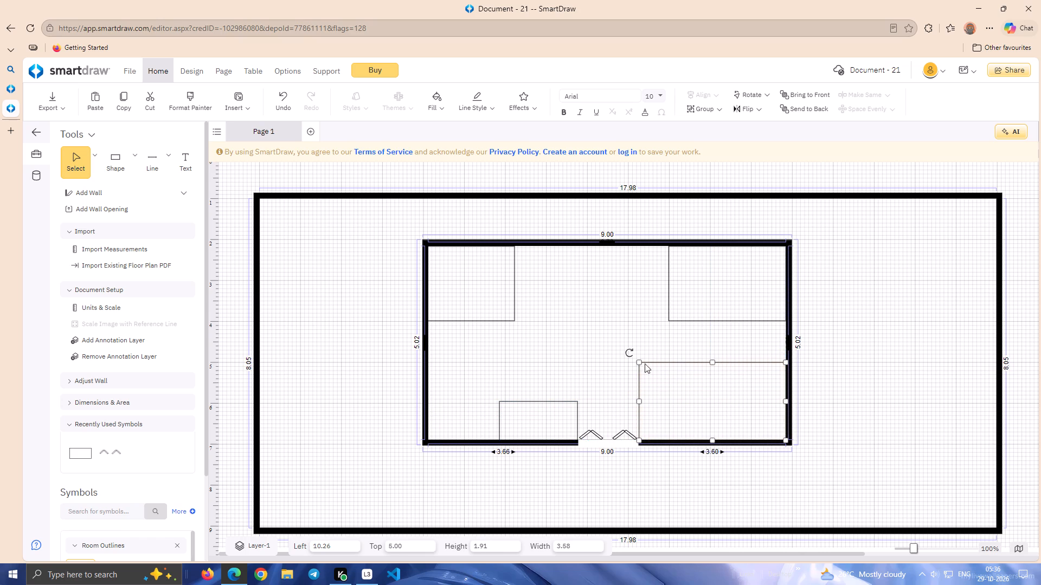
pyautogui.click(595, 354)
# Raise the rectangle left of the door to about 1.91 high and narrow it slightly from its left side.
pyautogui.click(557, 403)
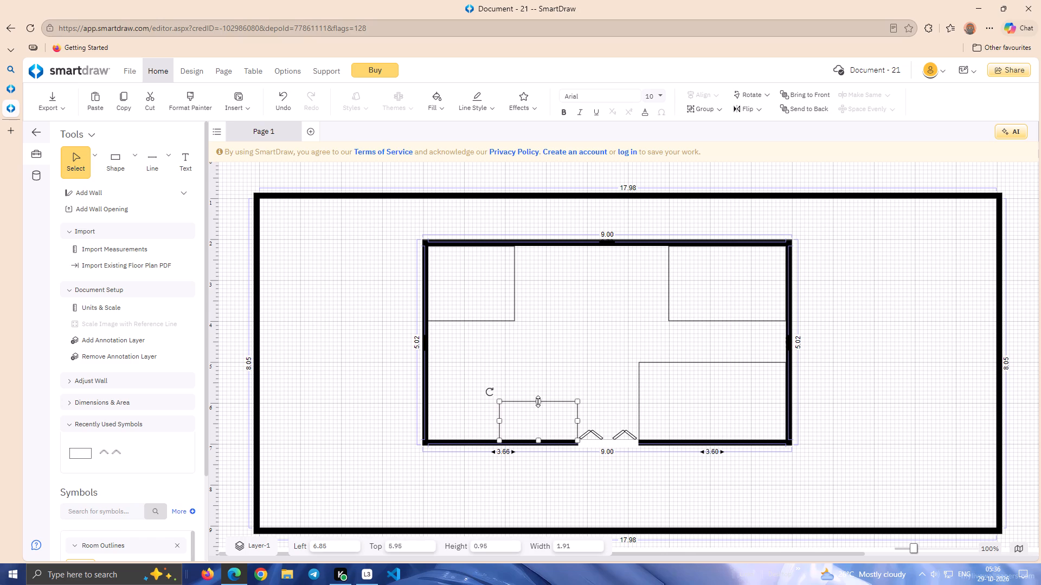
pyautogui.moveTo(538, 401); pyautogui.dragTo(552, 367)
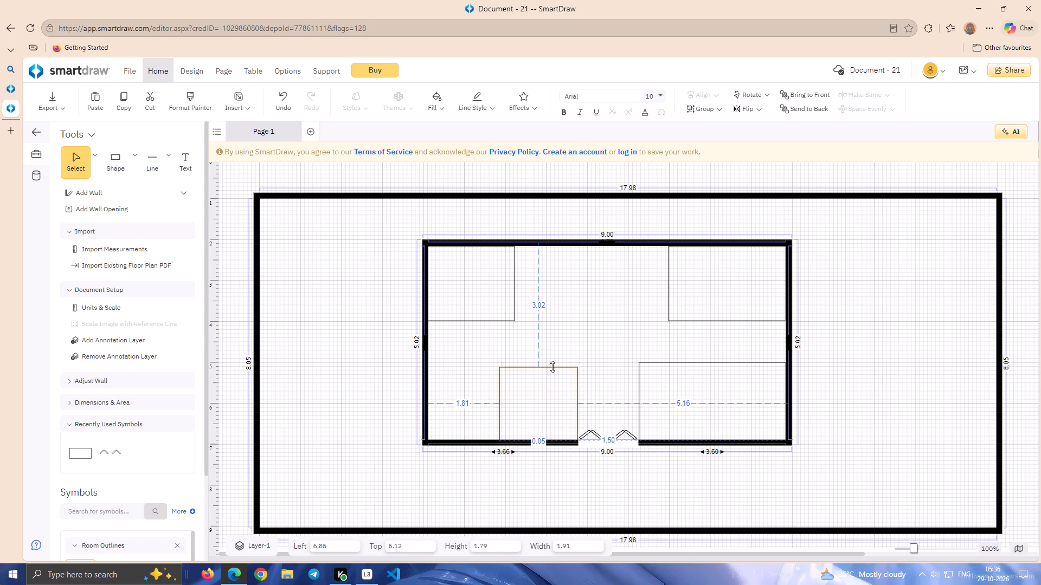
pyautogui.moveTo(552, 367); pyautogui.dragTo(556, 363)
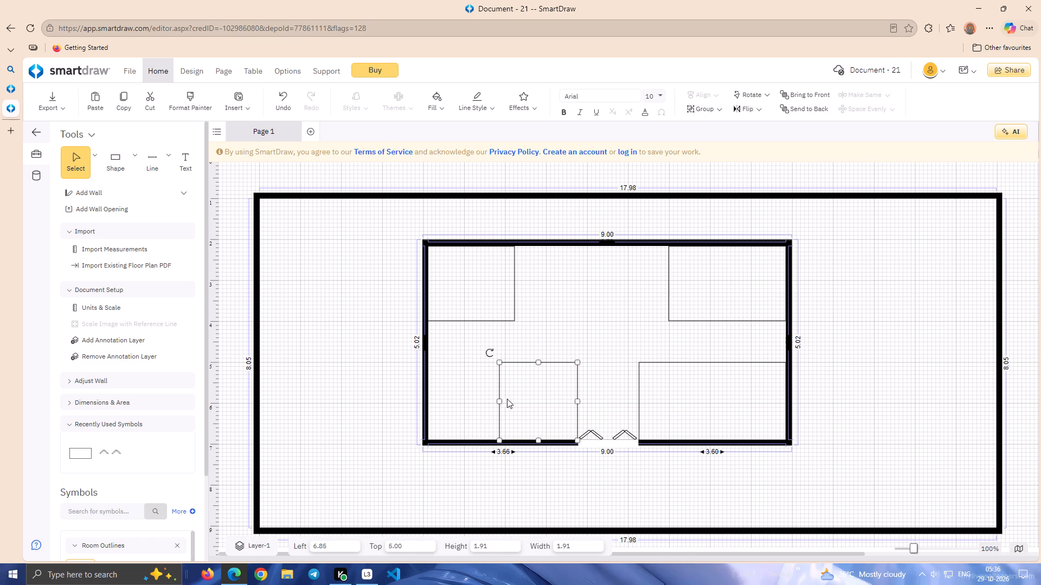
pyautogui.click(503, 401)
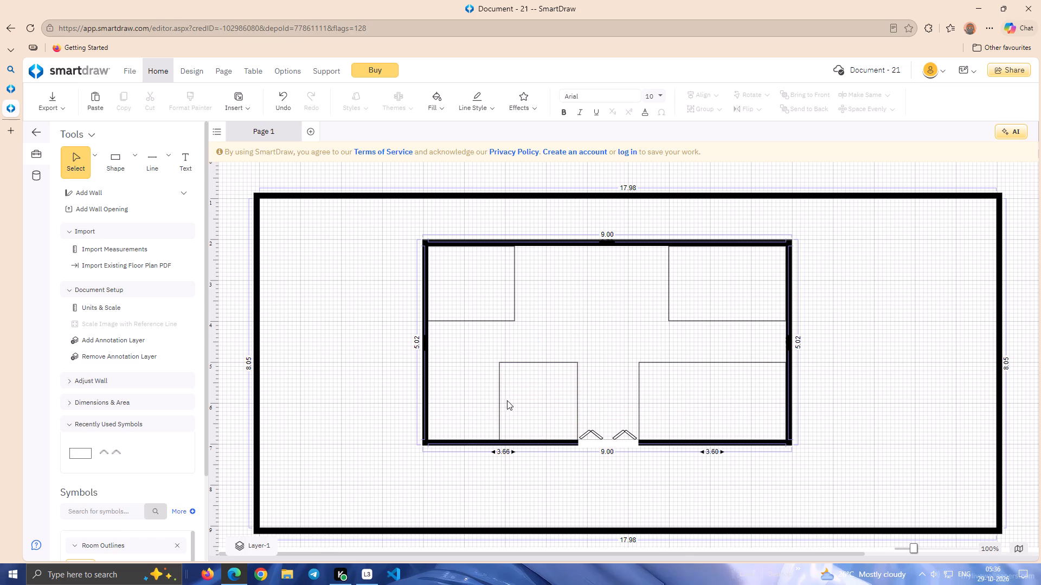
pyautogui.click(500, 401)
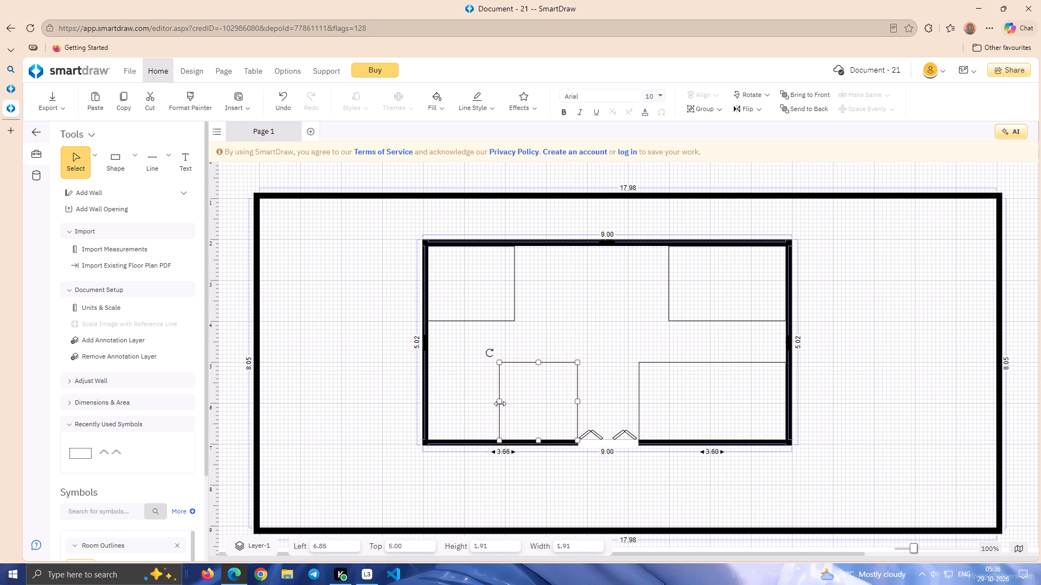
pyautogui.moveTo(500, 403); pyautogui.dragTo(505, 402)
pyautogui.click(476, 388)
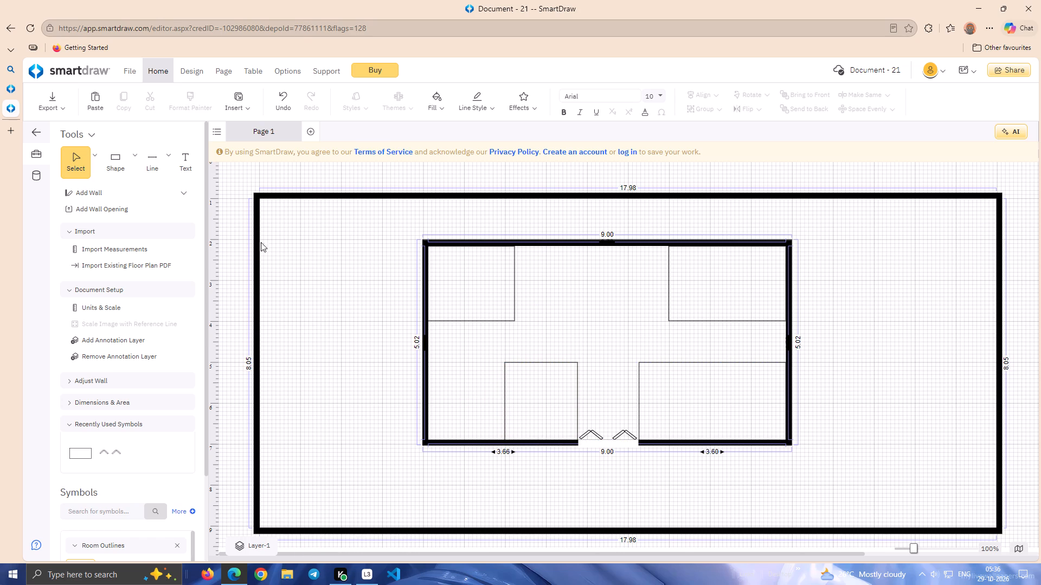
# Place a fifth rectangle about 1.91 by 0.95 in the inner room's empty lower-left area and rotate it upright.
pyautogui.click(113, 167)
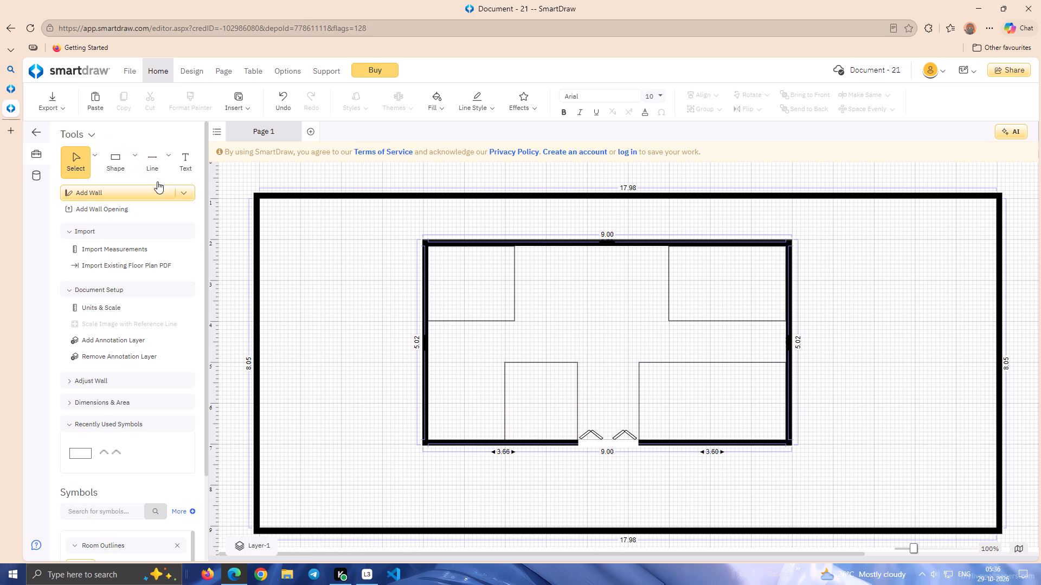
pyautogui.click(132, 155)
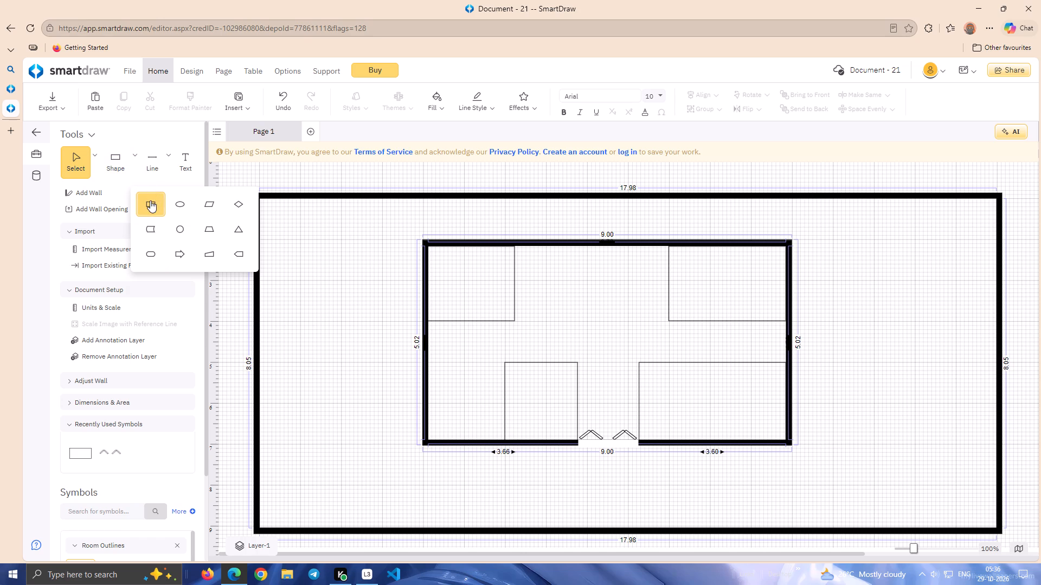
pyautogui.click(149, 201)
pyautogui.click(471, 381)
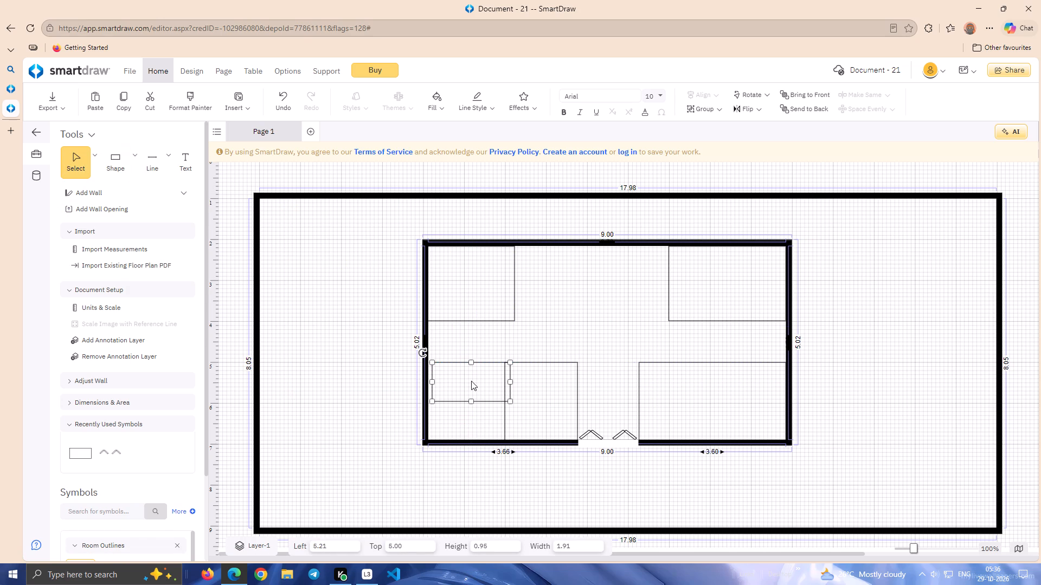
pyautogui.moveTo(419, 354); pyautogui.dragTo(480, 362)
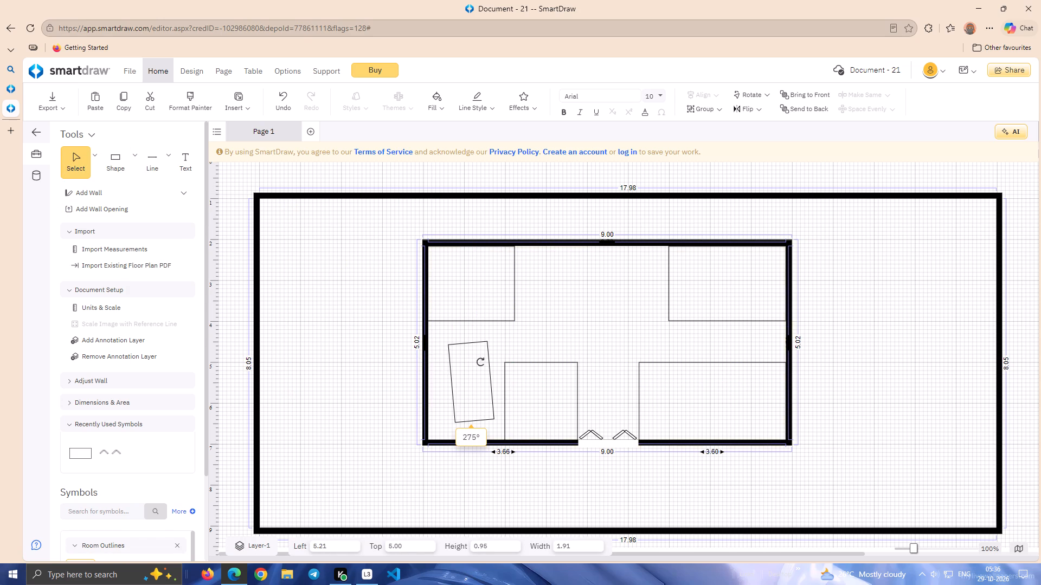
pyautogui.moveTo(480, 362); pyautogui.dragTo(484, 359)
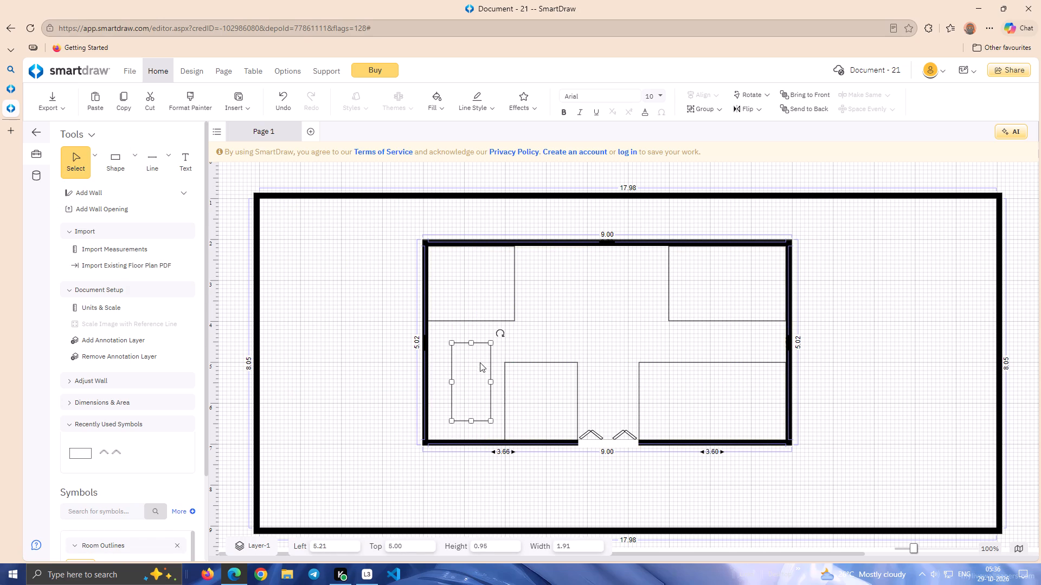
# Stretch the upright rectangle to fill the lower-left corner, from the upper-left rectangle to the bottom wall and from the left wall to its neighbour.
pyautogui.moveTo(472, 343); pyautogui.dragTo(473, 330)
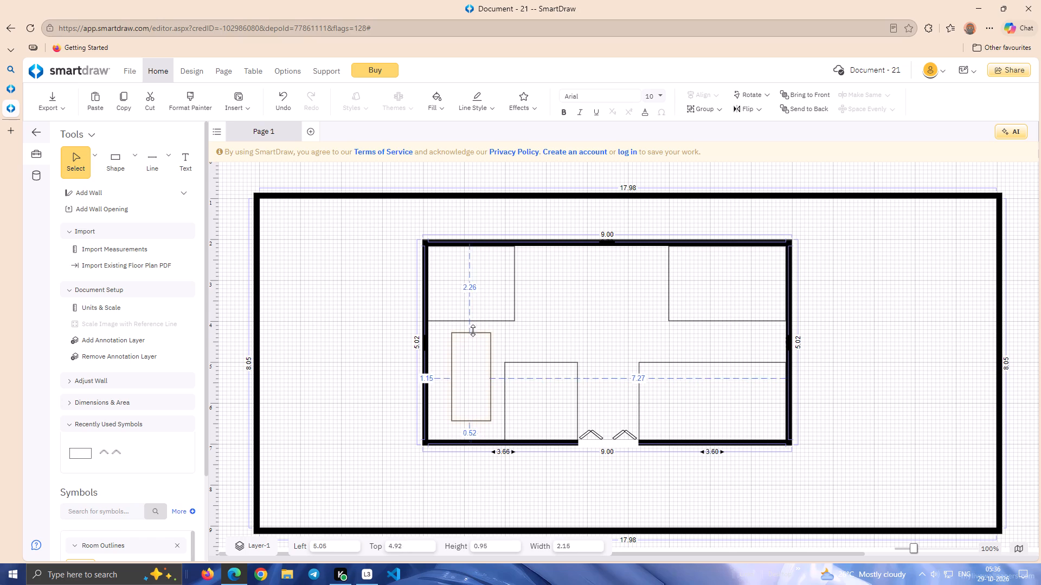
pyautogui.moveTo(473, 330); pyautogui.dragTo(475, 322)
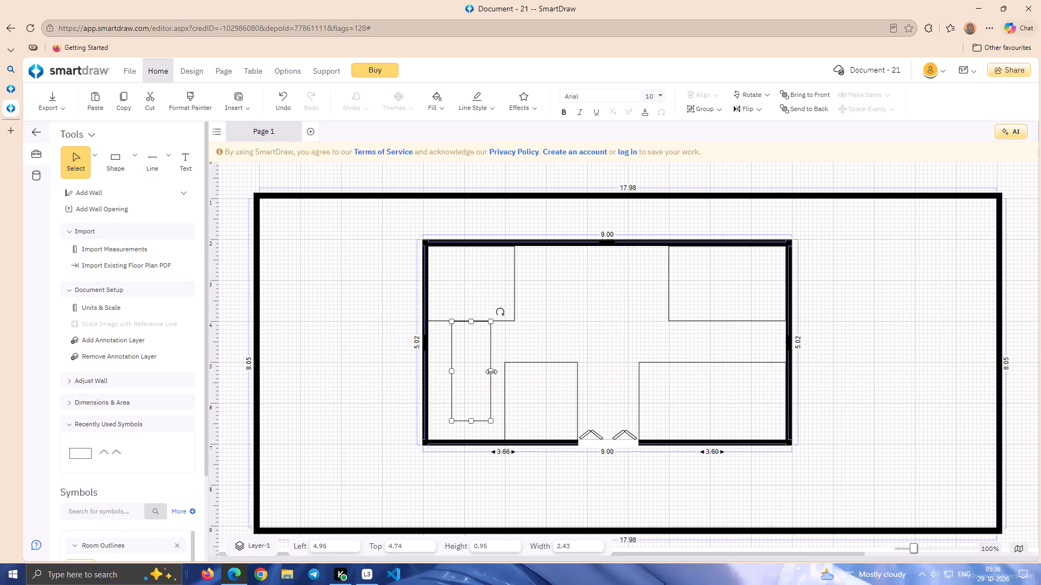
pyautogui.moveTo(491, 372); pyautogui.dragTo(503, 370)
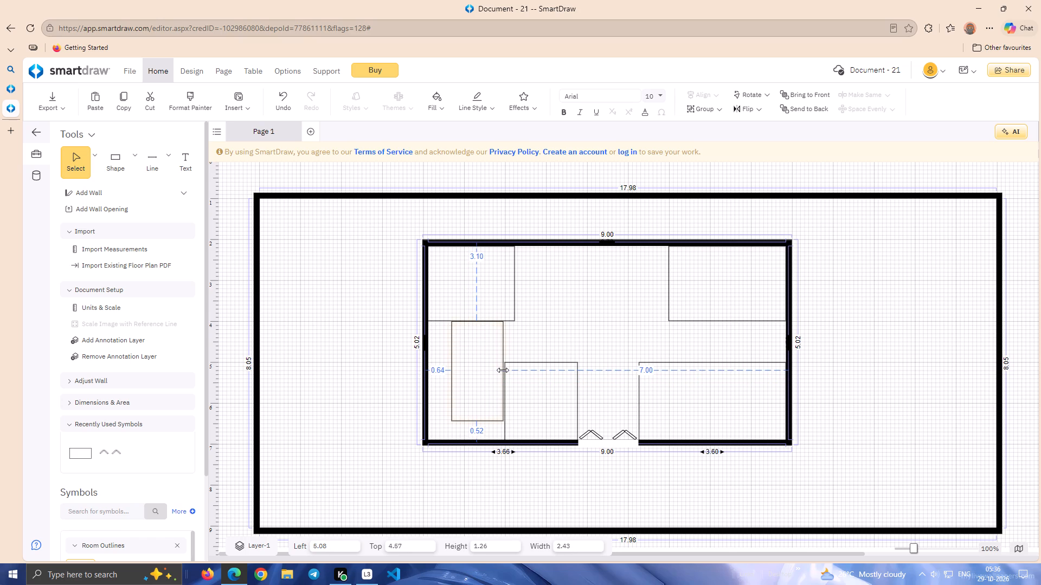
pyautogui.moveTo(503, 370); pyautogui.dragTo(504, 370)
pyautogui.moveTo(454, 371); pyautogui.dragTo(427, 373)
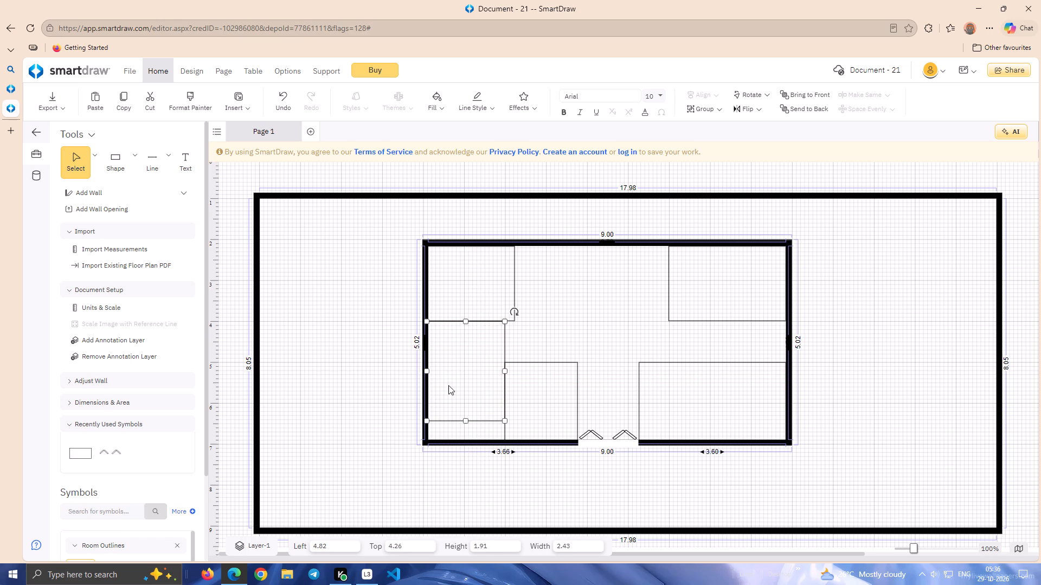
pyautogui.moveTo(467, 423); pyautogui.dragTo(467, 443)
pyautogui.click(560, 324)
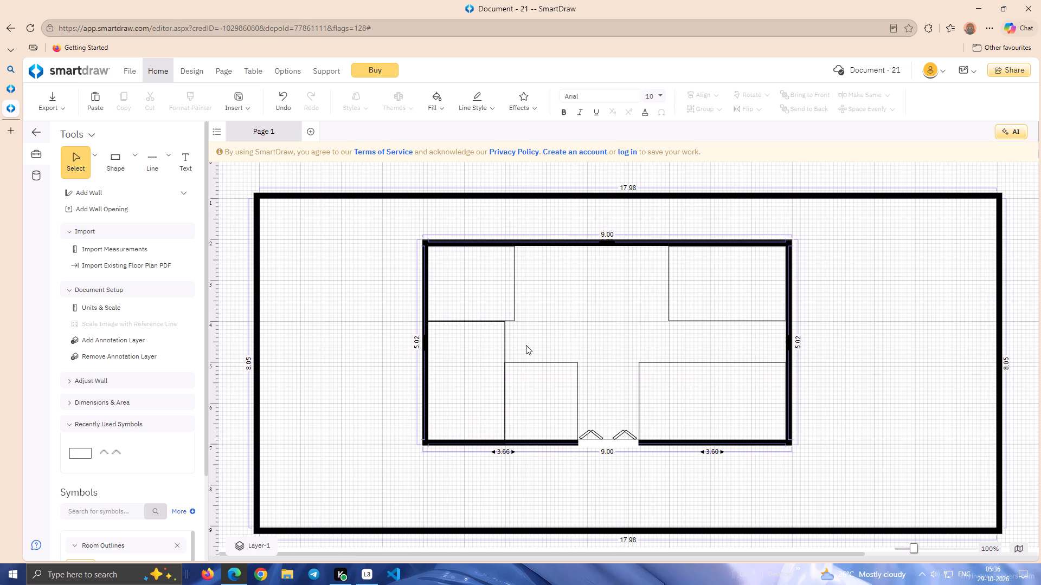
# Widen the upper-left rectangle toward the middle of the room, past the right edge of the rectangle below it.
pyautogui.click(516, 317)
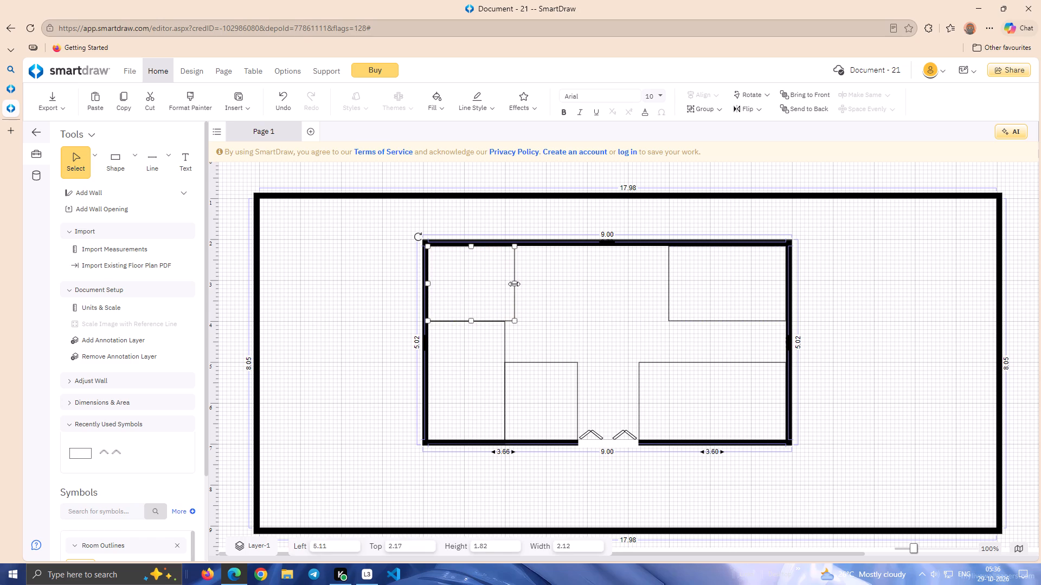
pyautogui.moveTo(514, 284); pyautogui.dragTo(537, 285)
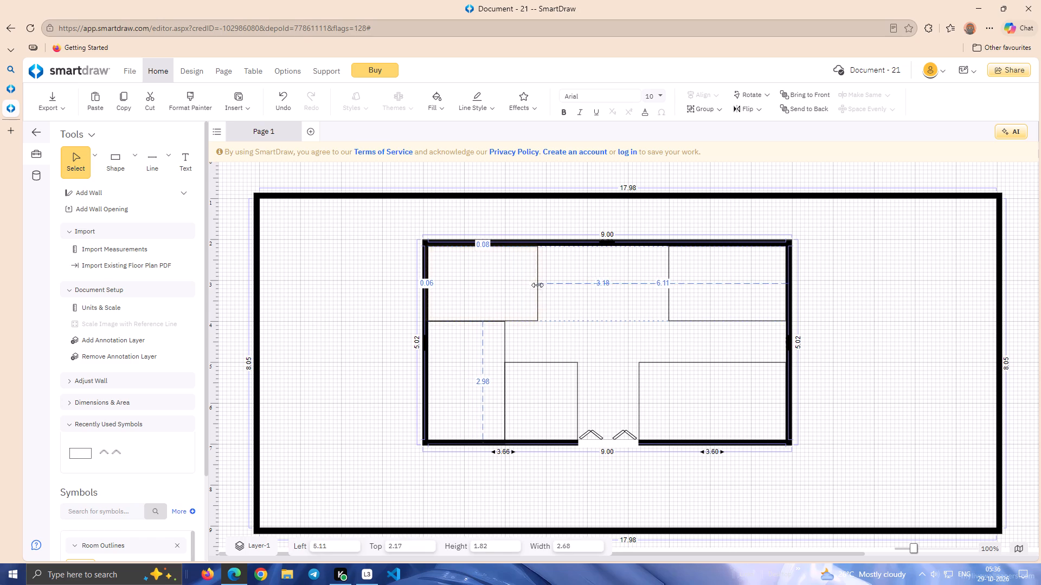
pyautogui.moveTo(537, 285); pyautogui.dragTo(528, 291)
pyautogui.click(558, 286)
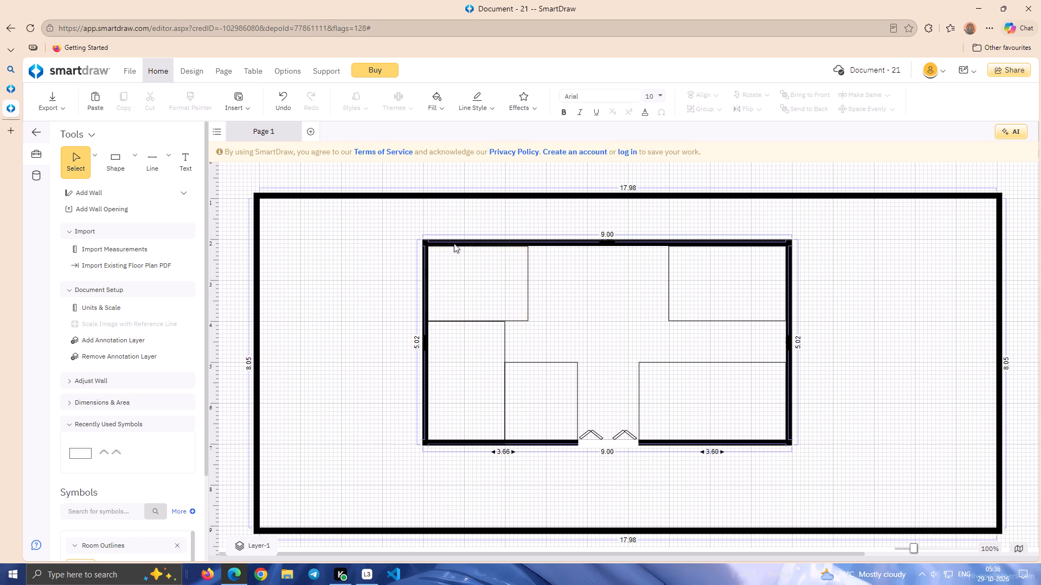
# Add the text label BEDROOM to the upper-right rectangle and position it near the rectangle's center.
pyautogui.click(173, 161)
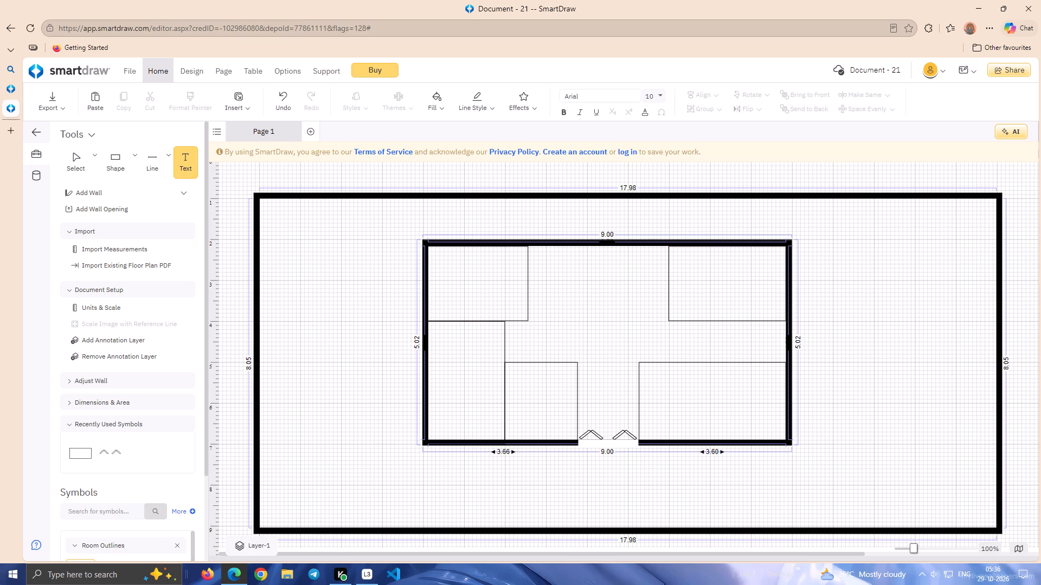
pyautogui.click(693, 293)
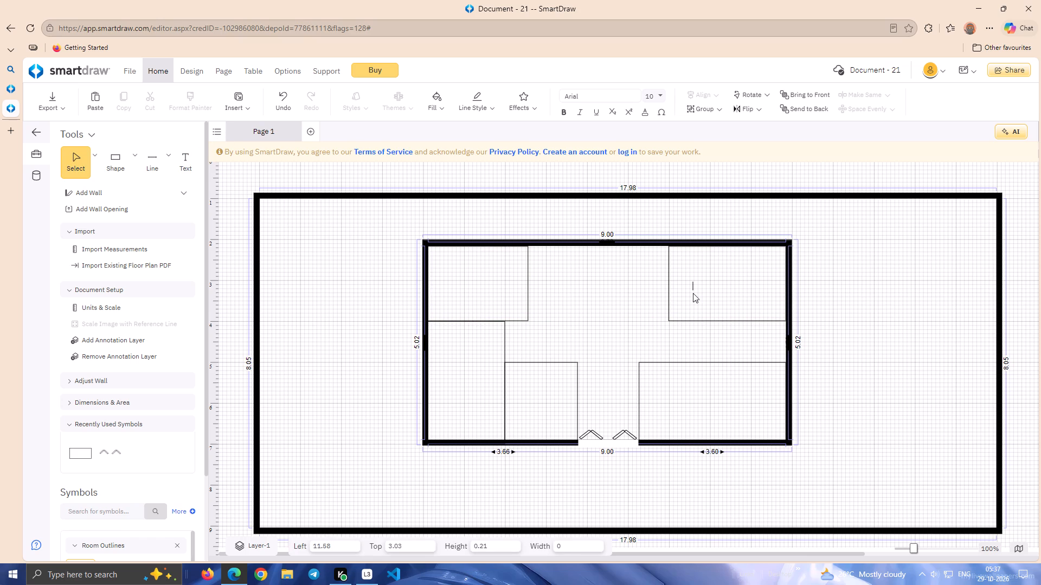
pyautogui.write('BEDROOM')
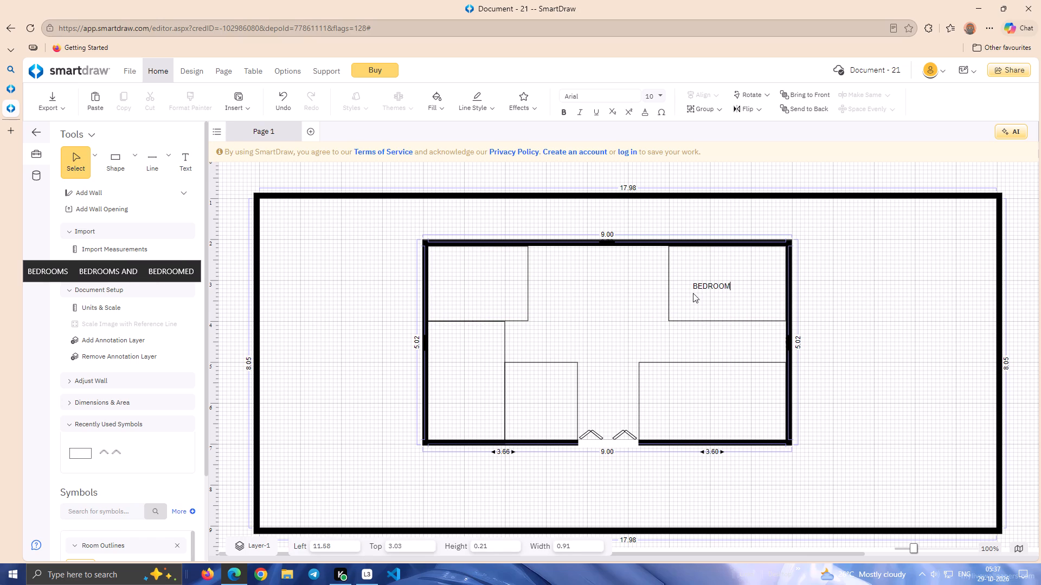
pyautogui.moveTo(715, 289); pyautogui.dragTo(716, 288)
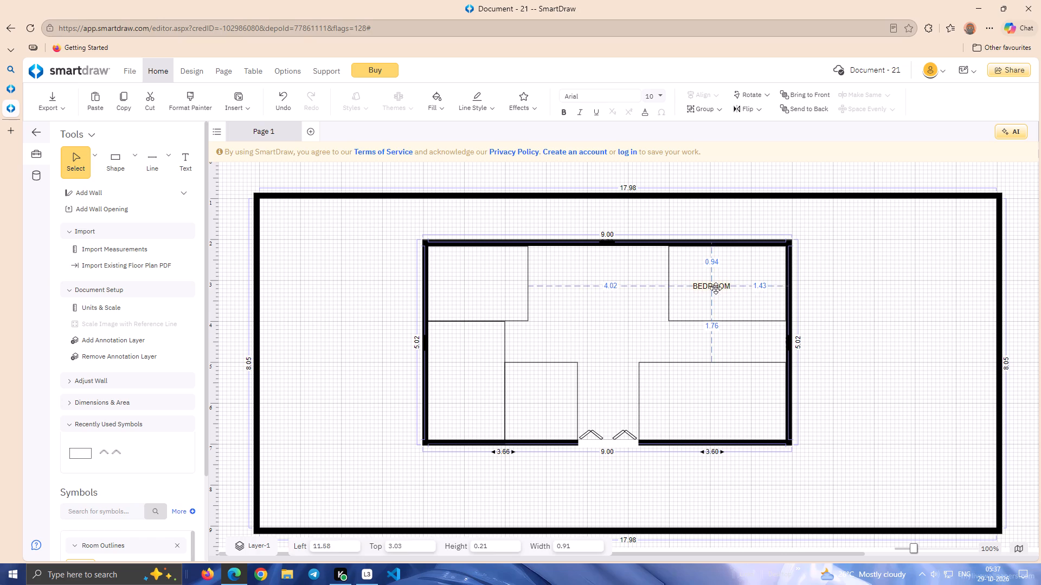
pyautogui.moveTo(716, 288); pyautogui.dragTo(733, 288)
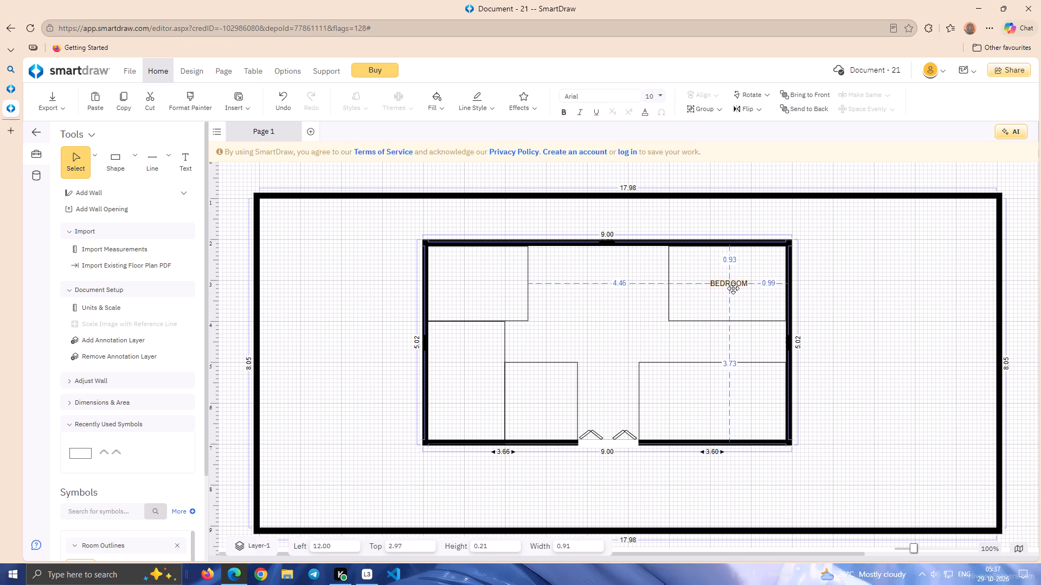
pyautogui.moveTo(733, 288); pyautogui.dragTo(734, 289)
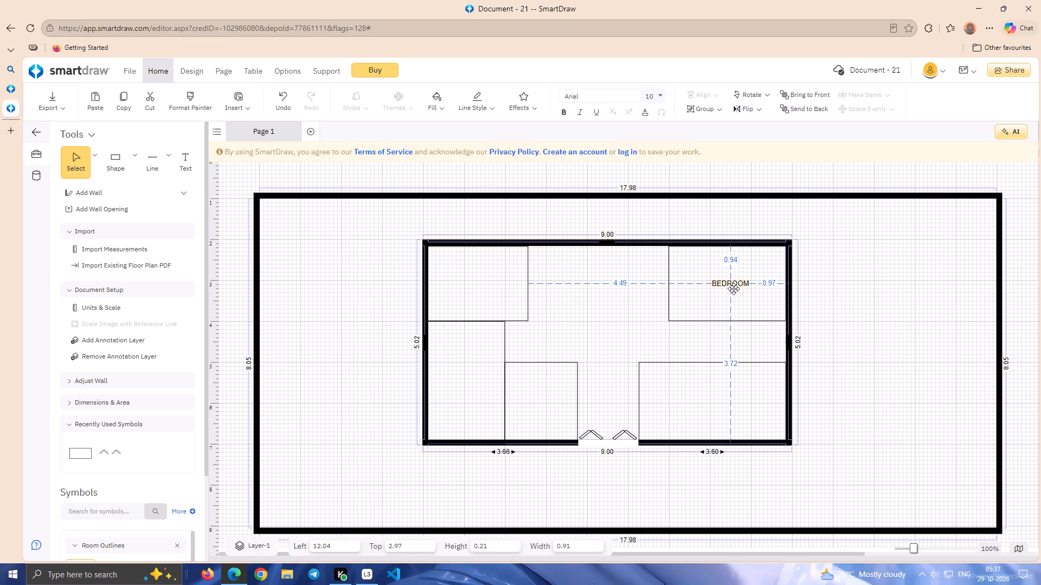
pyautogui.moveTo(734, 289); pyautogui.dragTo(734, 289)
pyautogui.click(734, 295)
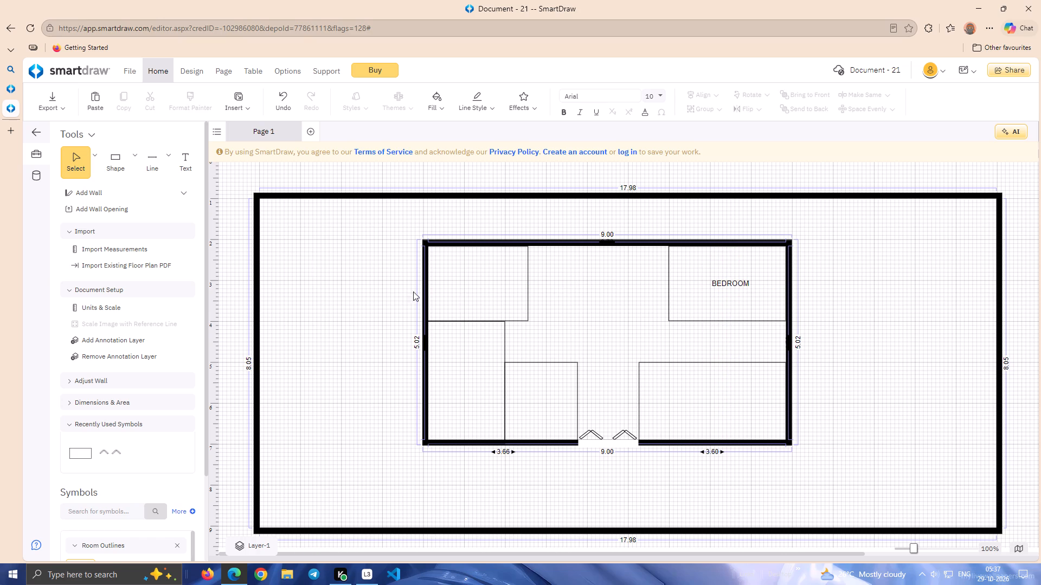
# Add the text label KITCHEN to the upper-left rectangle and position it near the center, level with the BEDROOM label.
pyautogui.click(192, 152)
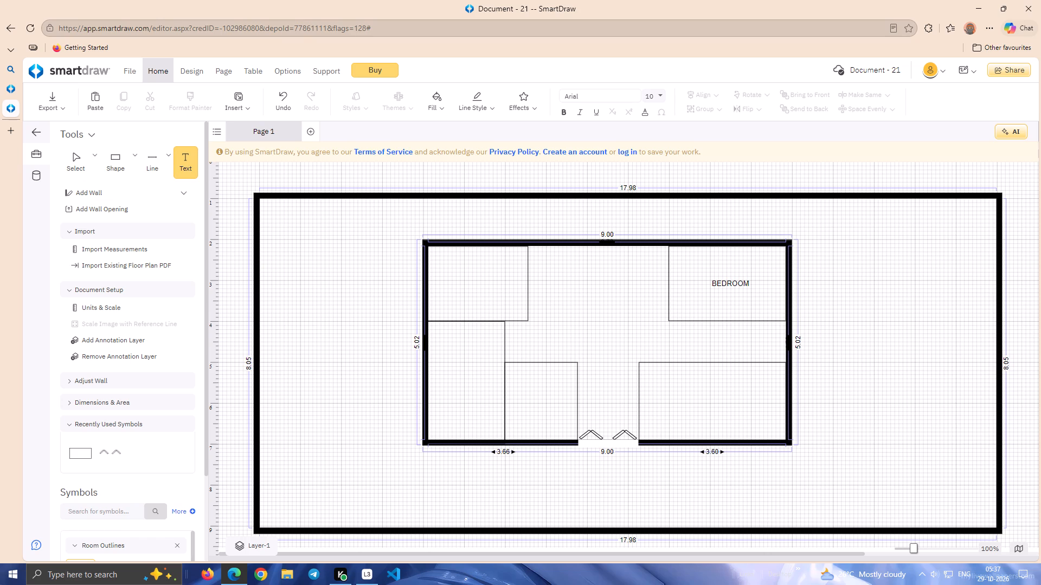
pyautogui.click(445, 284)
pyautogui.write('KITCHEN')
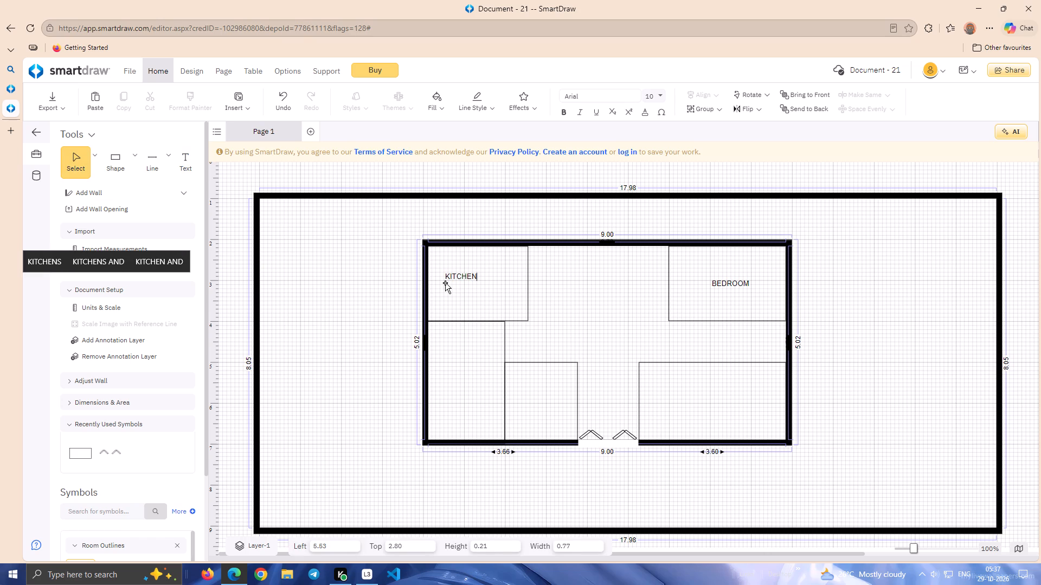
pyautogui.click(448, 302)
pyautogui.click(455, 277)
pyautogui.moveTo(459, 276); pyautogui.dragTo(471, 286)
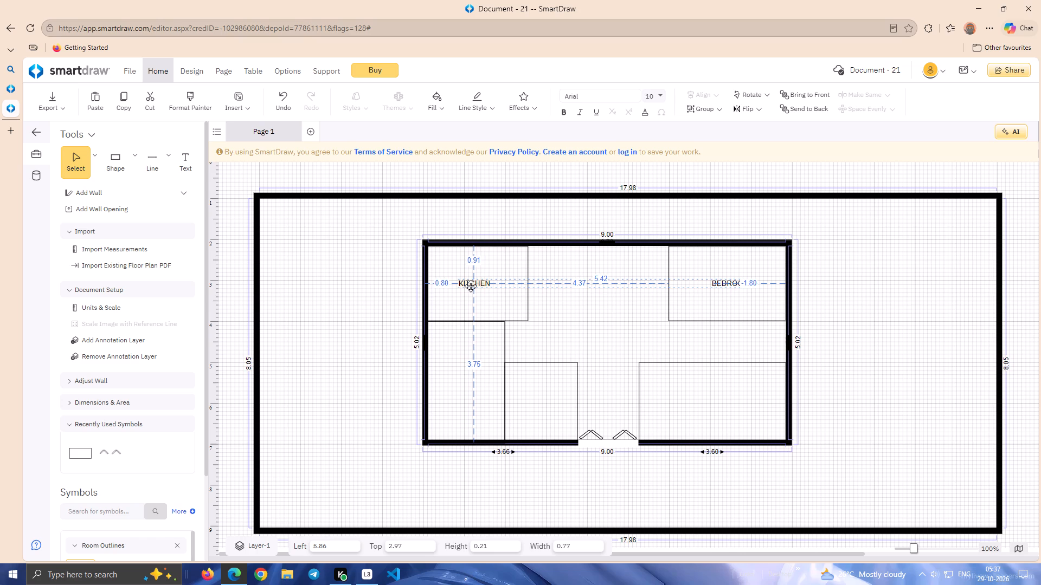
pyautogui.moveTo(471, 286); pyautogui.dragTo(471, 286)
pyautogui.click(477, 300)
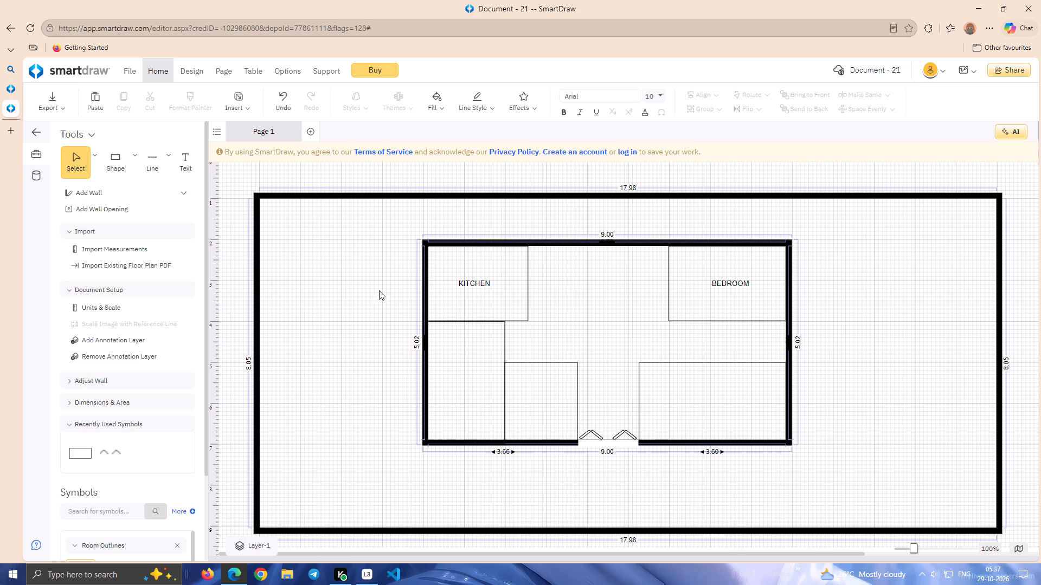
# Add the text label MASTER BEDROOM to the upright rectangle in the inner room's lower-left corner.
pyautogui.click(179, 157)
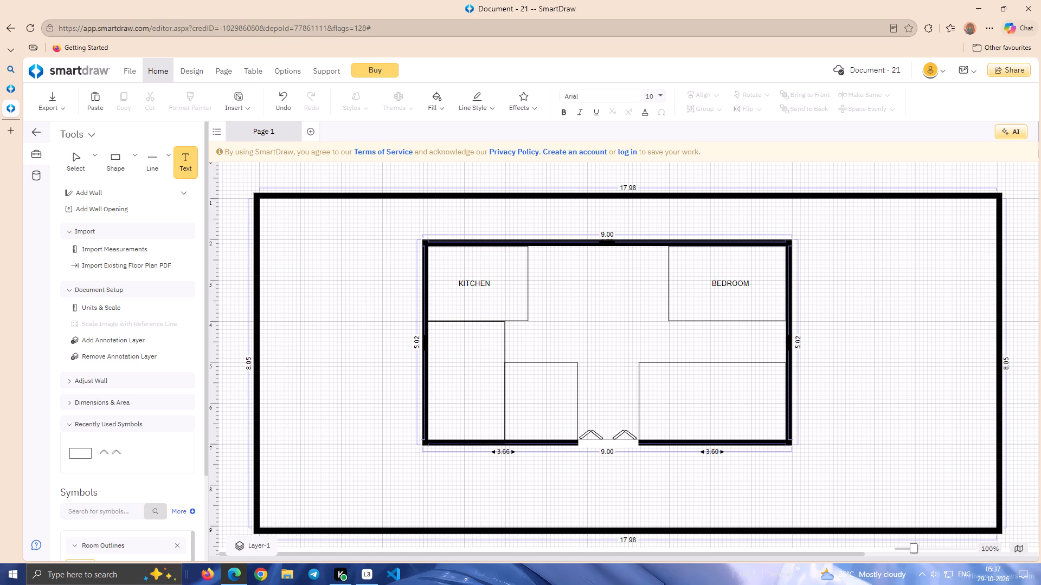
pyautogui.click(451, 362)
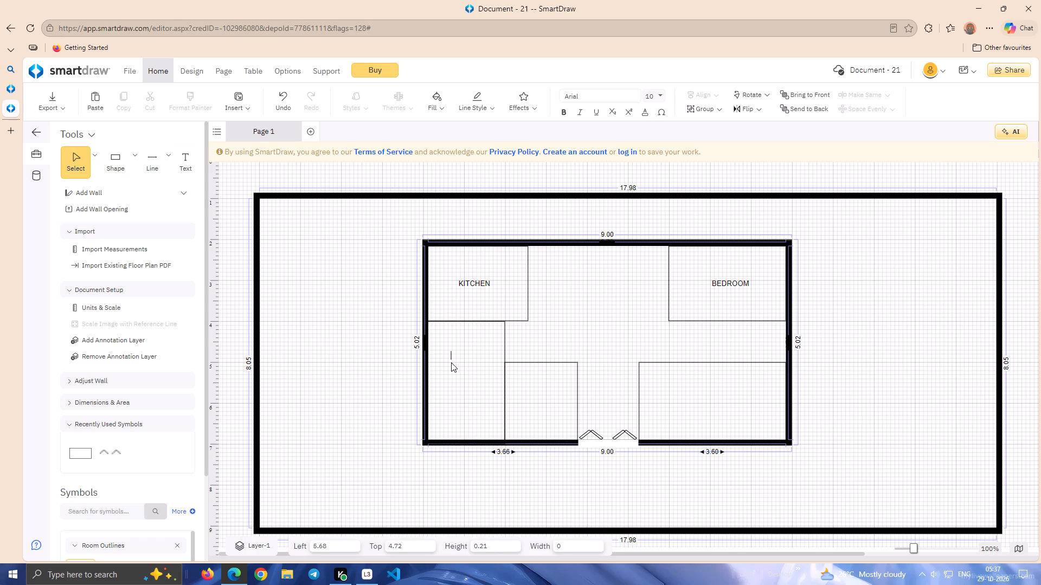
pyautogui.write('MASTER BEE')
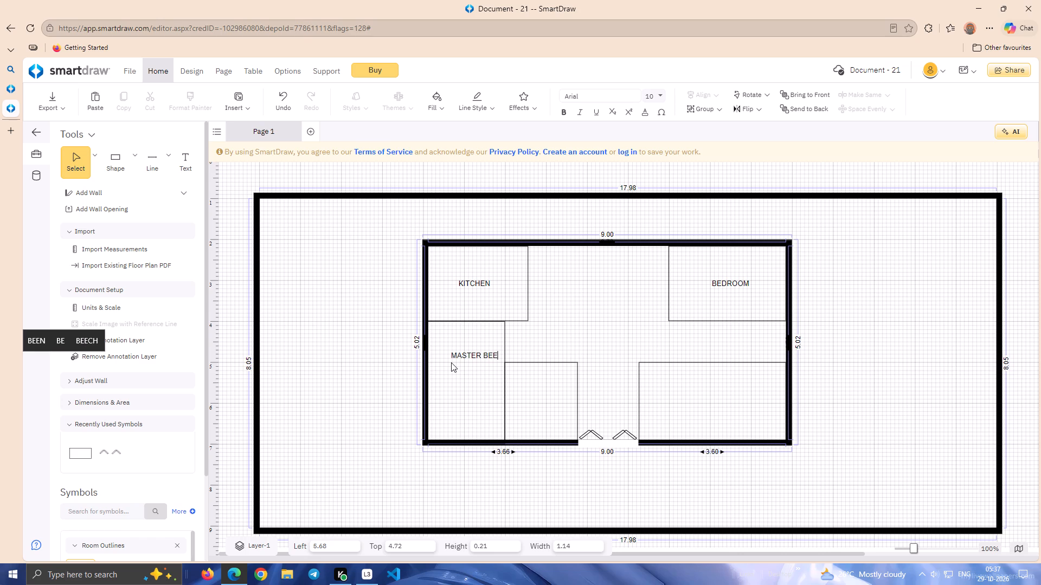
pyautogui.press('BackSpace')
pyautogui.write('DROOM')
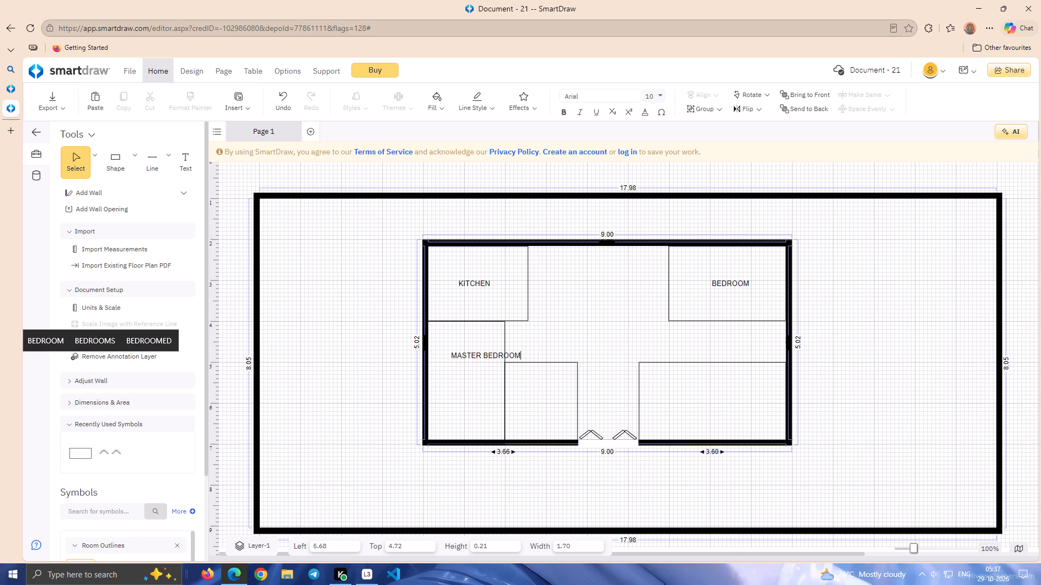
pyautogui.click(481, 358)
pyautogui.click(485, 396)
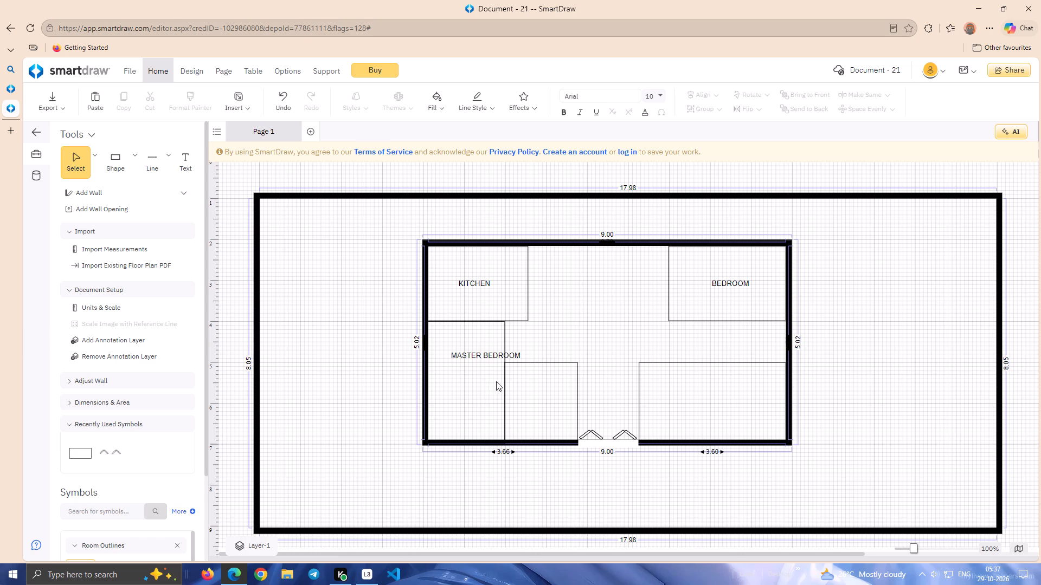
# Rotate the MASTER BEDROOM label to read vertically from top to bottom and position it near the center of the lower-left rectangle.
pyautogui.click(500, 354)
pyautogui.moveTo(438, 344); pyautogui.dragTo(487, 340)
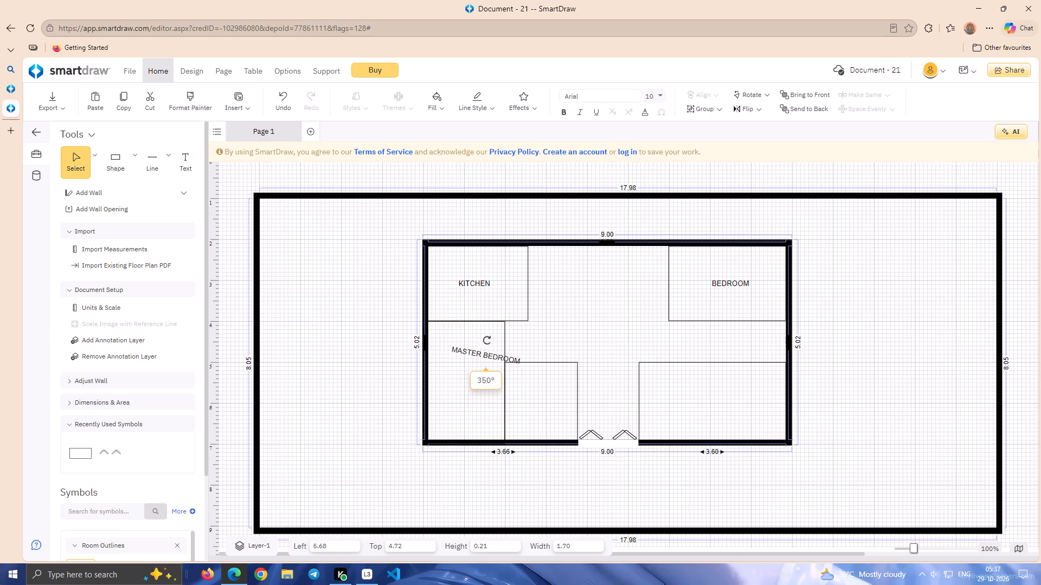
pyautogui.moveTo(487, 340); pyautogui.dragTo(495, 335)
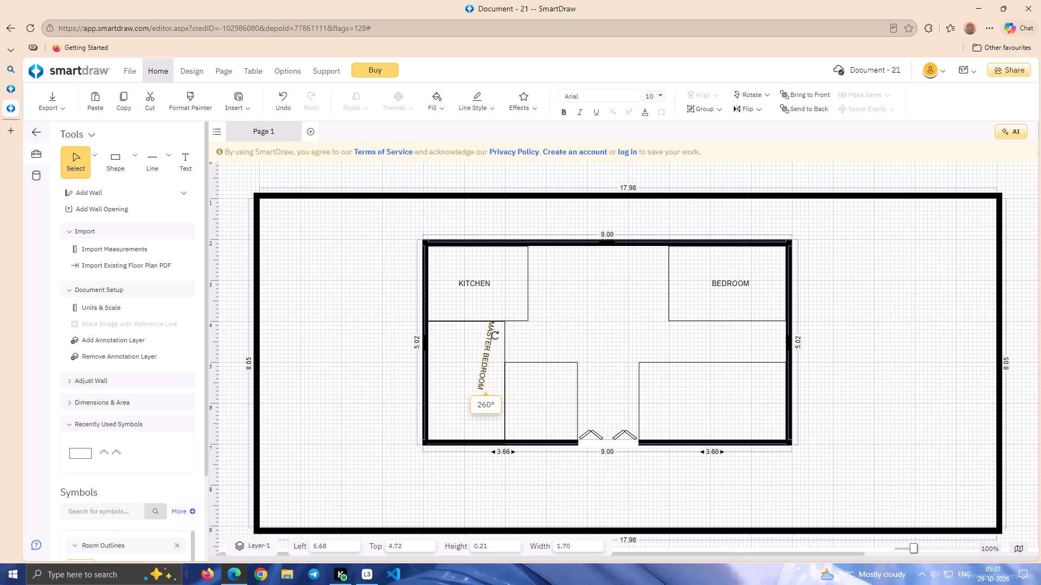
pyautogui.moveTo(495, 335); pyautogui.dragTo(490, 332)
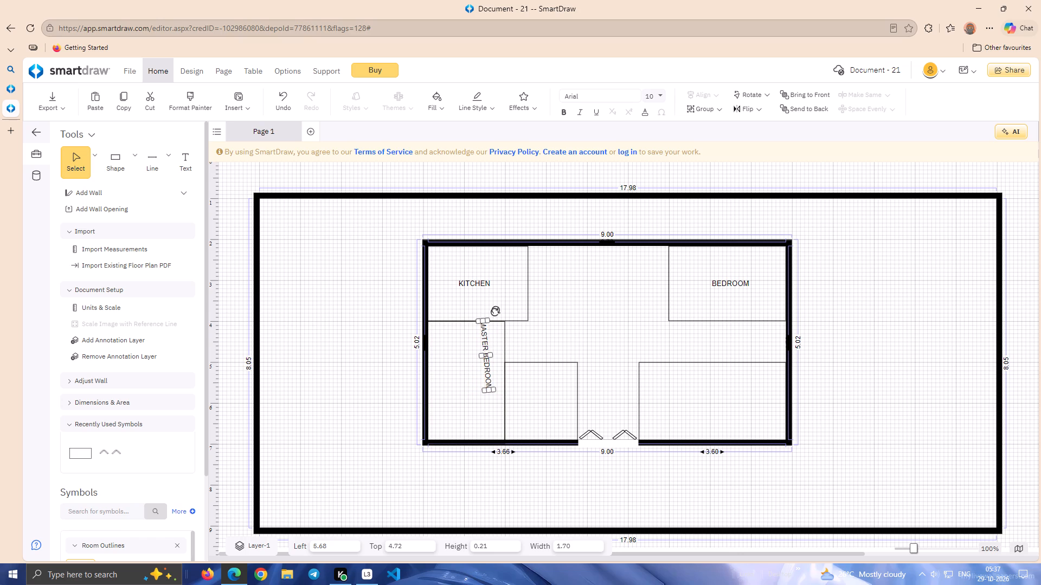
pyautogui.click(496, 312)
pyautogui.moveTo(486, 344); pyautogui.dragTo(465, 364)
pyautogui.click(478, 363)
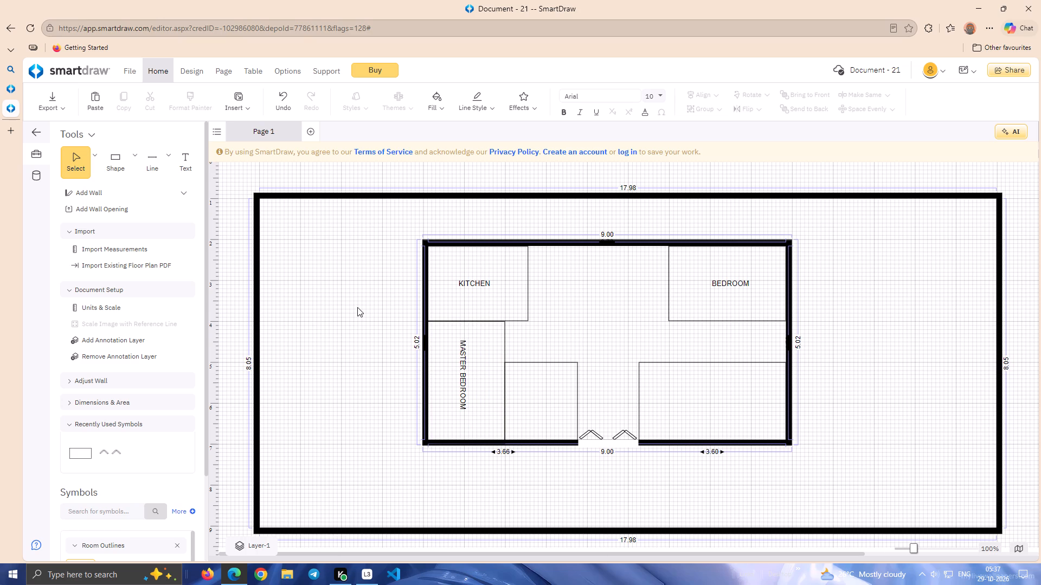
# Add the text label TOILET to the small rectangle beside the master bedroom and position it at the rectangle's center.
pyautogui.click(179, 167)
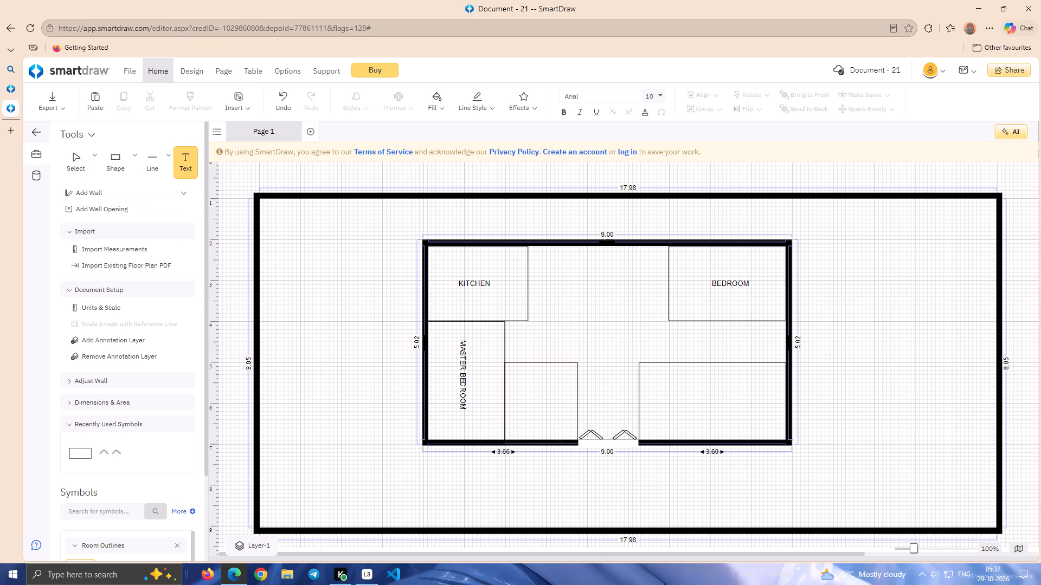
pyautogui.click(519, 401)
pyautogui.write('TOILET')
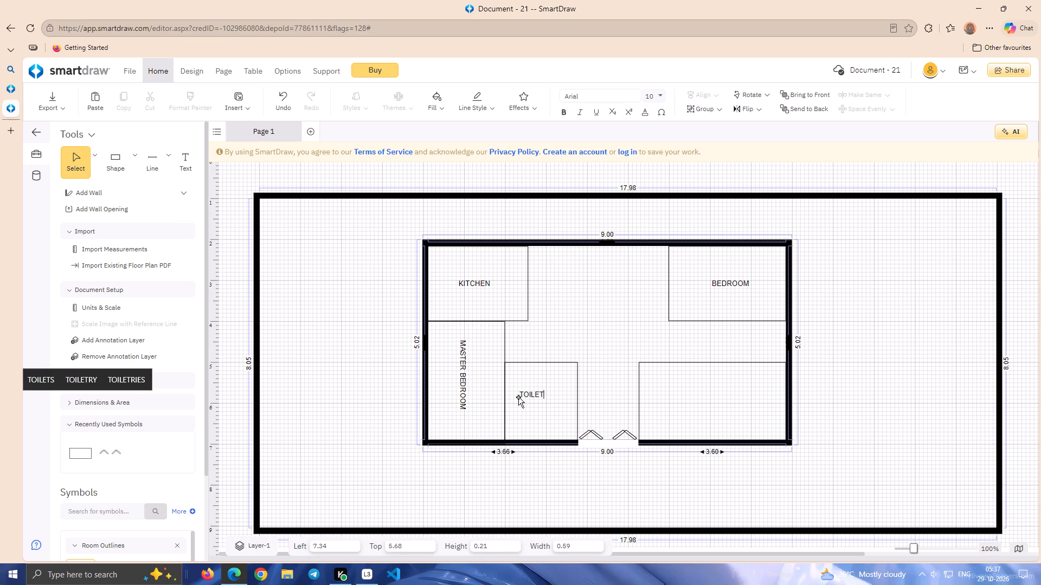
pyautogui.click(525, 402)
pyautogui.moveTo(537, 395); pyautogui.dragTo(543, 395)
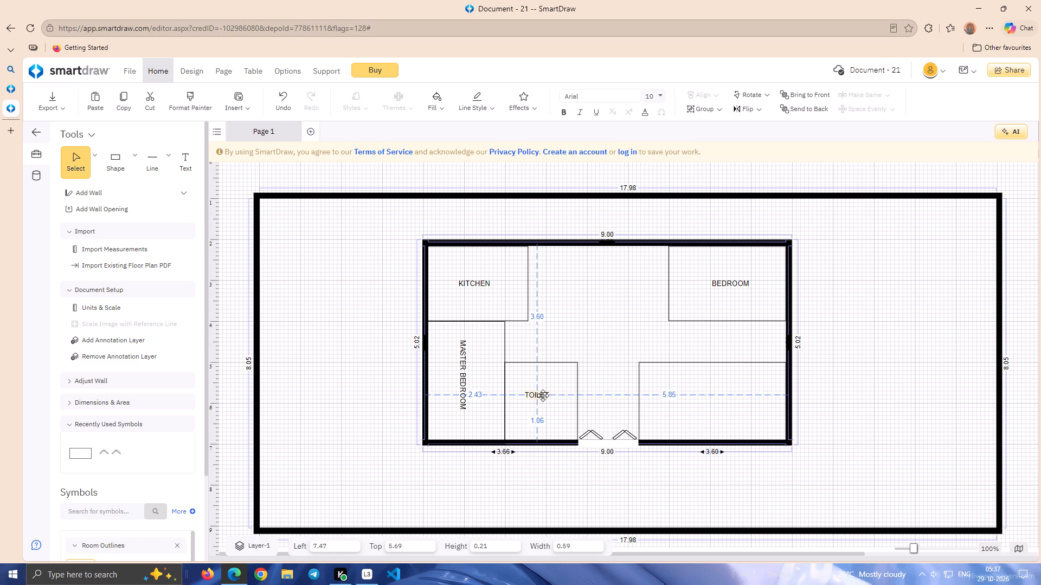
pyautogui.moveTo(543, 395); pyautogui.dragTo(548, 399)
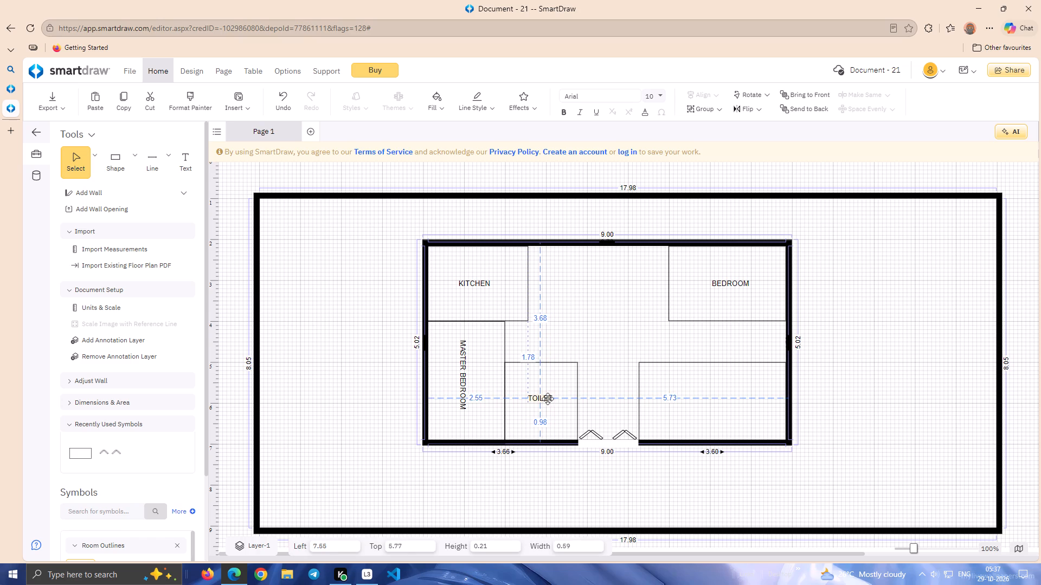
pyautogui.moveTo(548, 399); pyautogui.dragTo(547, 396)
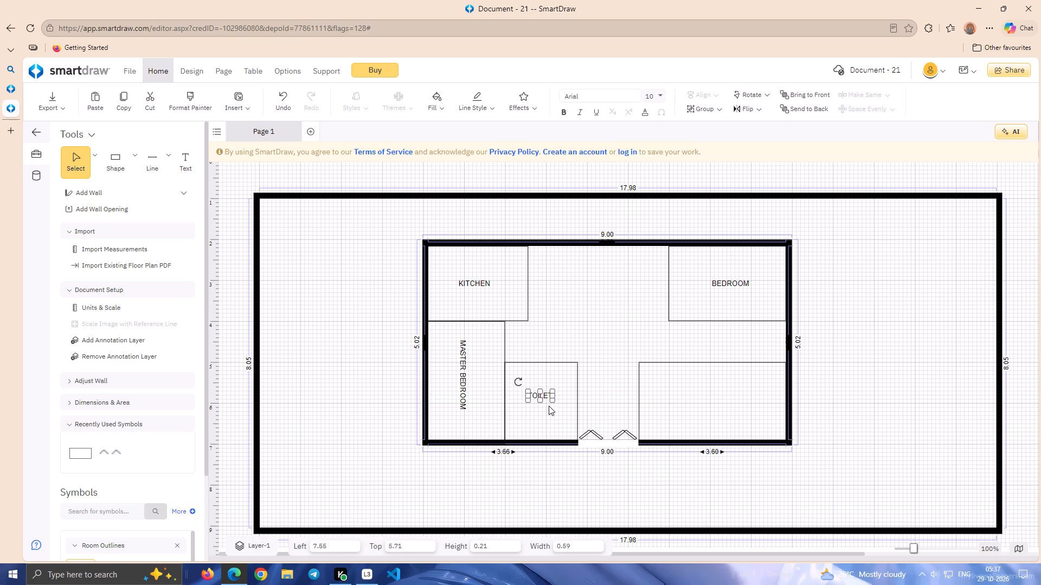
pyautogui.click(549, 412)
pyautogui.click(540, 393)
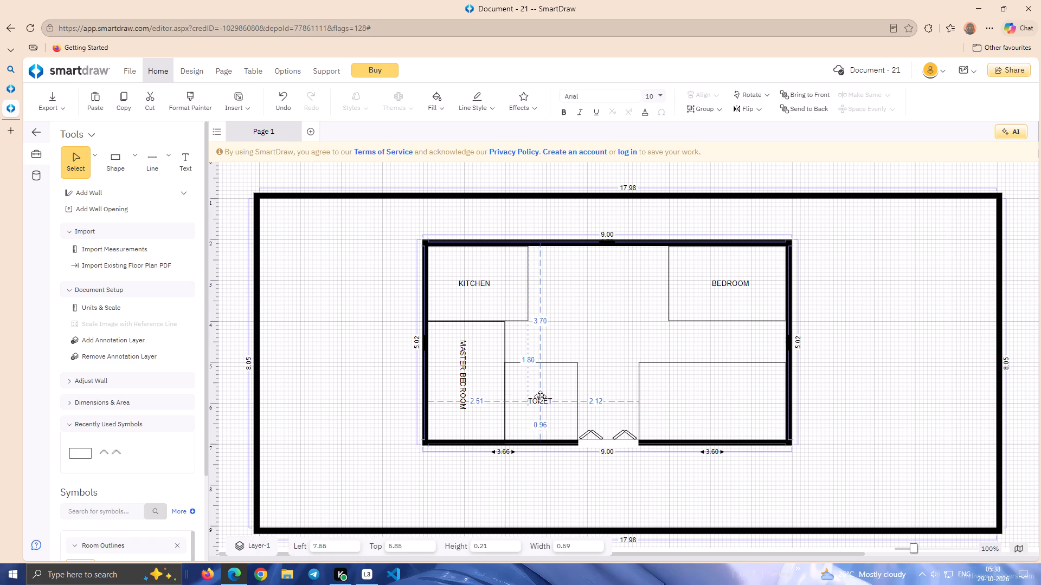
pyautogui.click(539, 418)
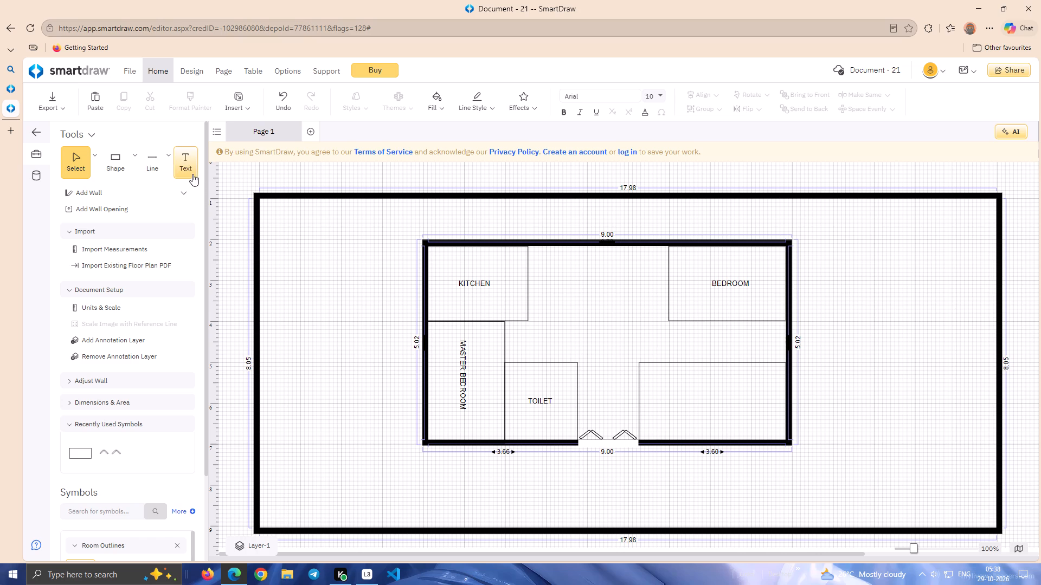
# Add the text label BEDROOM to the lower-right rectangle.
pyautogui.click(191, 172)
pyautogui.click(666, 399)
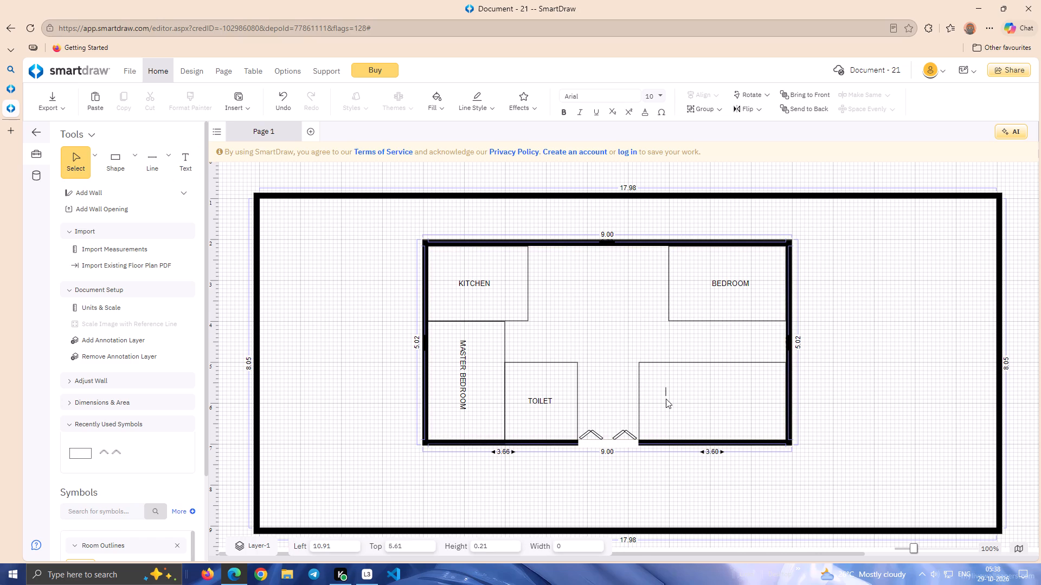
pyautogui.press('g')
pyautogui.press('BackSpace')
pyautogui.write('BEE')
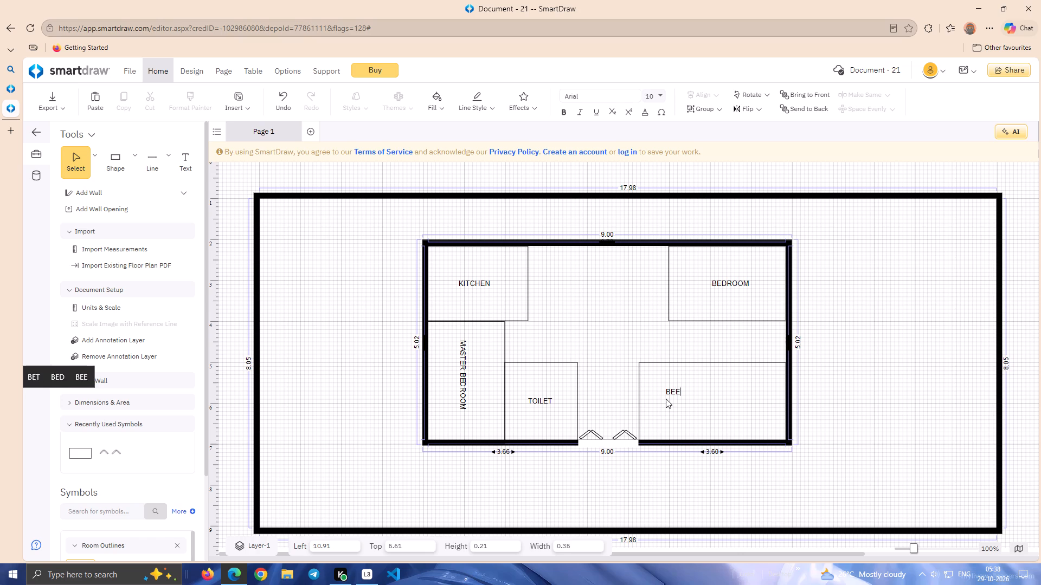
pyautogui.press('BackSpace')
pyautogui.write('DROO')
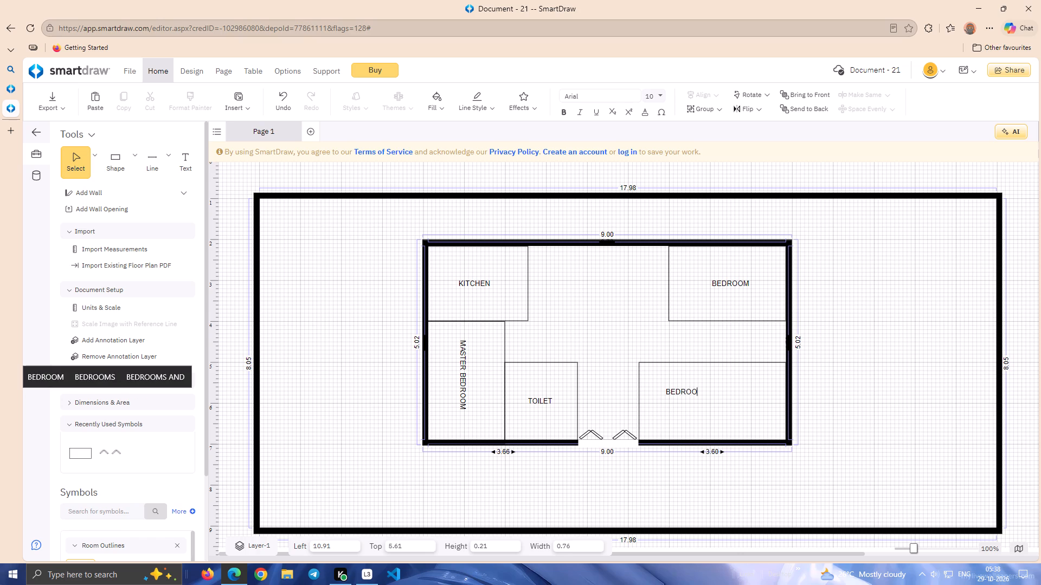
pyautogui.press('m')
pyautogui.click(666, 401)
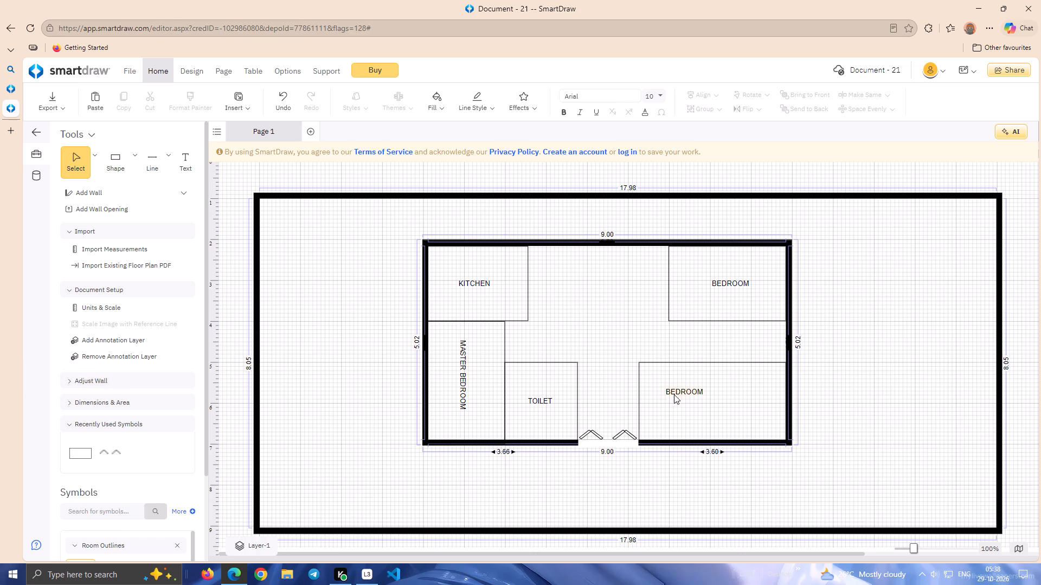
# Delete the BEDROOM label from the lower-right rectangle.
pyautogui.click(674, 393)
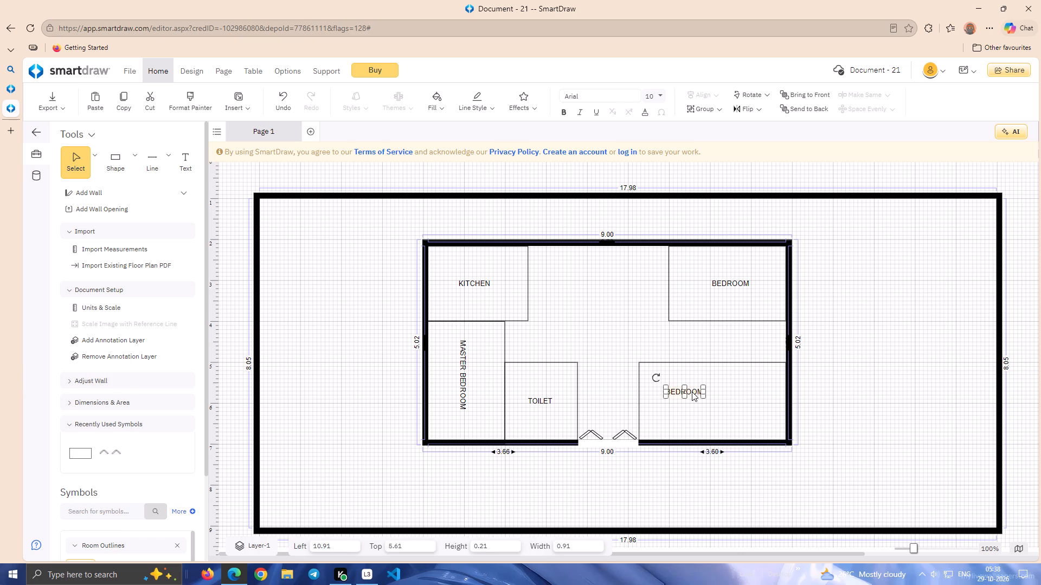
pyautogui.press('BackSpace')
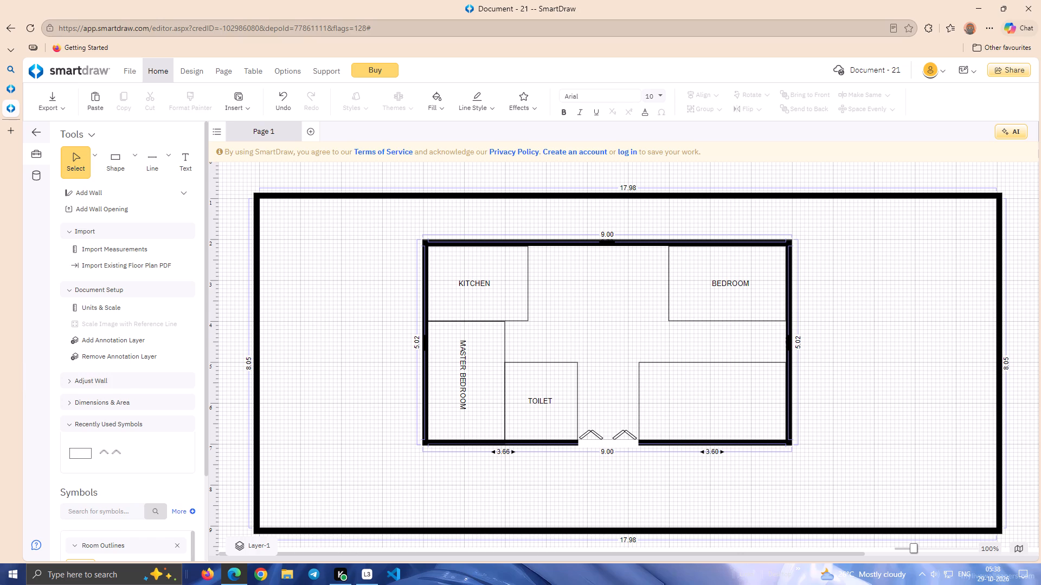
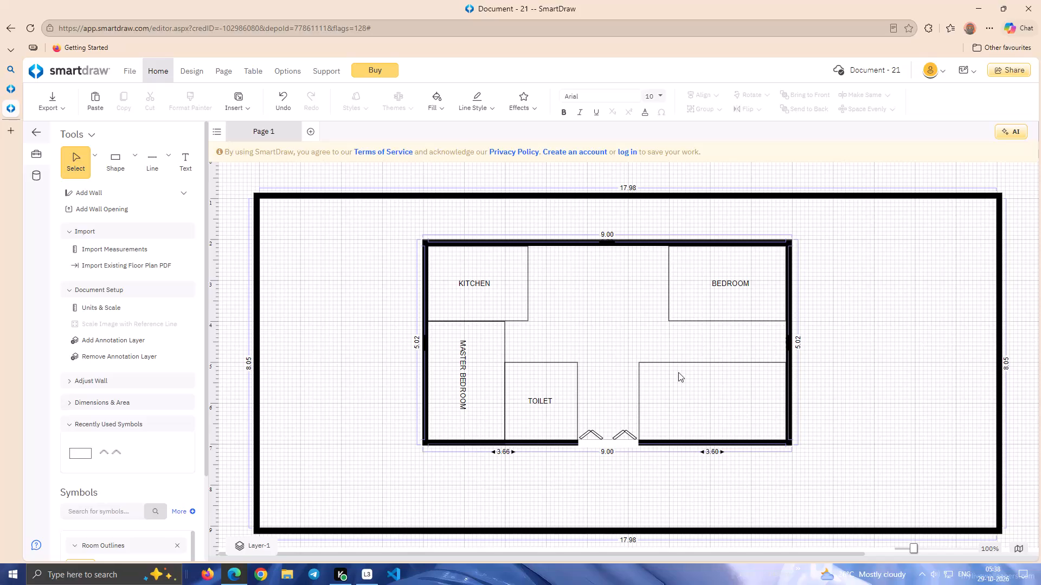
# Add the text label GUEST ROOM to the lower-right rectangle.
pyautogui.click(171, 169)
pyautogui.click(183, 161)
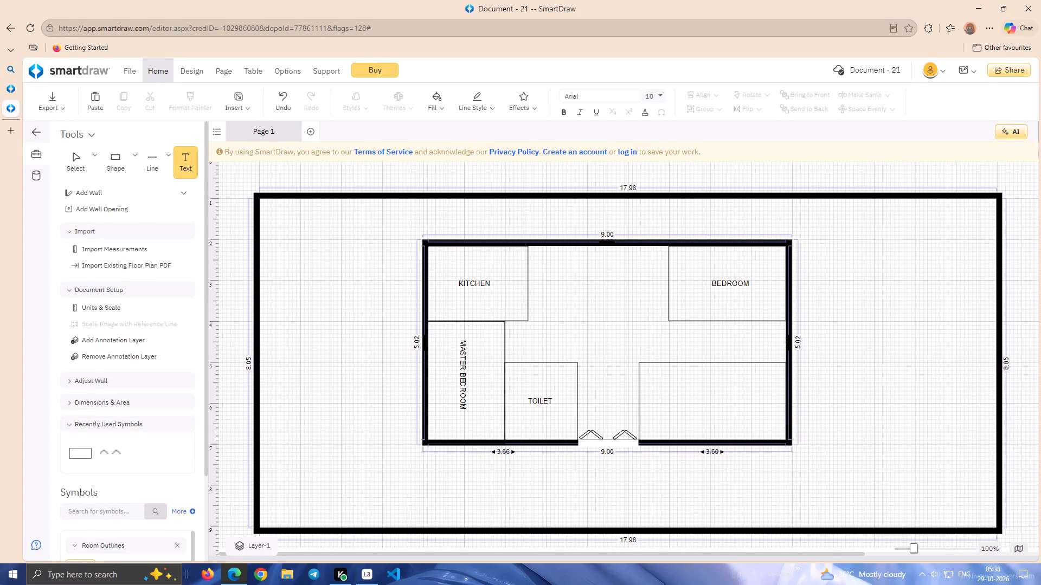
pyautogui.click(639, 395)
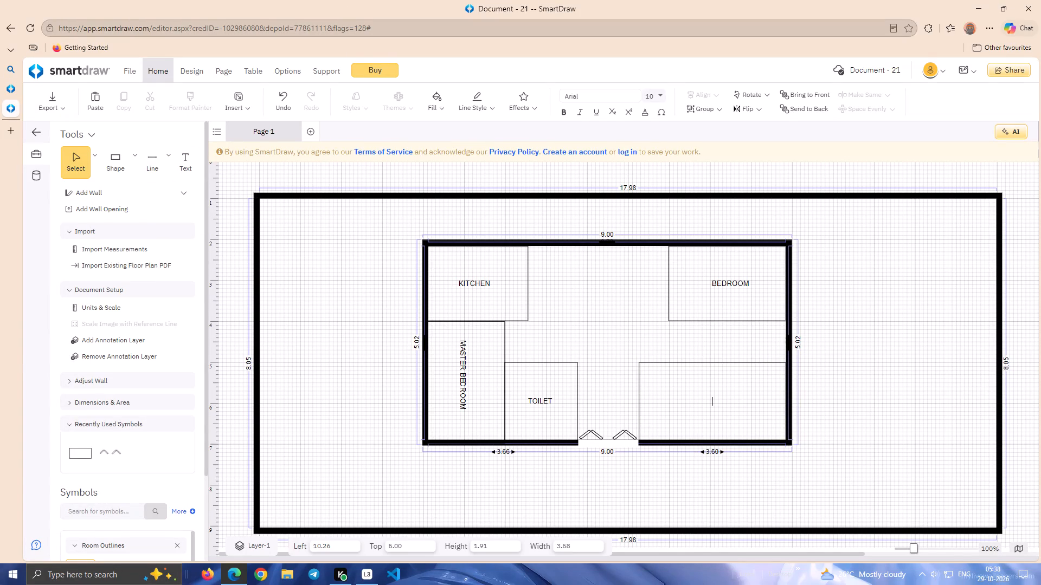
pyautogui.write('GUEST ROOM')
pyautogui.click(698, 425)
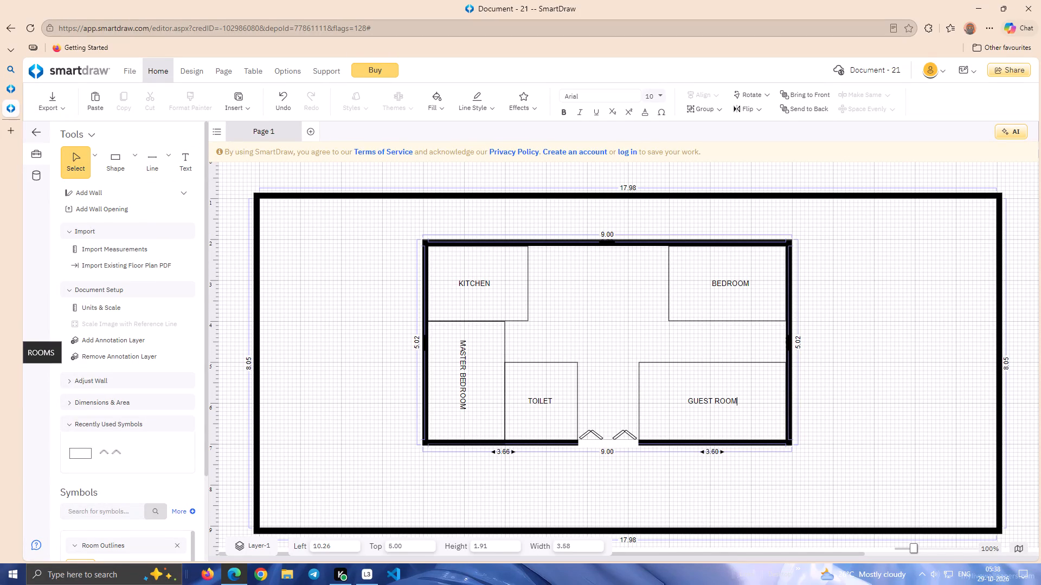
pyautogui.click(707, 417)
pyautogui.click(656, 398)
pyautogui.click(647, 310)
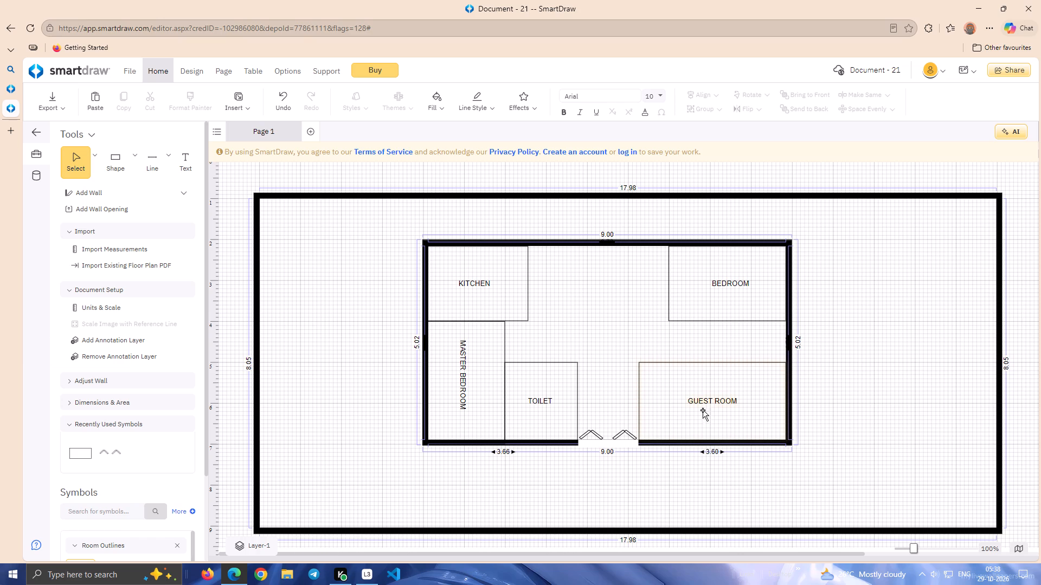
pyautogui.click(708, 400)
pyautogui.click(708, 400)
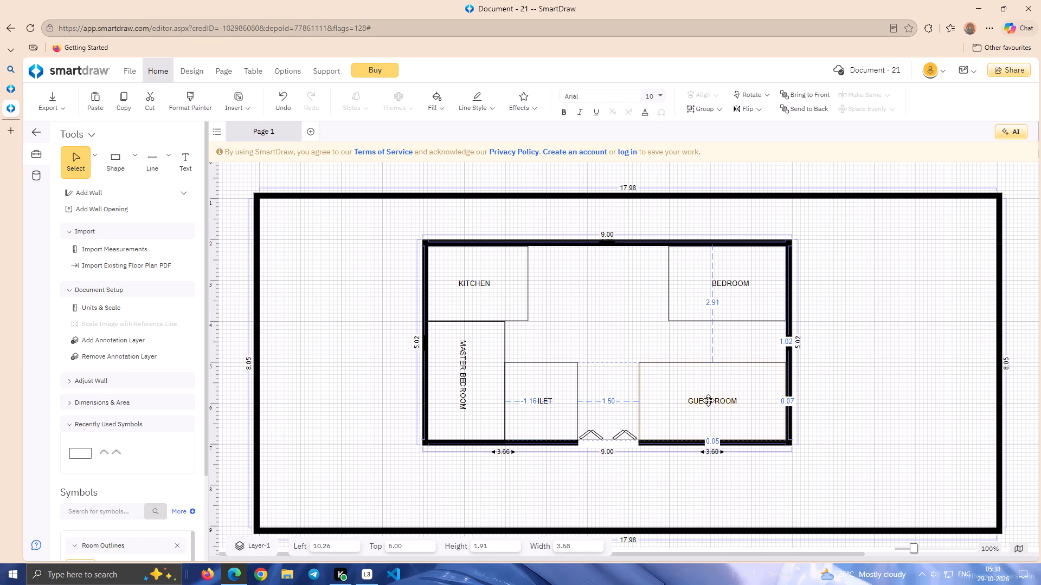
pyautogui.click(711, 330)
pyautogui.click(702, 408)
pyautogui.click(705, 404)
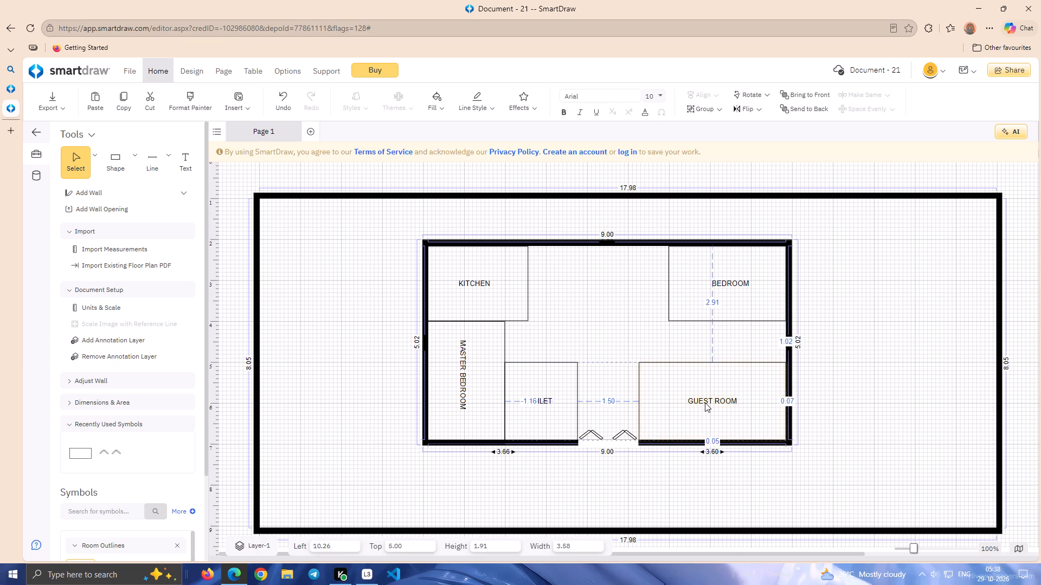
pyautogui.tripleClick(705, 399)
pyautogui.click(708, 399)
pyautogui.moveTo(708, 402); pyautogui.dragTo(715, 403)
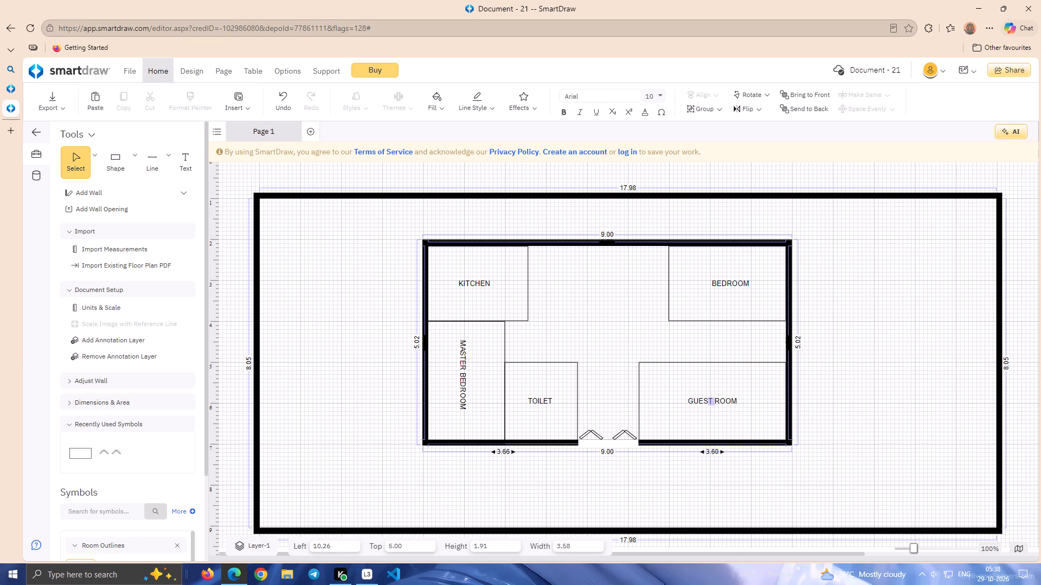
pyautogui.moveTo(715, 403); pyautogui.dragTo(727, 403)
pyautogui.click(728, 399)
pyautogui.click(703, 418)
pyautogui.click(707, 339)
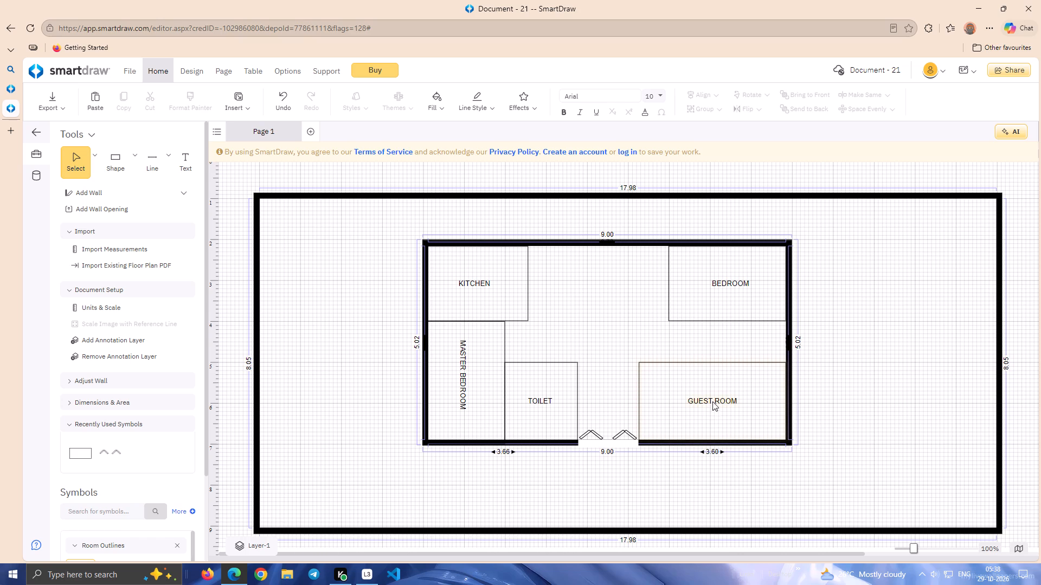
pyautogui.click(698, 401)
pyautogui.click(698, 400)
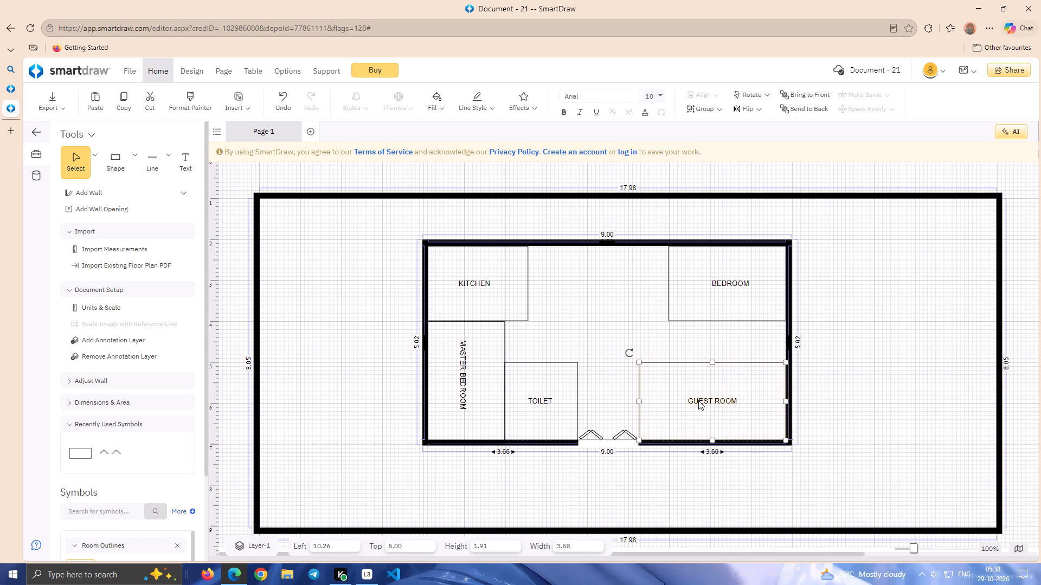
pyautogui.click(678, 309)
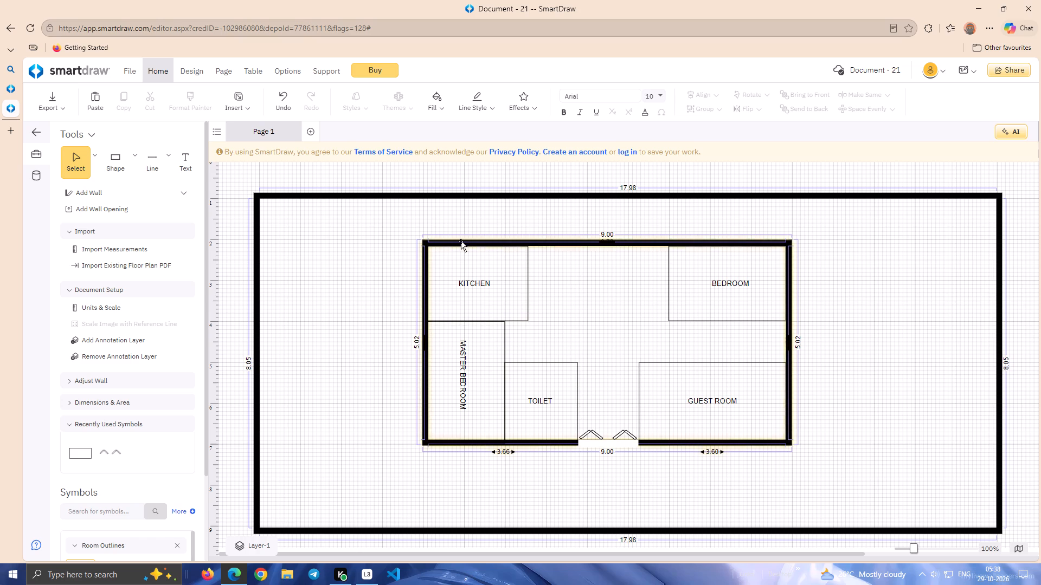
# Move the inner walled room with its labelled rectangles up toward the outer top wall, to about 5.18 from the left and 1.59 from the top.
pyautogui.moveTo(592, 243); pyautogui.dragTo(594, 219)
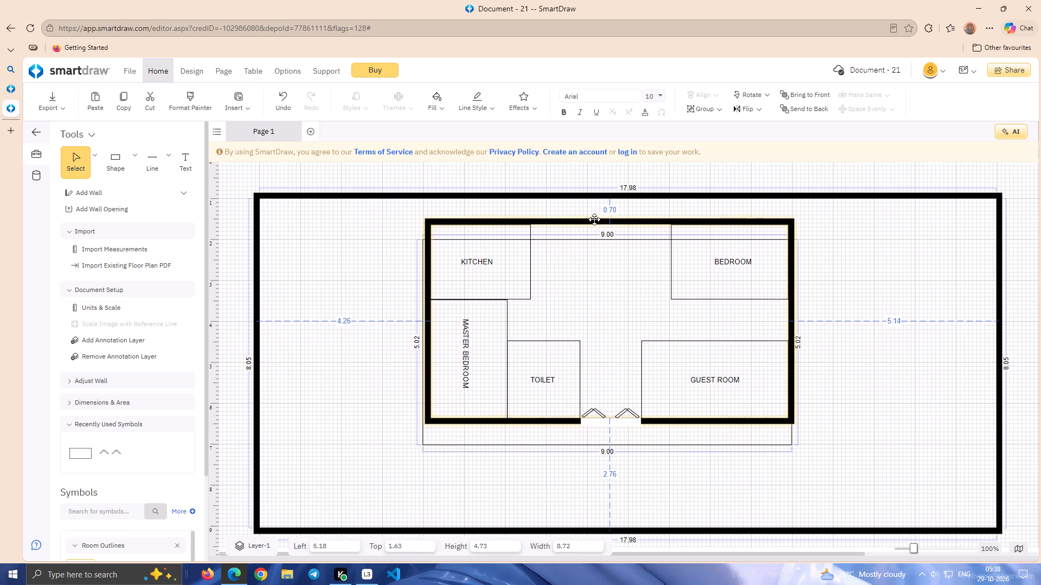
pyautogui.moveTo(594, 219); pyautogui.dragTo(594, 220)
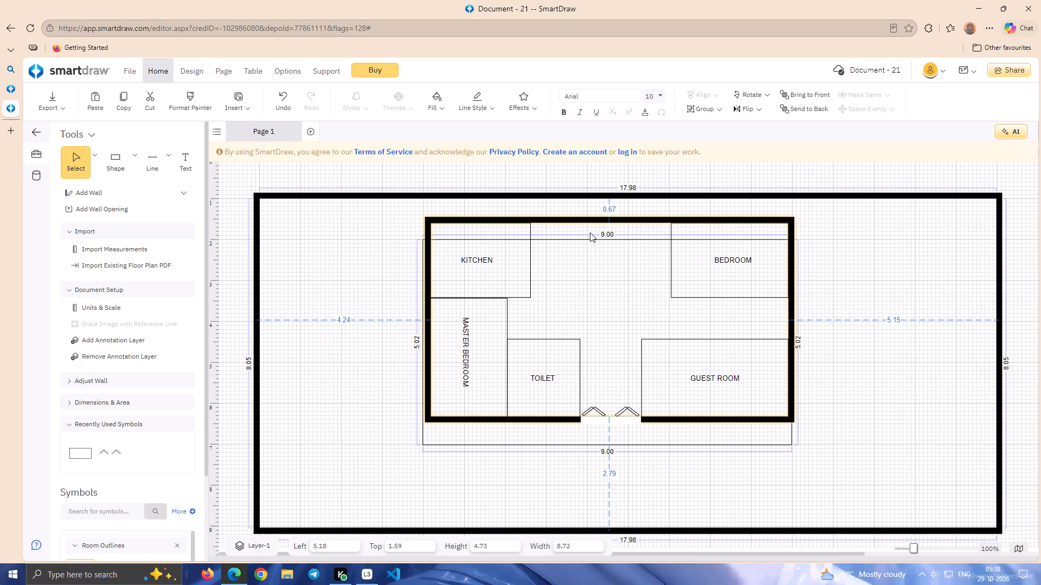
# Move the inner room's thin 9.00 by 5.02 outline up to the outer top wall, at about left 5.00 and top 0.98.
pyautogui.moveTo(685, 444); pyautogui.dragTo(686, 430)
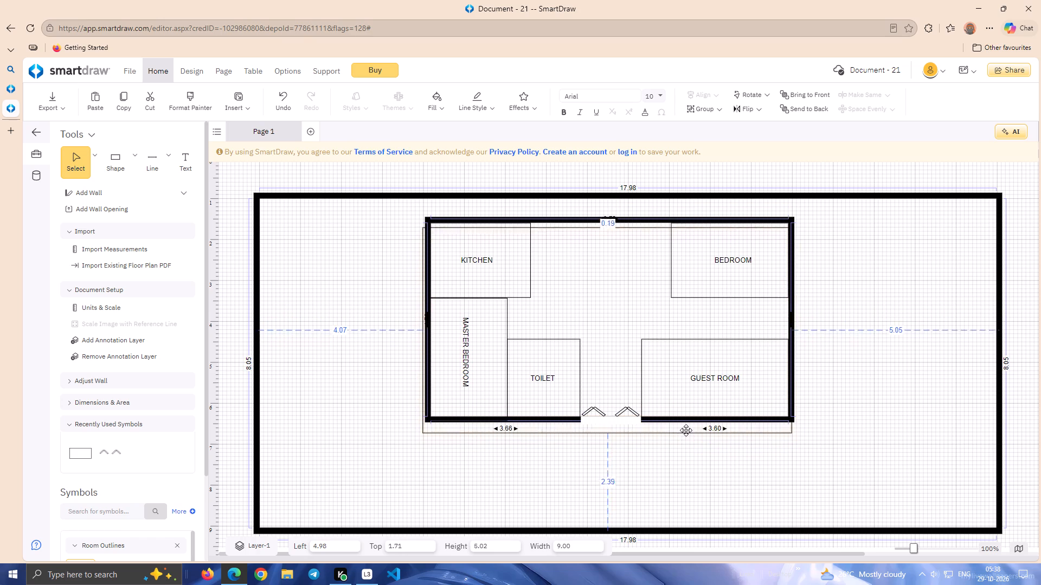
pyautogui.moveTo(686, 430); pyautogui.dragTo(686, 404)
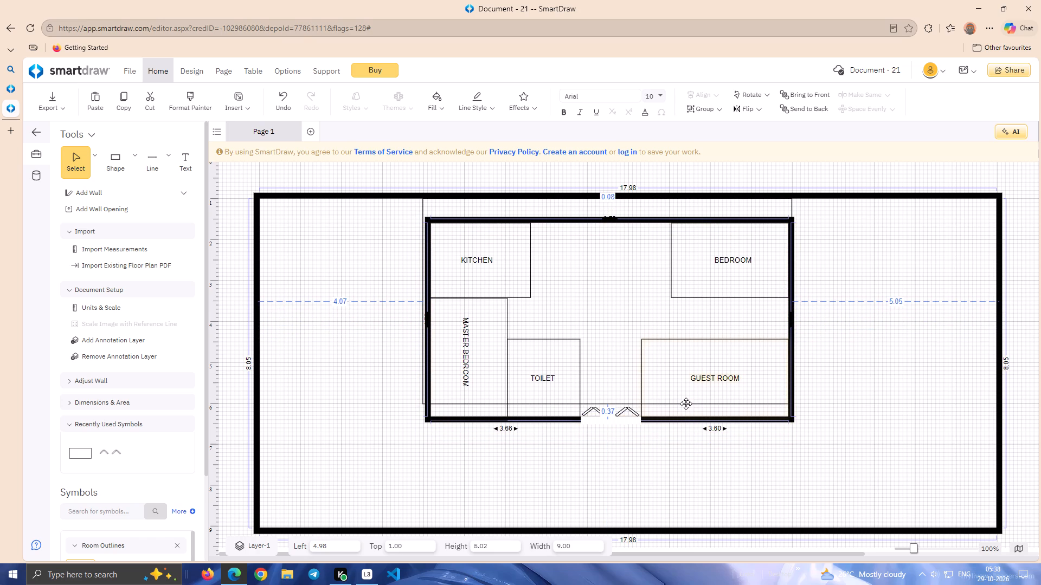
pyautogui.moveTo(686, 404); pyautogui.dragTo(686, 403)
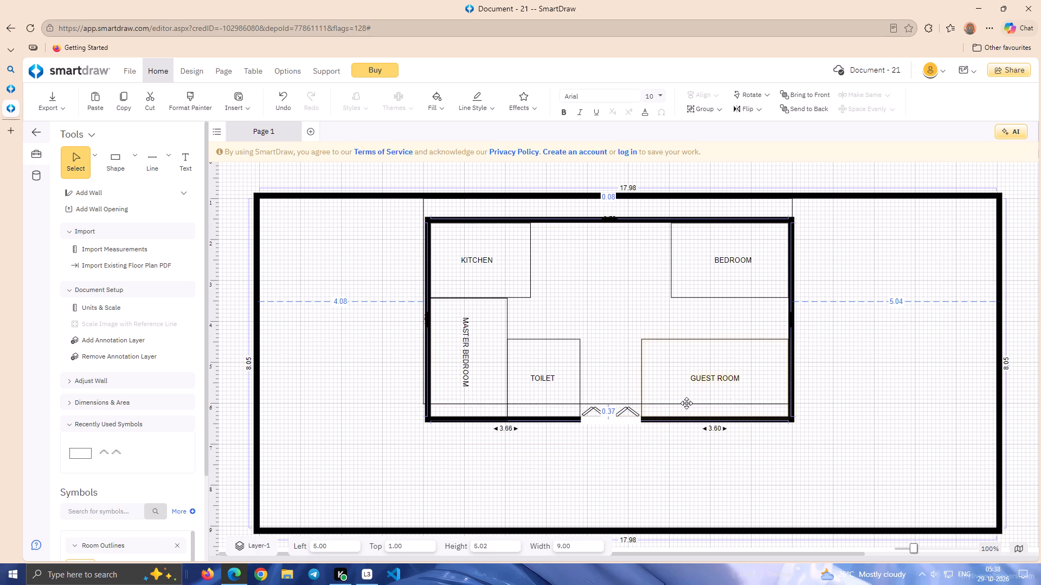
pyautogui.moveTo(686, 403); pyautogui.dragTo(685, 403)
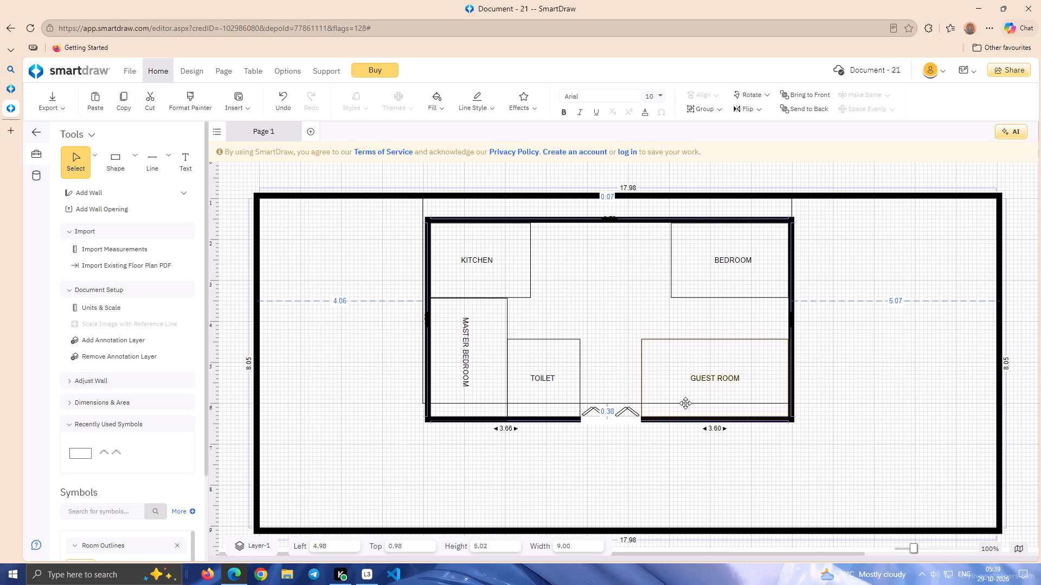
pyautogui.moveTo(685, 403); pyautogui.dragTo(686, 403)
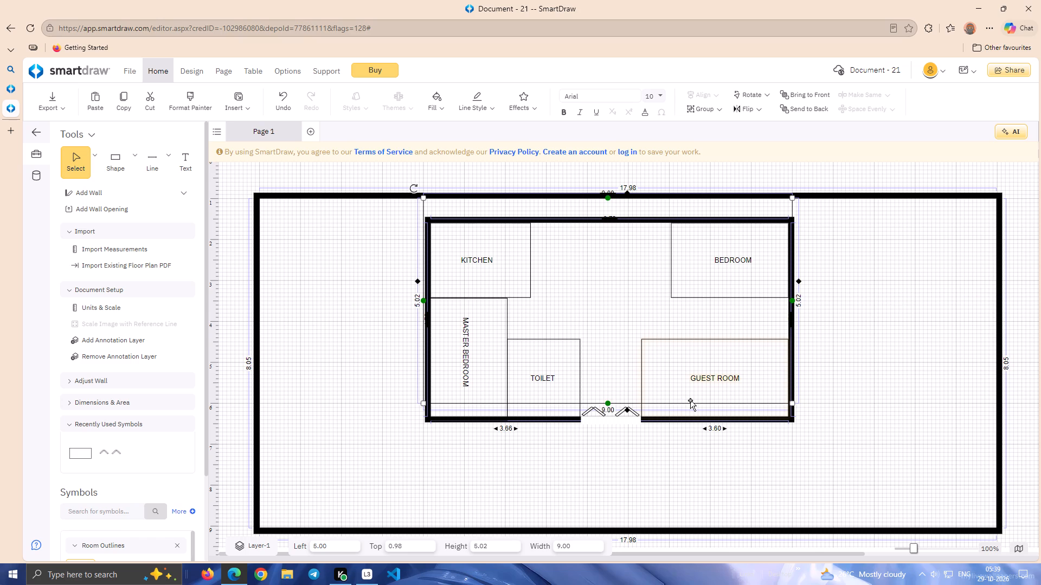
# Nudge the thin room outline in small increments to left 5.04 and top 1.01, lining its sides up with the inner walls.
pyautogui.press('Right')
pyautogui.press('Right')
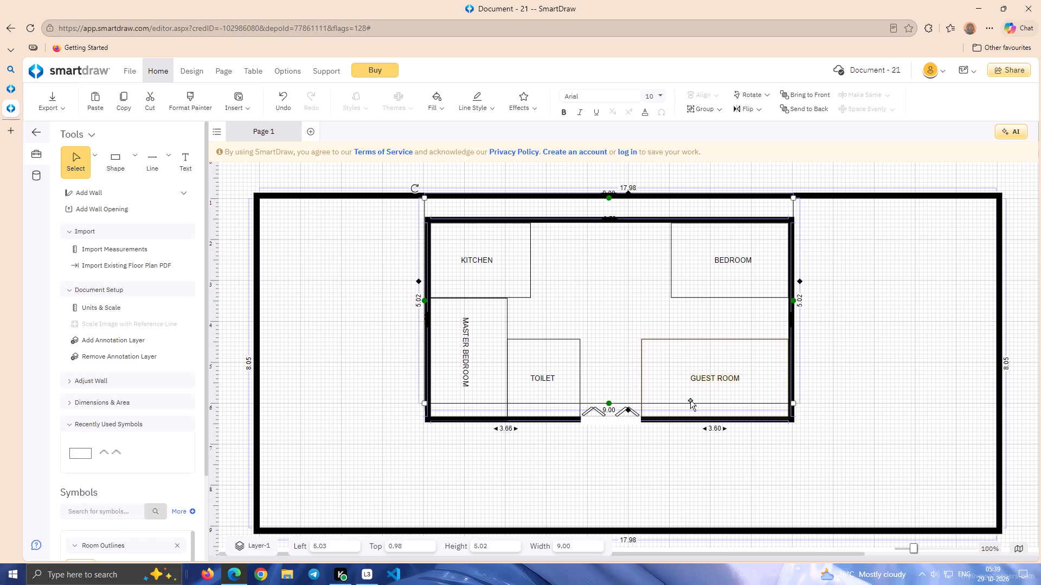
pyautogui.press('Right')
pyautogui.press('Up')
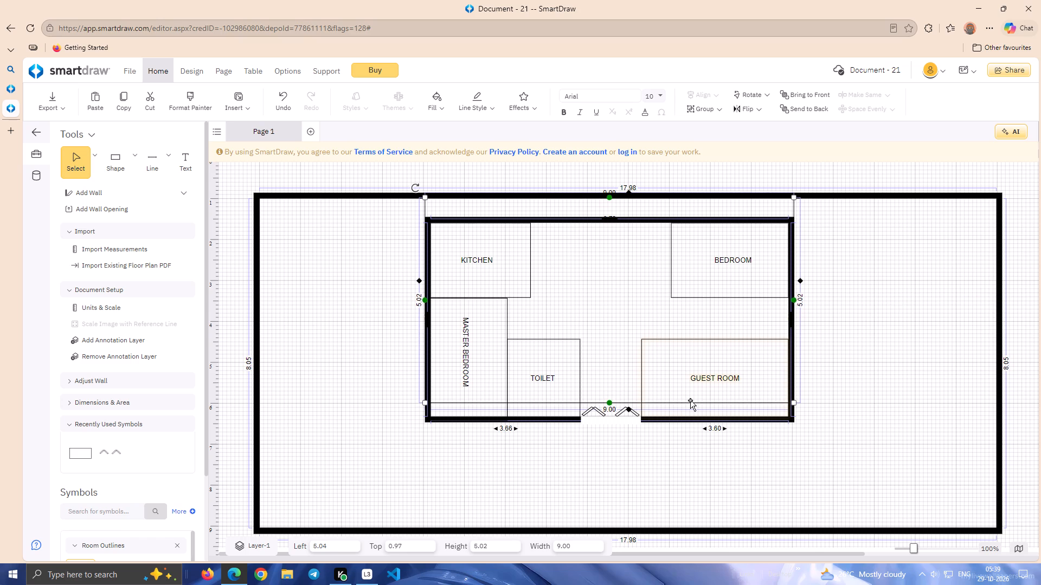
pyautogui.press('Down')
pyautogui.press('Down')
pyautogui.press('Down')
pyautogui.press('Down')
pyautogui.press('Down')
pyautogui.press('Down')
pyautogui.press('Down')
pyautogui.press('Down')
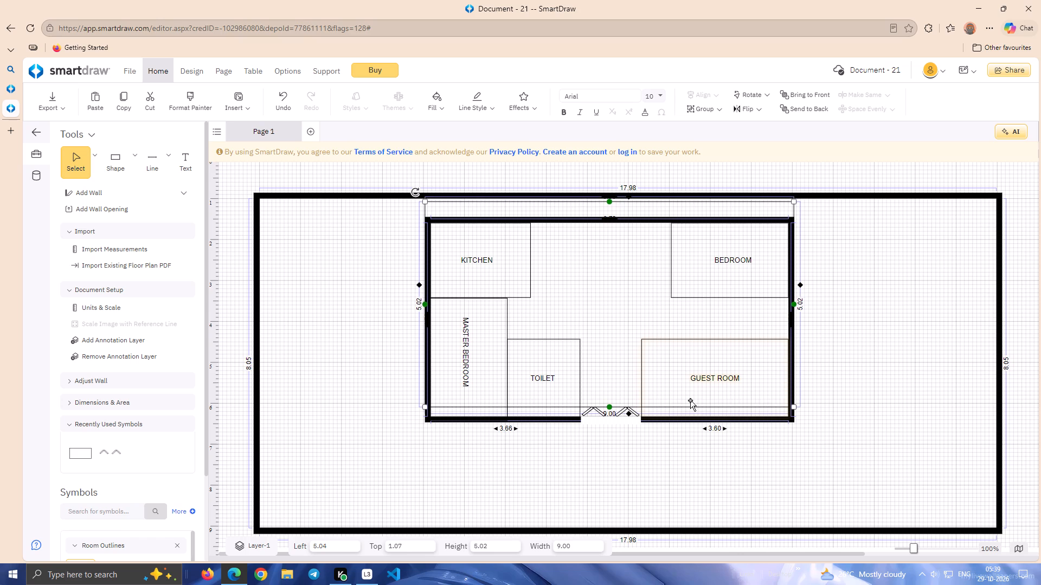
pyautogui.press('Down')
pyautogui.press('Up')
pyautogui.press('Up')
pyautogui.press('Up')
pyautogui.press('Up')
pyautogui.press('Up')
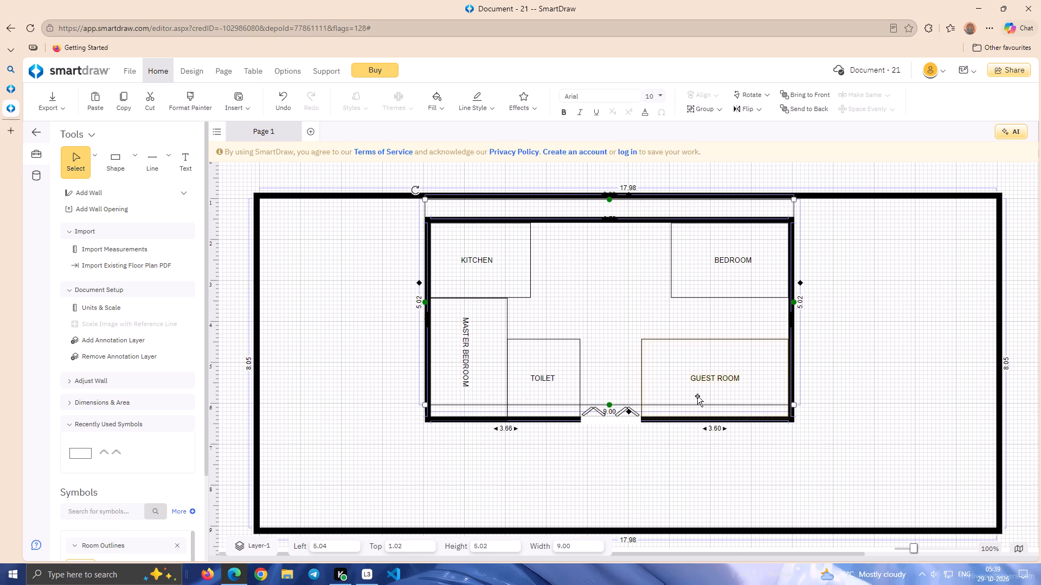
pyautogui.press('Up')
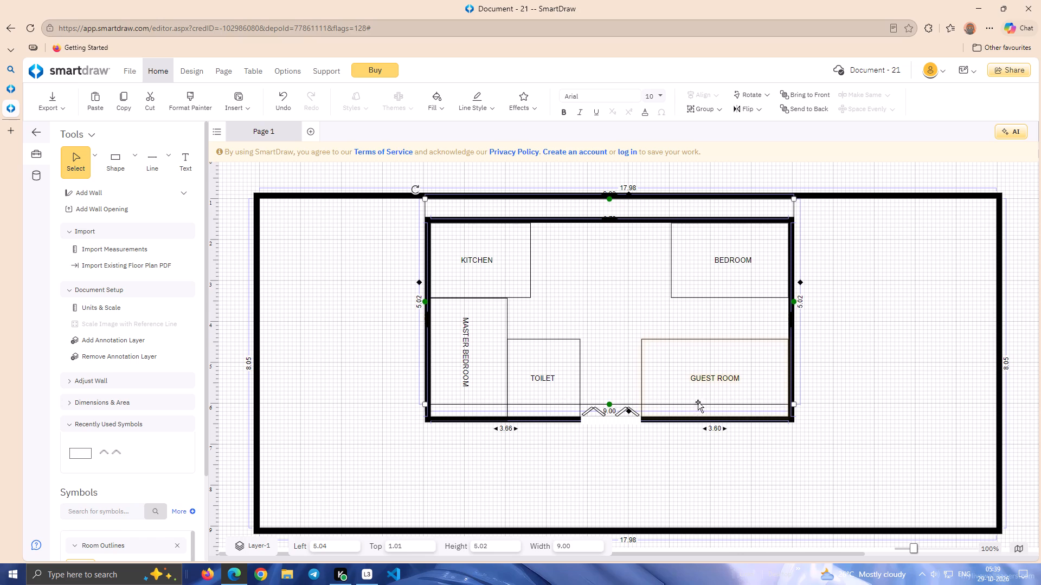
# Nudge the inner walled room with its labelled rectangles up to top 1.01 so its upper wall overlaps the outer top wall.
pyautogui.click(711, 419)
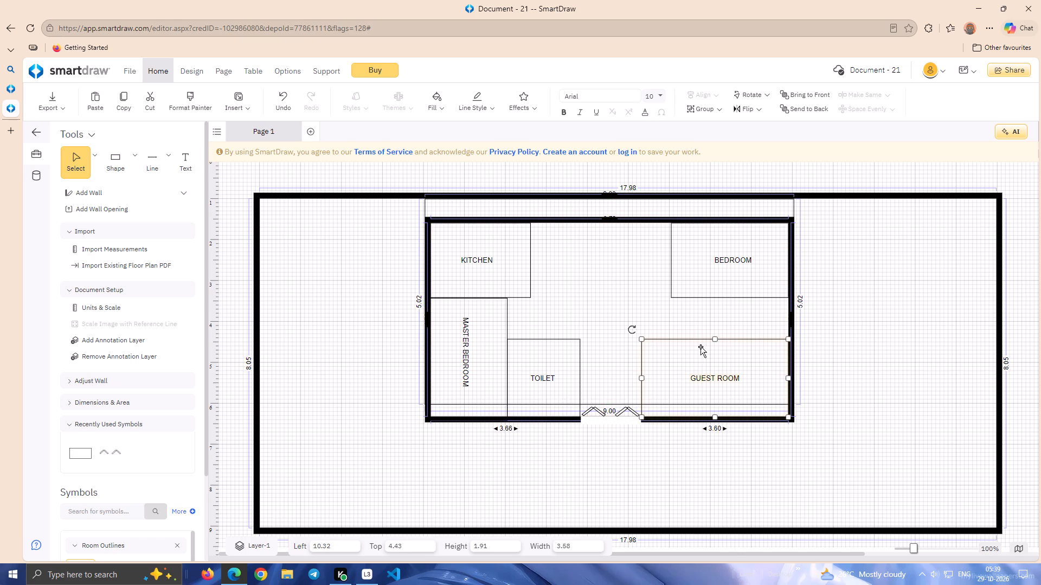
pyautogui.click(684, 217)
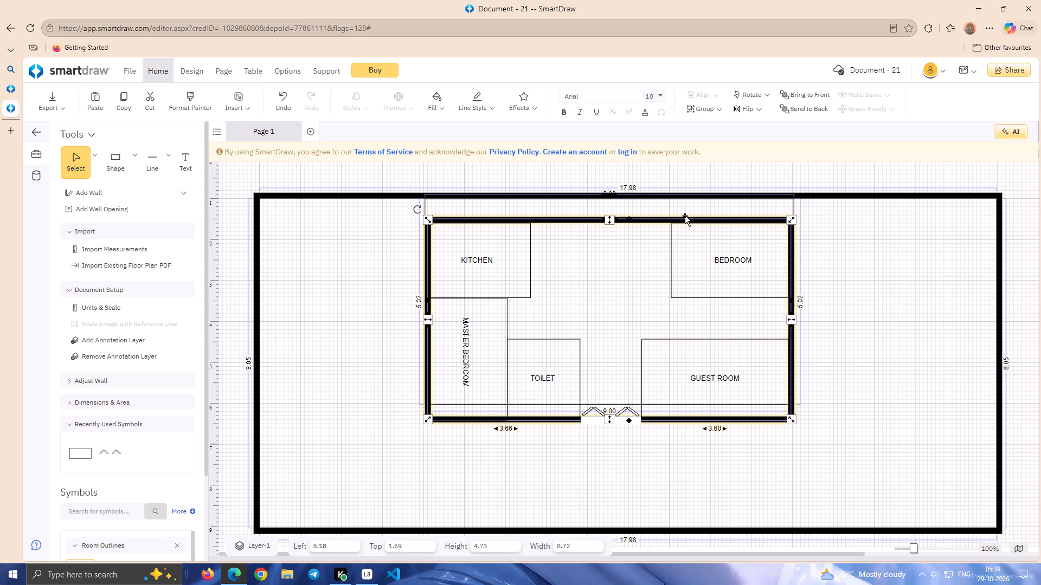
pyautogui.press('Up')
pyautogui.press('Up')
pyautogui.press('Up')
pyautogui.press('Up')
pyautogui.press('Up')
pyautogui.press('Up')
pyautogui.press('Up')
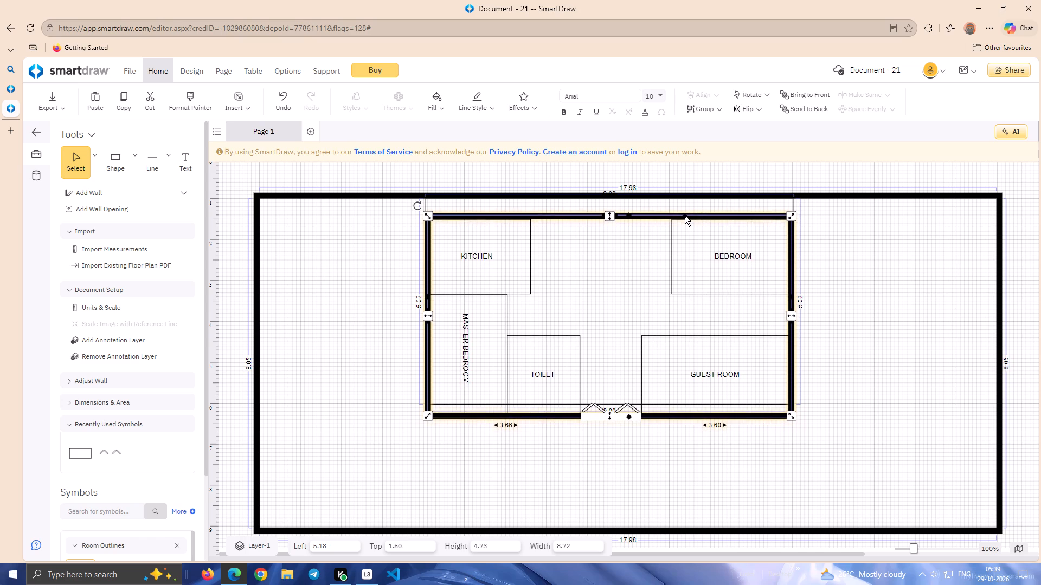
pyautogui.press('Up')
pyautogui.press('Up')
pyautogui.press('Up')
pyautogui.press('Up')
pyautogui.press('Up')
pyautogui.press('Up')
pyautogui.press('Up')
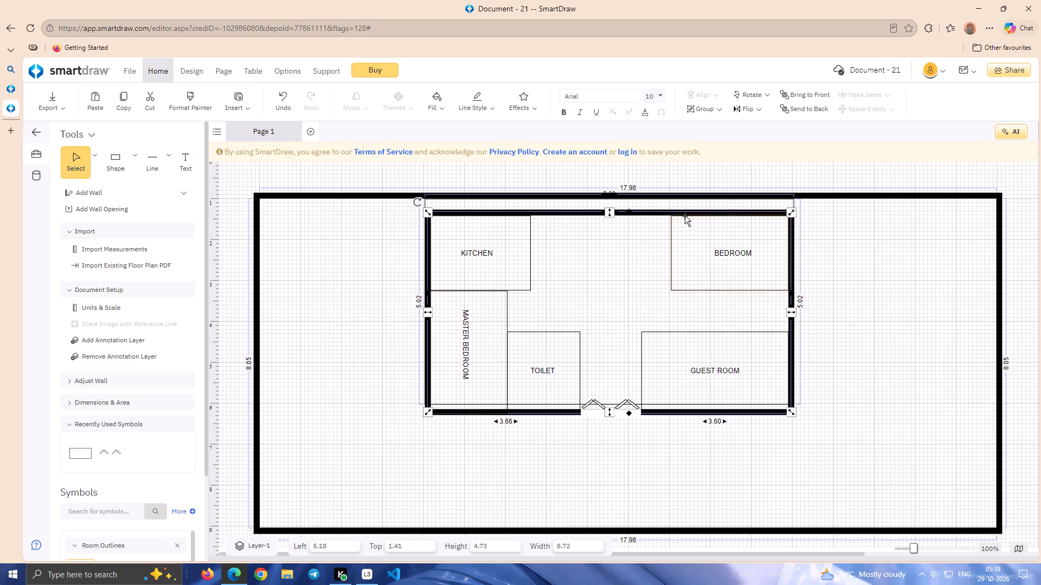
pyautogui.press('Up')
pyautogui.press('Up')
pyautogui.press('Up')
pyautogui.press('Up')
pyautogui.press('Up')
pyautogui.press('Up')
pyautogui.press('Up')
pyautogui.press('Up')
pyautogui.press('Up')
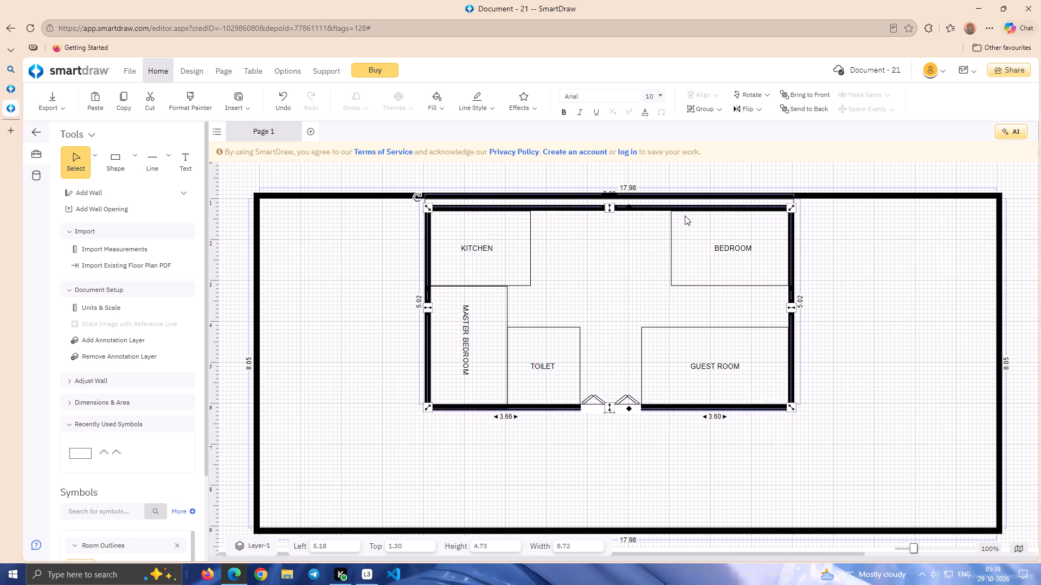
pyautogui.press('Up')
pyautogui.press('Up')
pyautogui.press('Up')
pyautogui.press('Up')
pyautogui.press('Up')
pyautogui.press('Up')
pyautogui.press('Up')
pyautogui.press('Up')
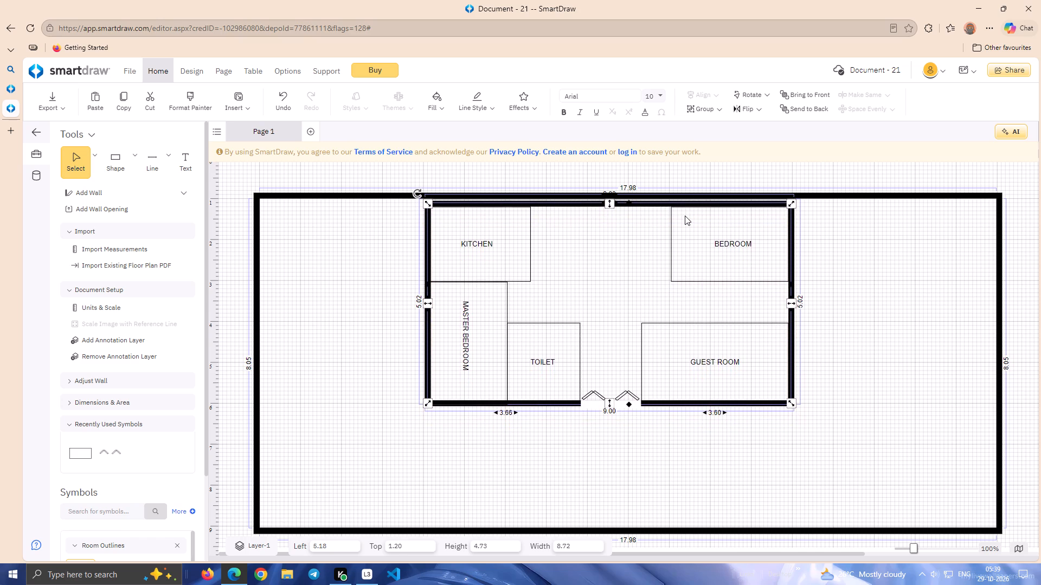
pyautogui.press('Up')
pyautogui.press('Up')
pyautogui.press('Up')
pyautogui.press('Up')
pyautogui.press('Up')
pyautogui.press('Up')
pyautogui.press('Up')
pyautogui.press('Up')
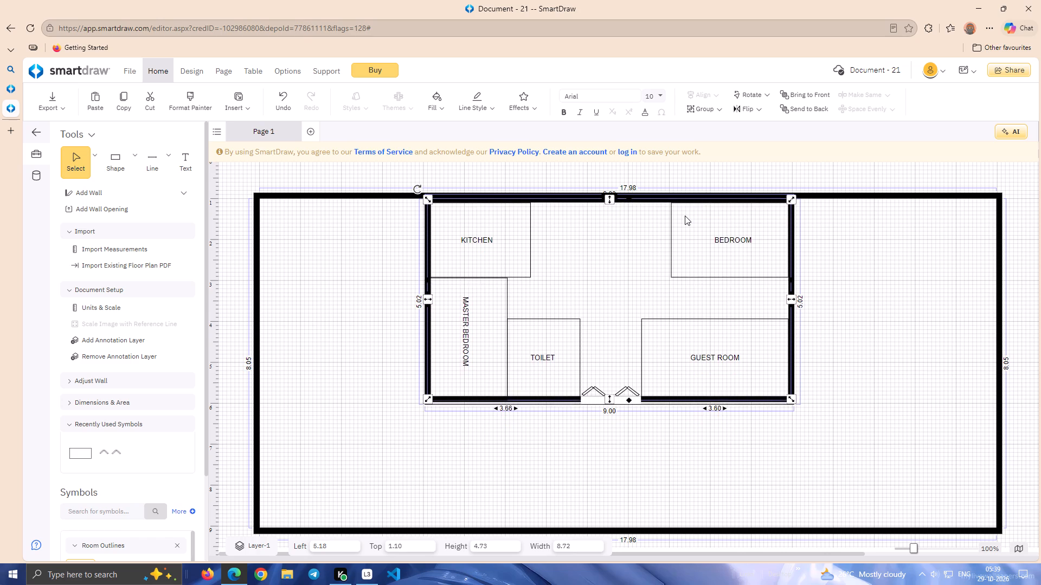
pyautogui.press('Up')
pyautogui.press('Up')
pyautogui.press('Up')
pyautogui.press('Up')
pyautogui.press('Up')
pyautogui.press('Up')
pyautogui.press('Up')
pyautogui.press('Up')
pyautogui.press('Up')
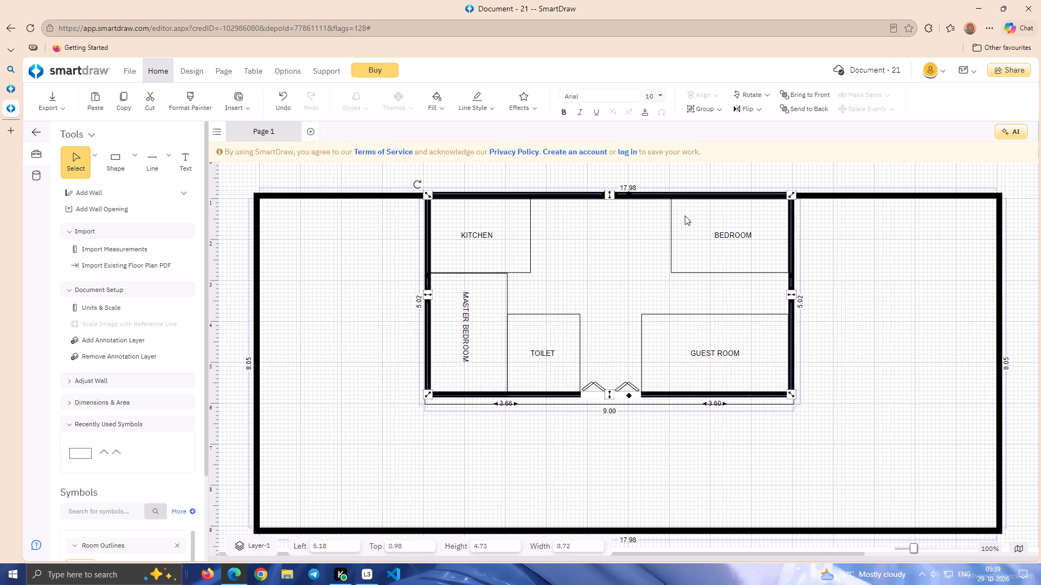
pyautogui.press('Up')
pyautogui.press('Up')
pyautogui.press('Down')
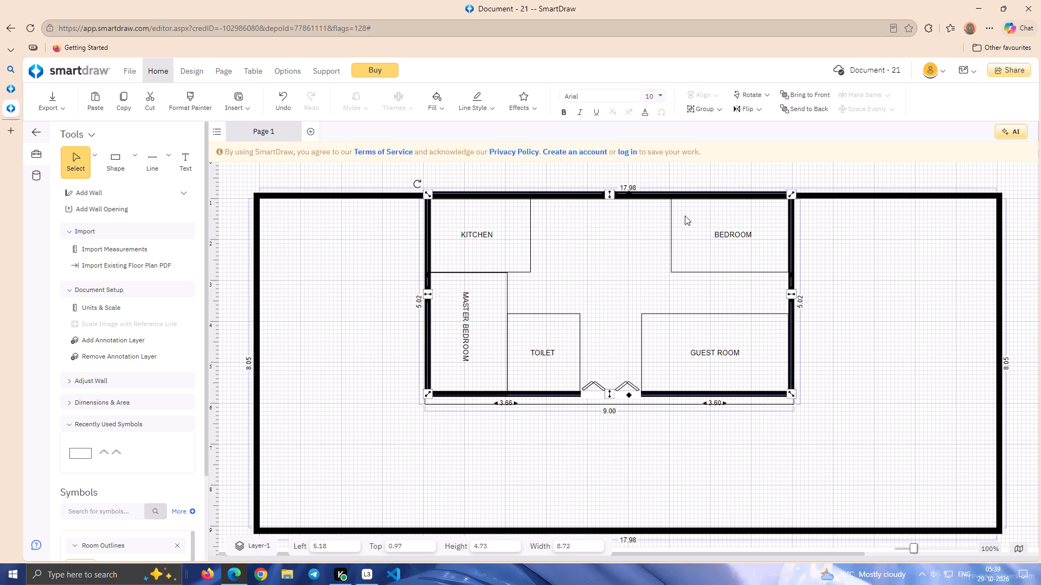
pyautogui.press('Down')
pyautogui.press('Down')
pyautogui.press('Down')
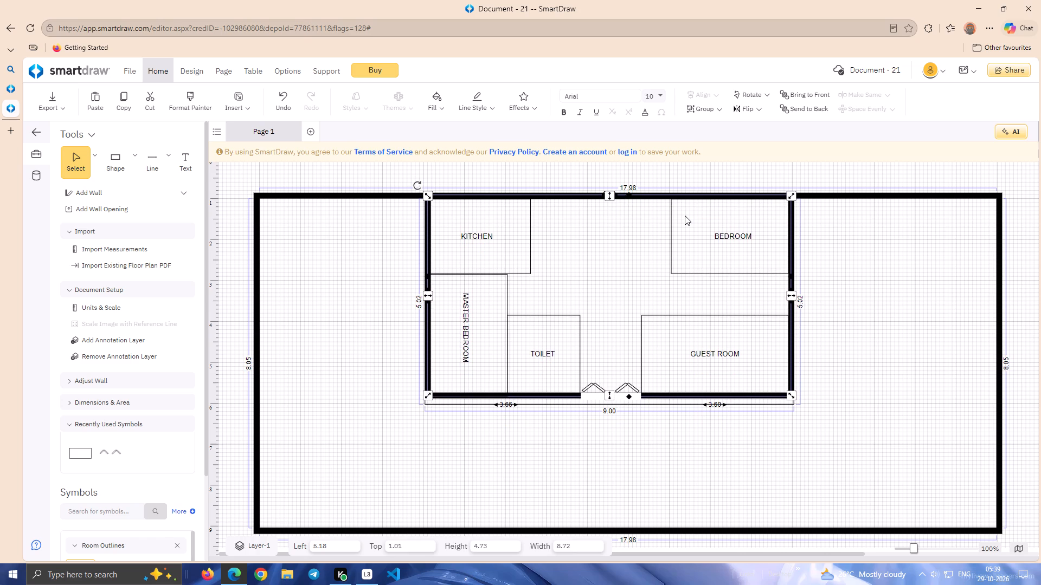
pyautogui.click(899, 275)
pyautogui.click(888, 278)
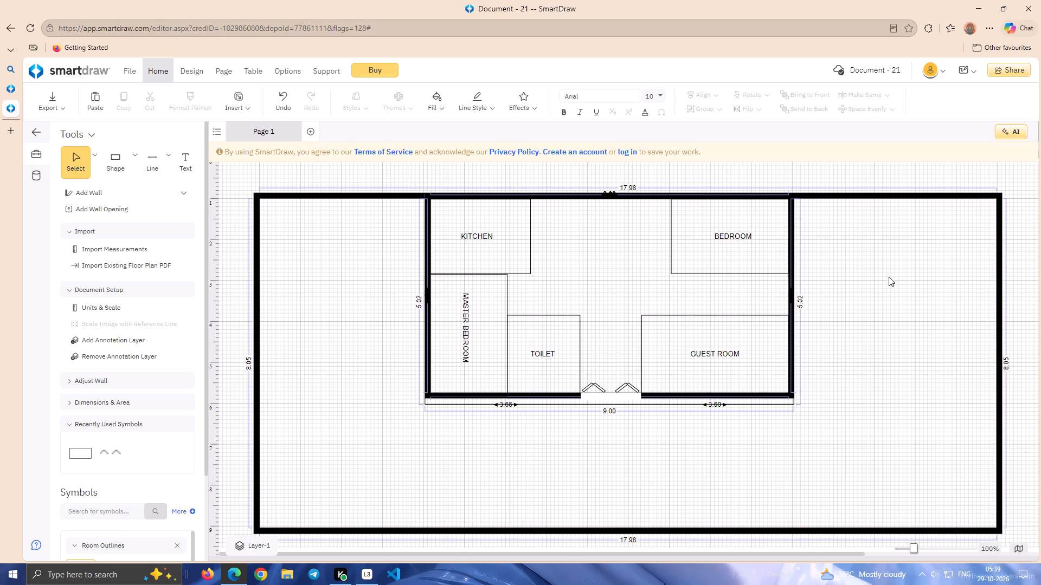
# Reposition the inner walled room with its labelled rectangles against the outer top wall, at about left 5.18 and top 1.00.
pyautogui.click(625, 199)
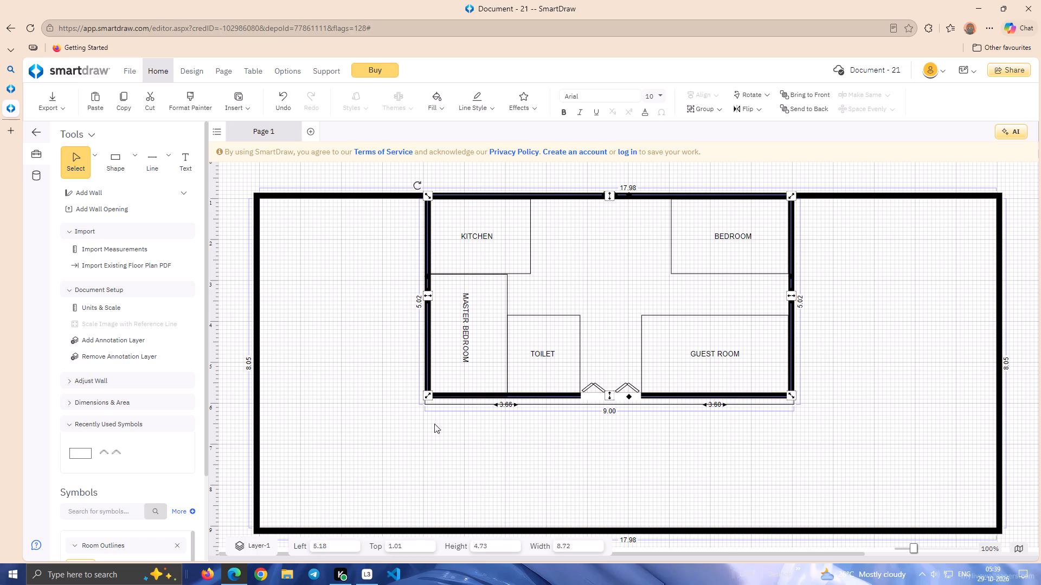
pyautogui.click(436, 405)
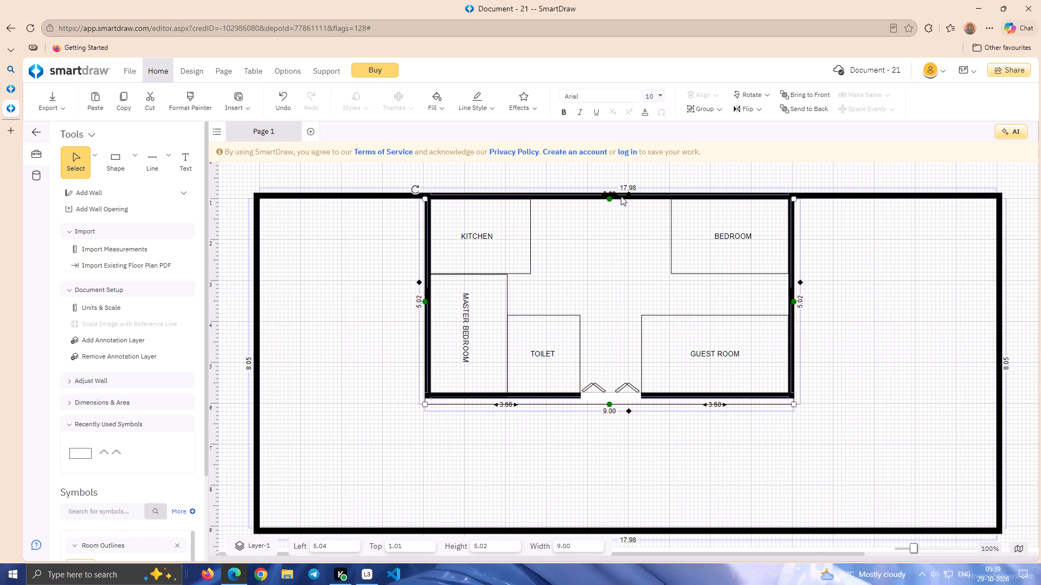
pyautogui.moveTo(626, 194); pyautogui.dragTo(625, 204)
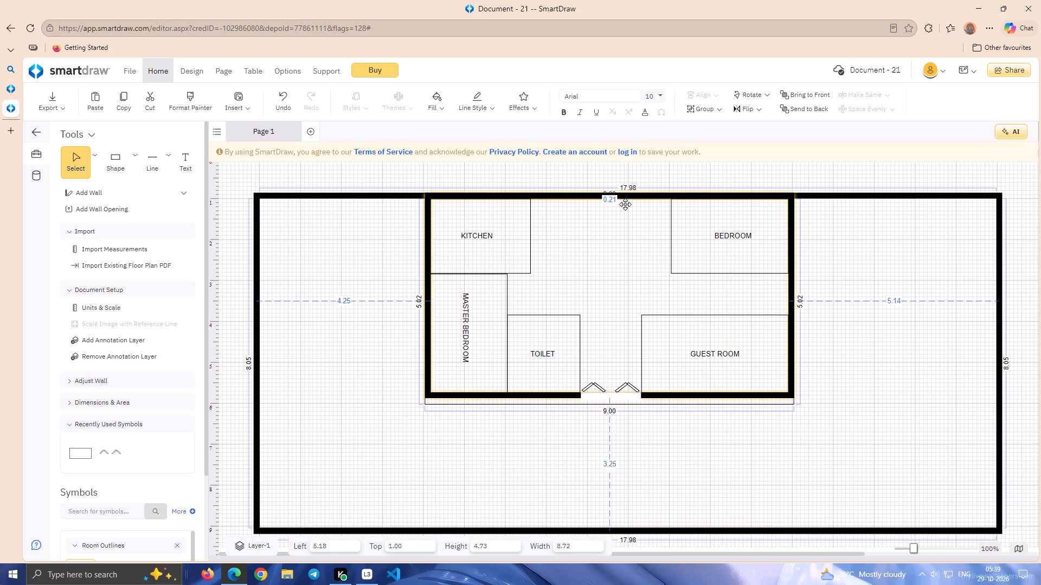
pyautogui.moveTo(625, 204); pyautogui.dragTo(627, 213)
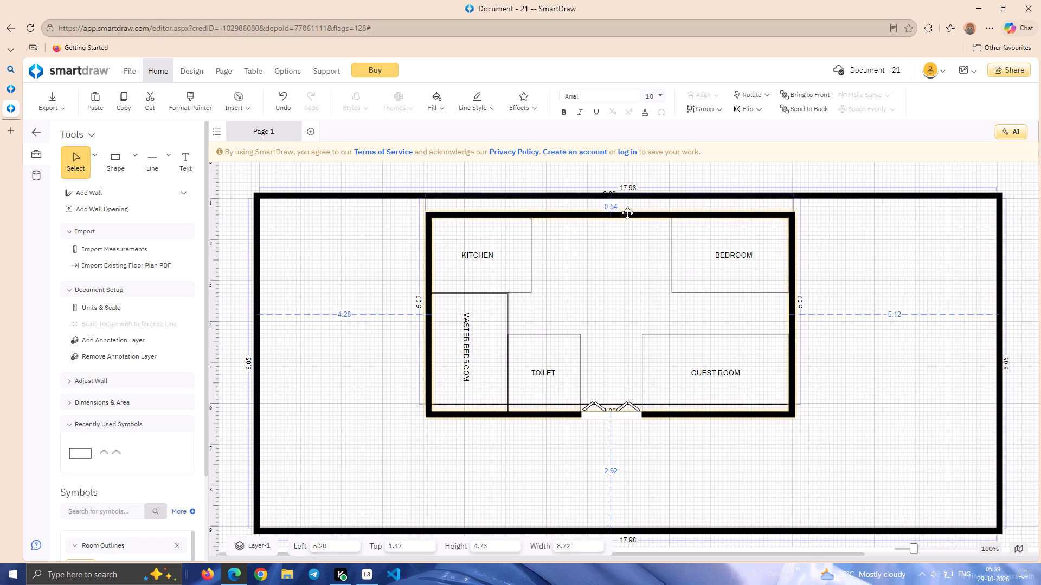
pyautogui.moveTo(627, 213); pyautogui.dragTo(627, 205)
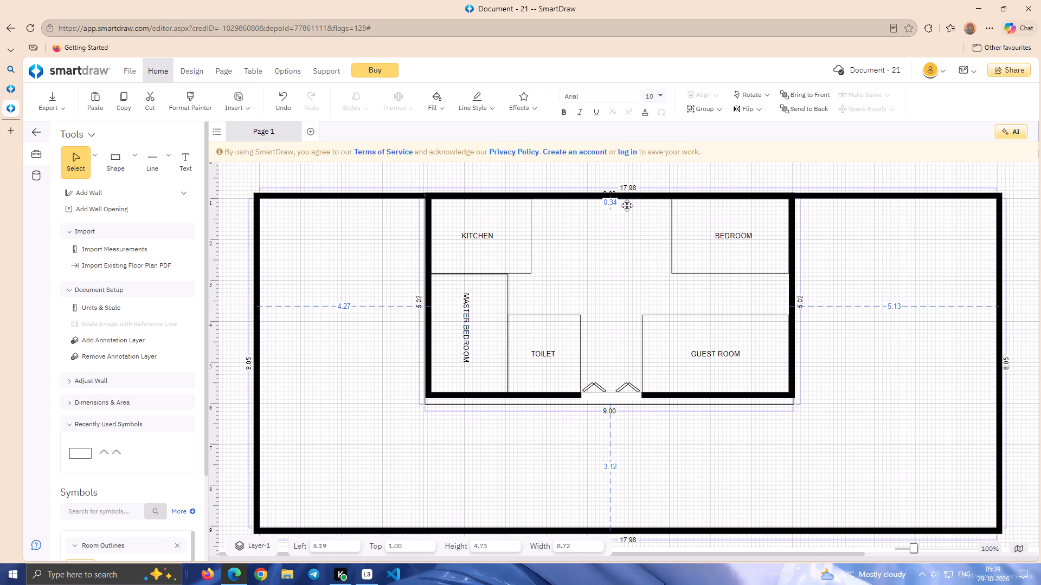
pyautogui.moveTo(627, 205); pyautogui.dragTo(626, 205)
# Nudge the thin 9.00 by 5.02 room outline up to top 0.86, lining its lower edge up with the inner room's bottom wall.
pyautogui.click(681, 408)
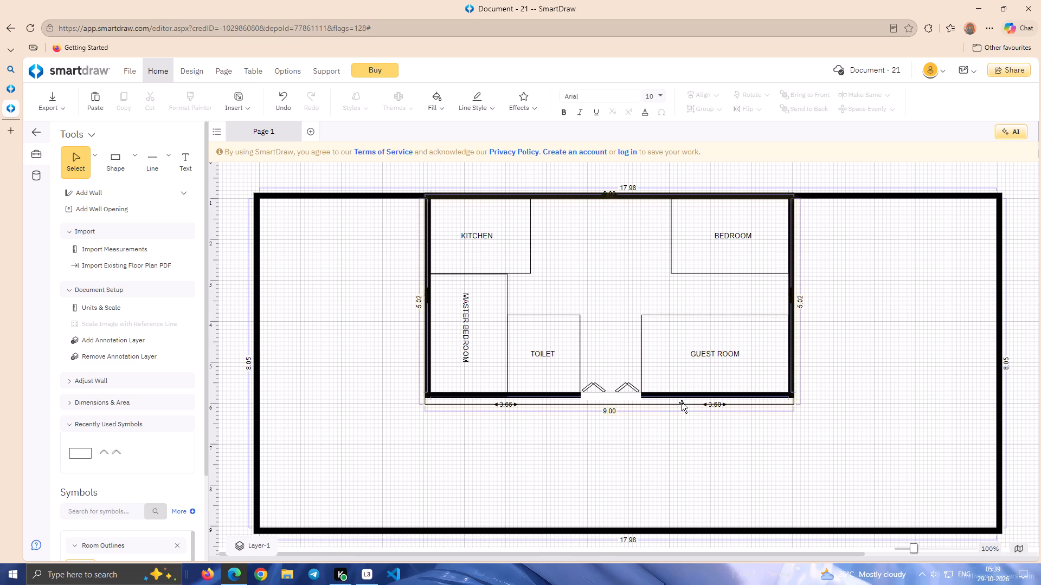
pyautogui.click(682, 402)
pyautogui.click(679, 408)
pyautogui.click(679, 404)
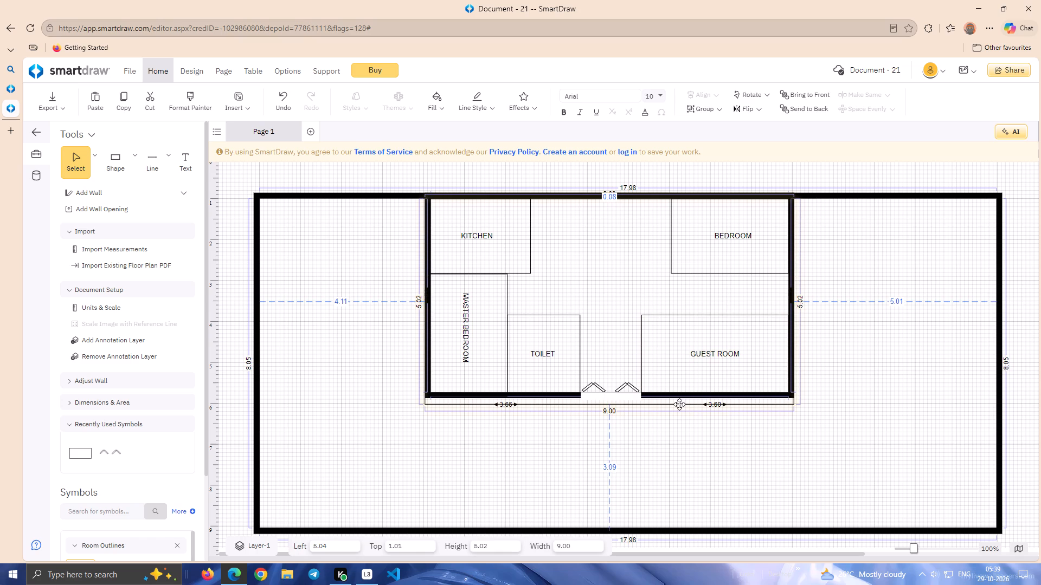
pyautogui.press('Up')
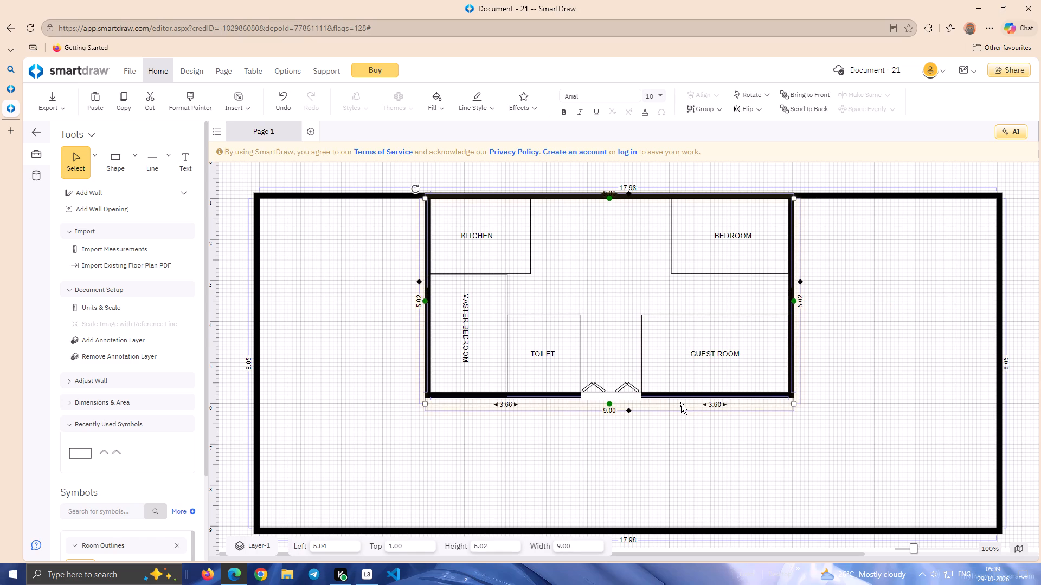
pyautogui.press('Up')
pyautogui.press('Up')
pyautogui.press('Up')
pyautogui.press('Down')
pyautogui.press('Down')
pyautogui.press('Down')
pyautogui.press('Down')
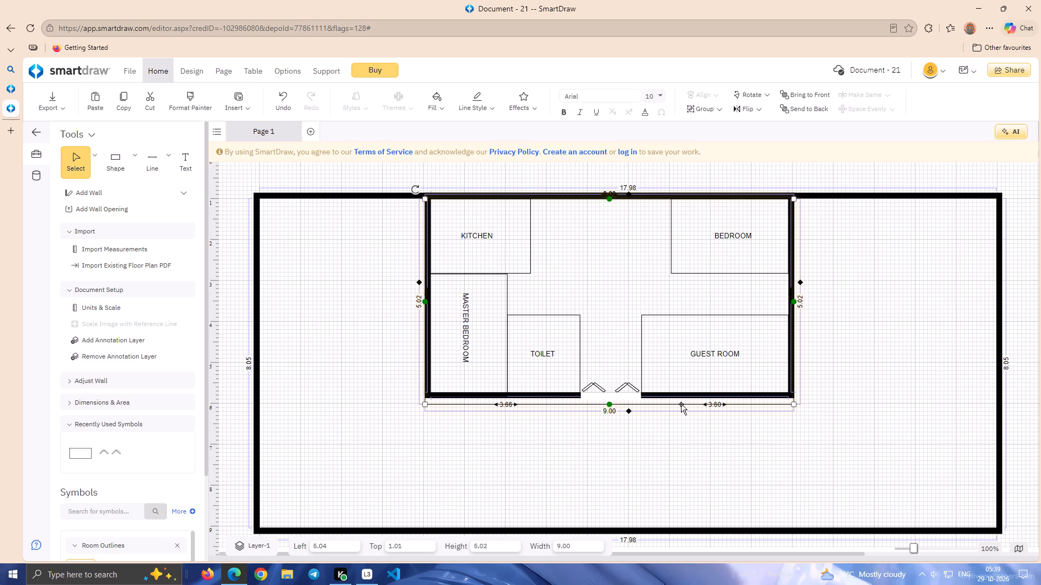
pyautogui.press('Up')
pyautogui.press('Up')
pyautogui.press('Up')
pyautogui.press('Up')
pyautogui.press('Up')
pyautogui.press('Up')
pyautogui.press('Up')
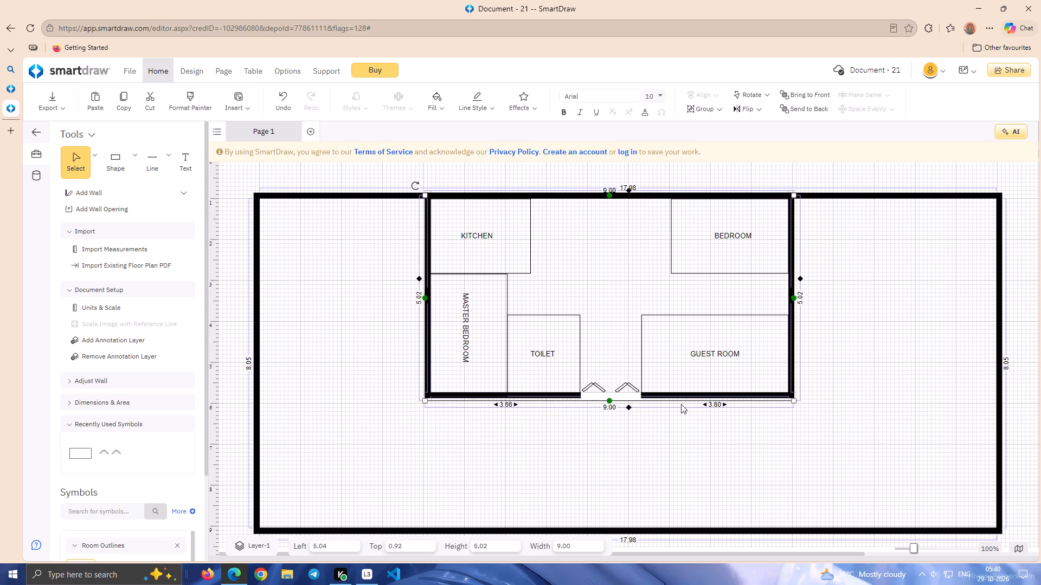
pyautogui.press('Up')
pyautogui.press('Up')
pyautogui.press('Up')
pyautogui.press('Up')
pyautogui.press('Up')
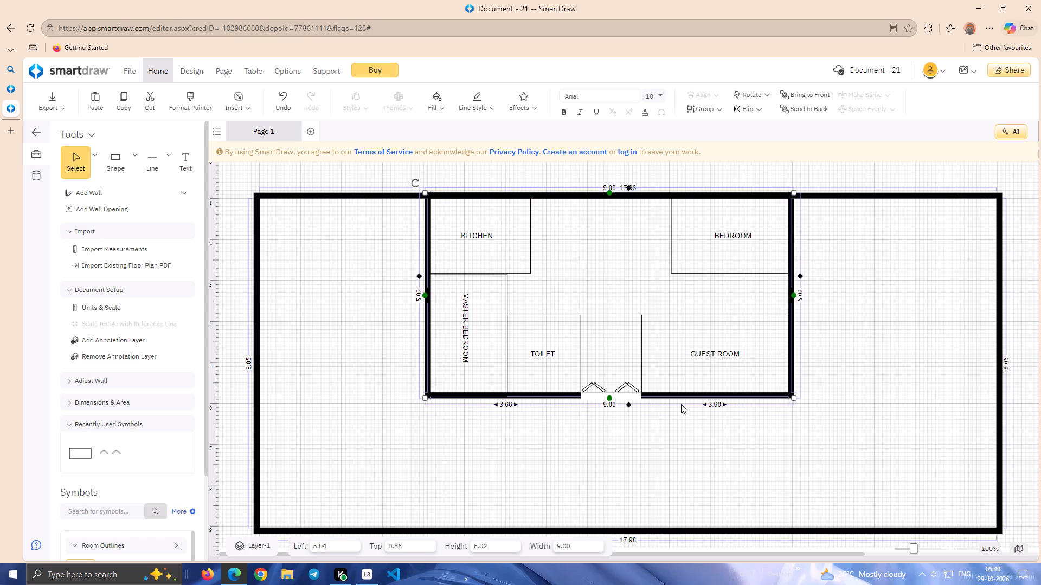
pyautogui.press('Up')
pyautogui.press('Up')
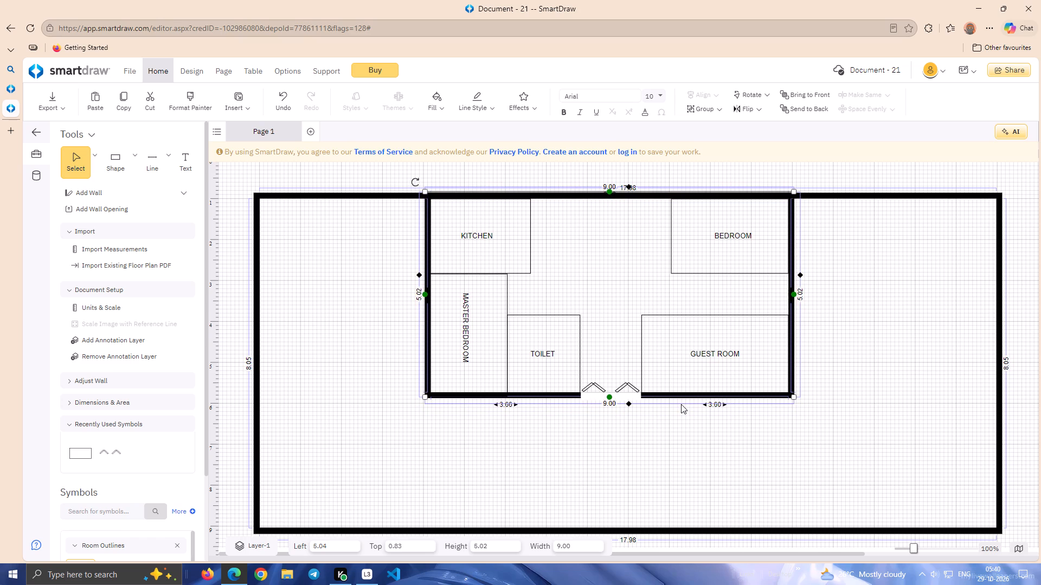
pyautogui.press('Down')
pyautogui.press('Down')
pyautogui.click(657, 428)
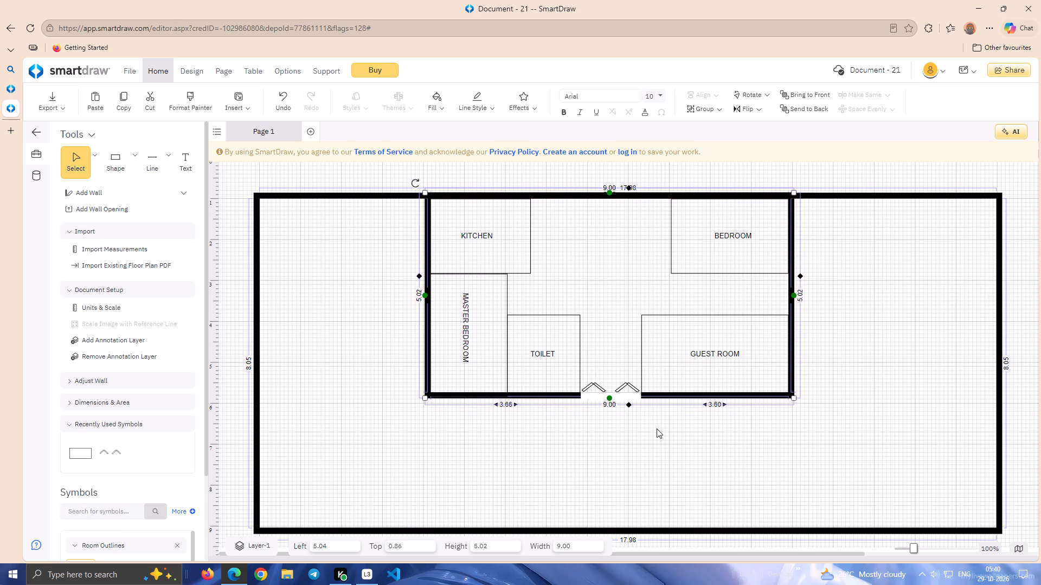
# Nudge the GUEST ROOM rectangle up by one small increment against the inner room's bottom wall.
pyautogui.click(735, 395)
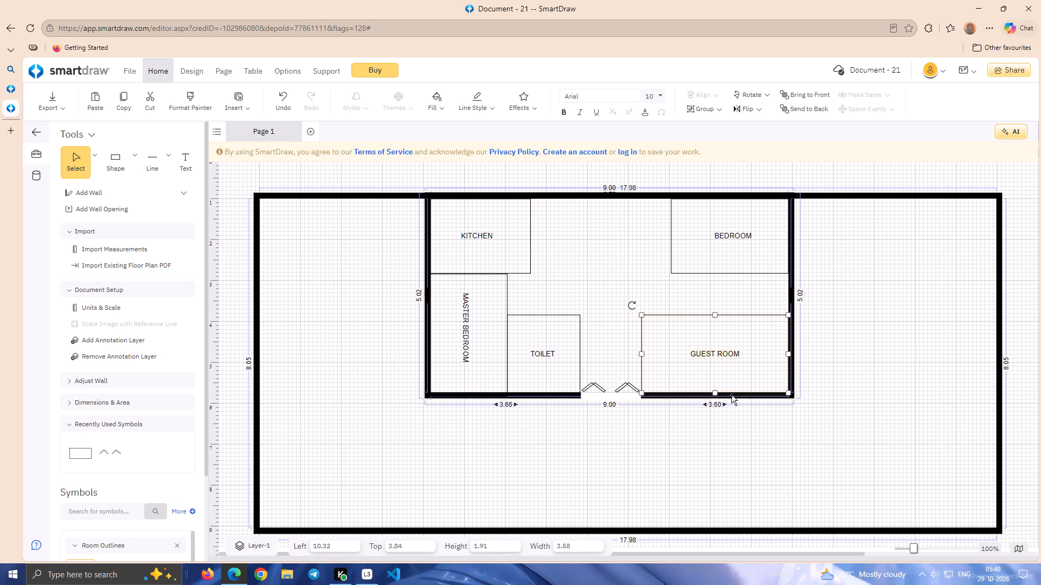
pyautogui.press('Down')
pyautogui.press('Down')
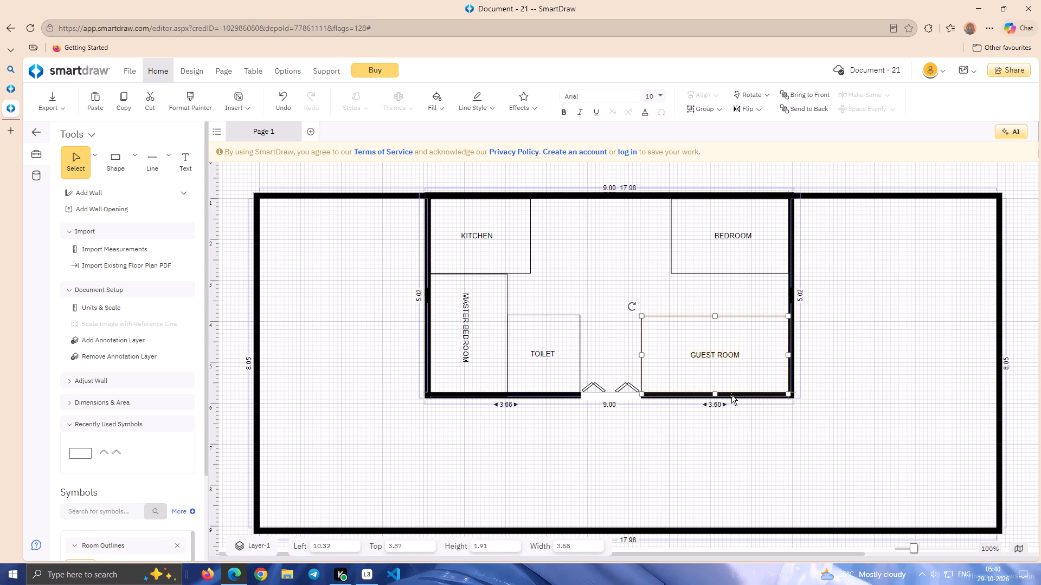
pyautogui.press('Up')
pyautogui.press('Up')
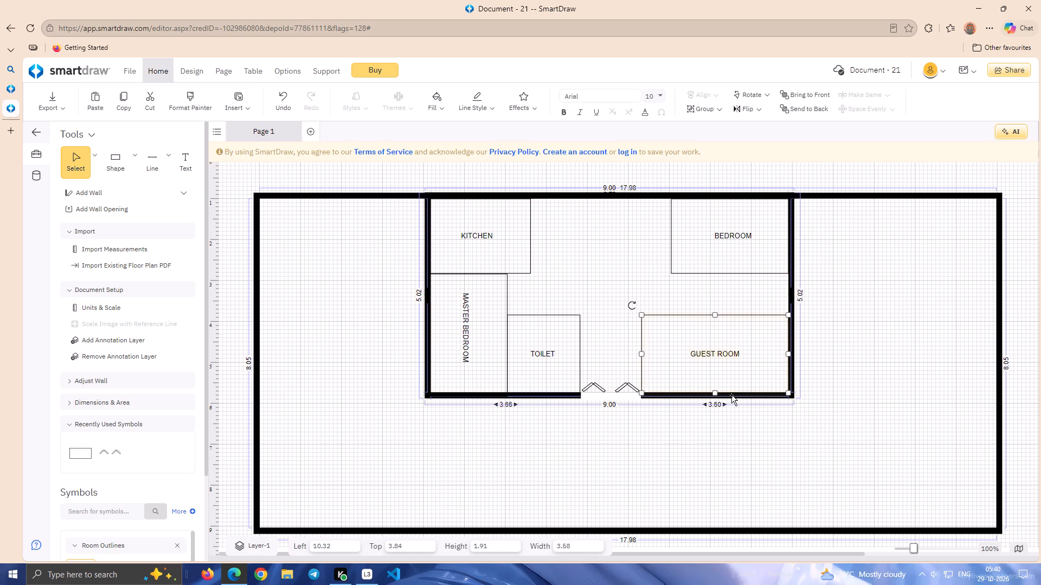
pyautogui.press('Up')
pyautogui.click(740, 470)
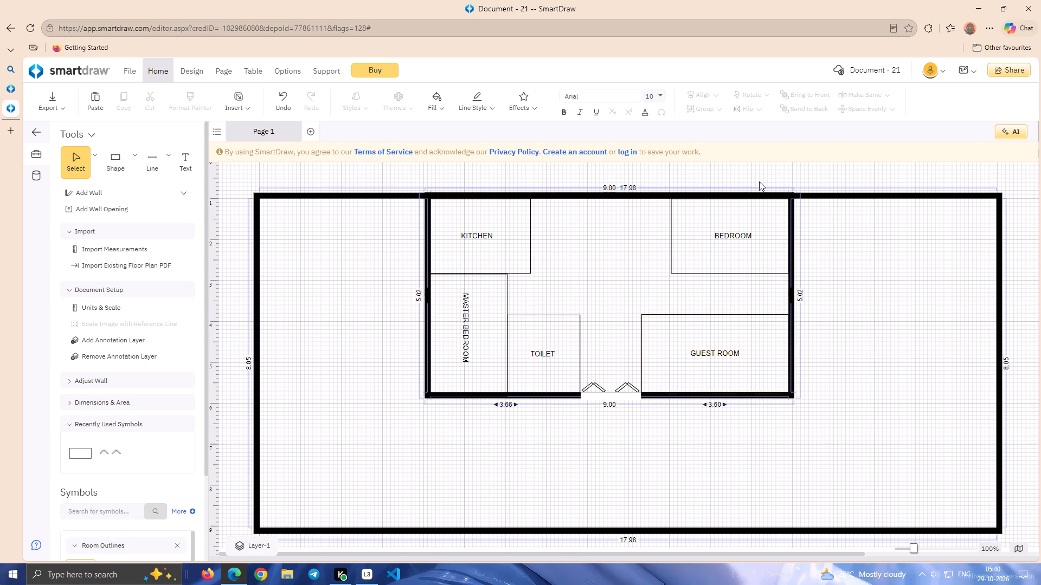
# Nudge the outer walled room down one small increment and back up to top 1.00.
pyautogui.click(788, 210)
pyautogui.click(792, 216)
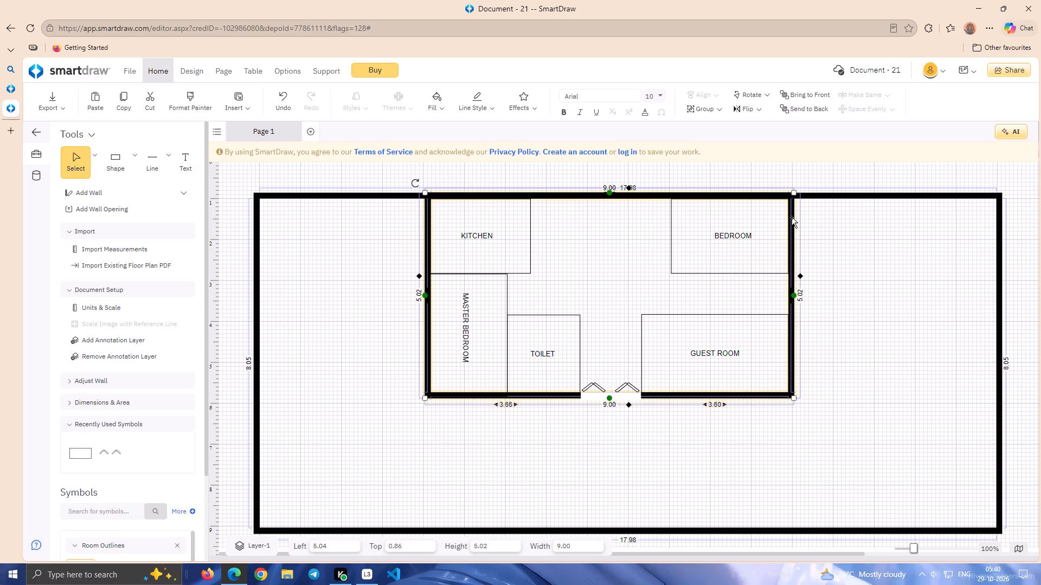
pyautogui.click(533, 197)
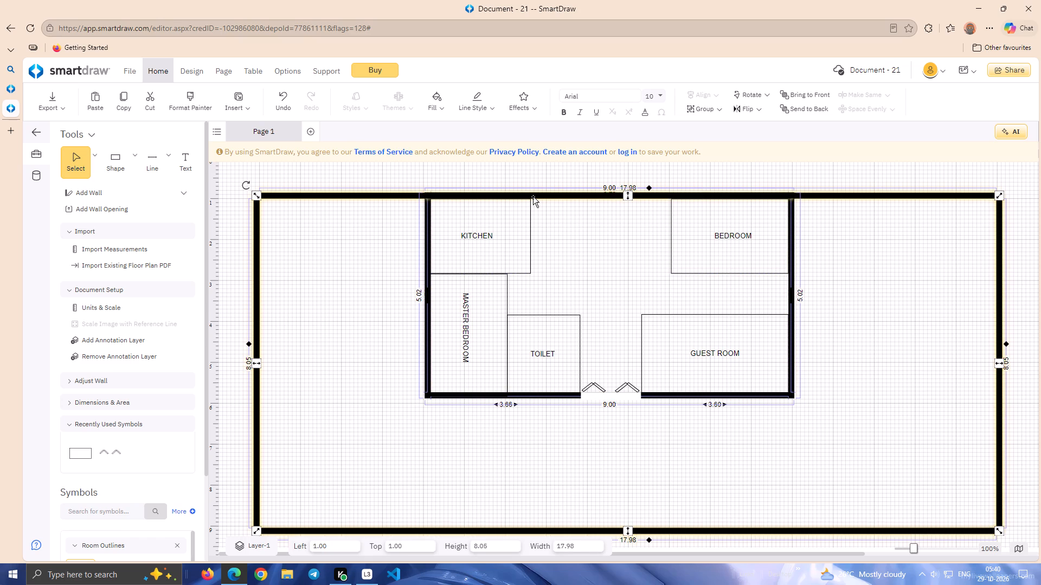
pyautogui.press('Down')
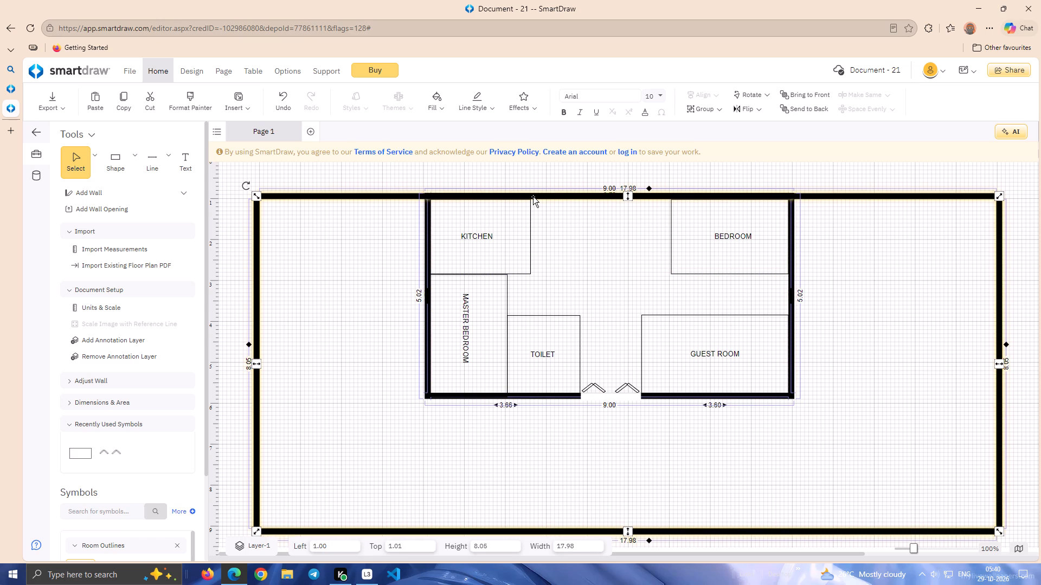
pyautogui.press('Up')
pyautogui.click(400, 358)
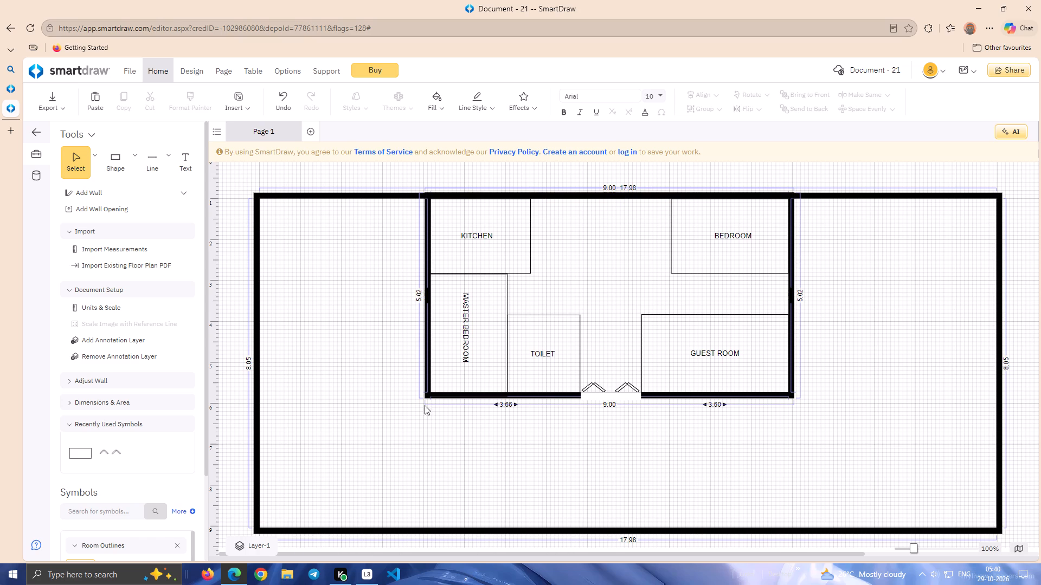
# Check the alignment of the inner room's walls, thin outline, double door, TOILET and BEDROOM rectangles.
pyautogui.click(434, 395)
pyautogui.click(532, 393)
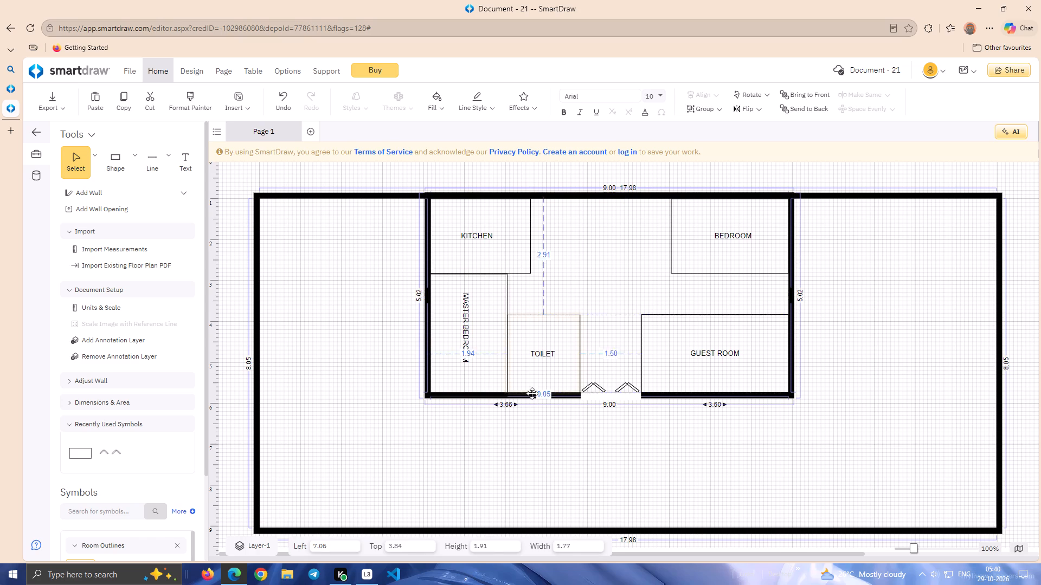
pyautogui.click(597, 394)
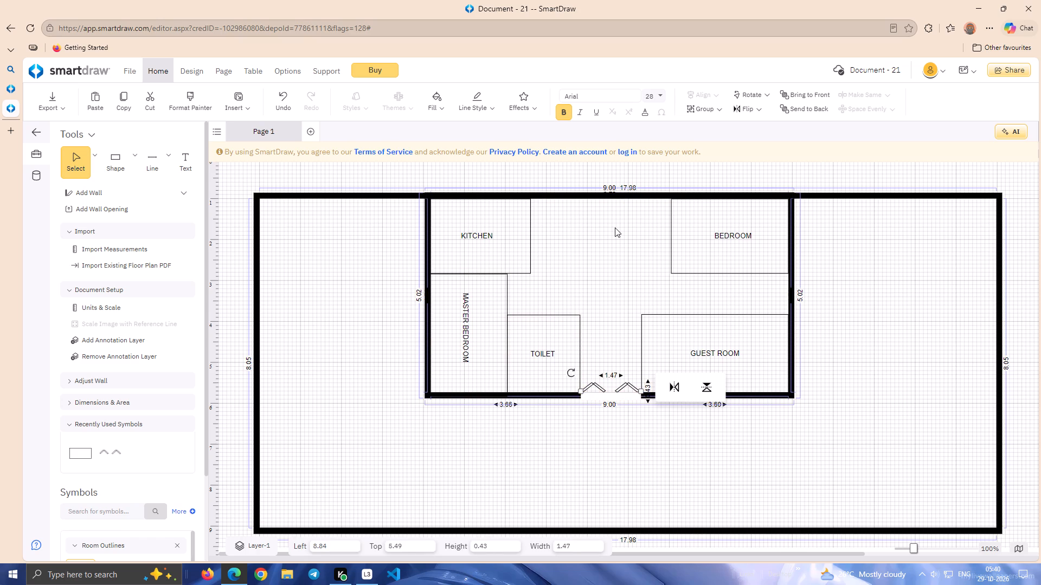
pyautogui.click(615, 227)
pyautogui.click(622, 195)
pyautogui.doubleClick(674, 194)
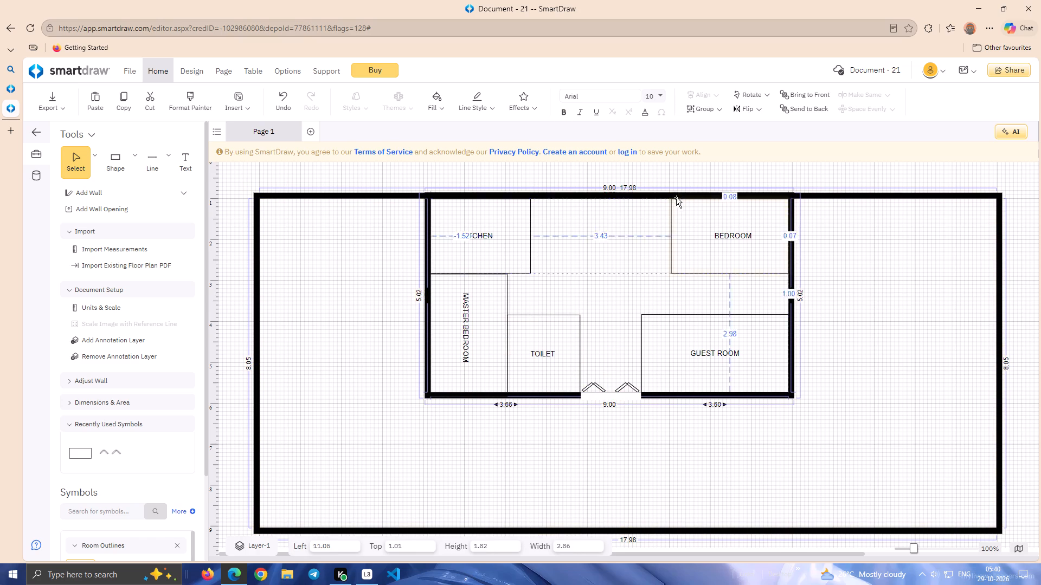
pyautogui.click(693, 197)
pyautogui.doubleClick(696, 197)
pyautogui.doubleClick(697, 194)
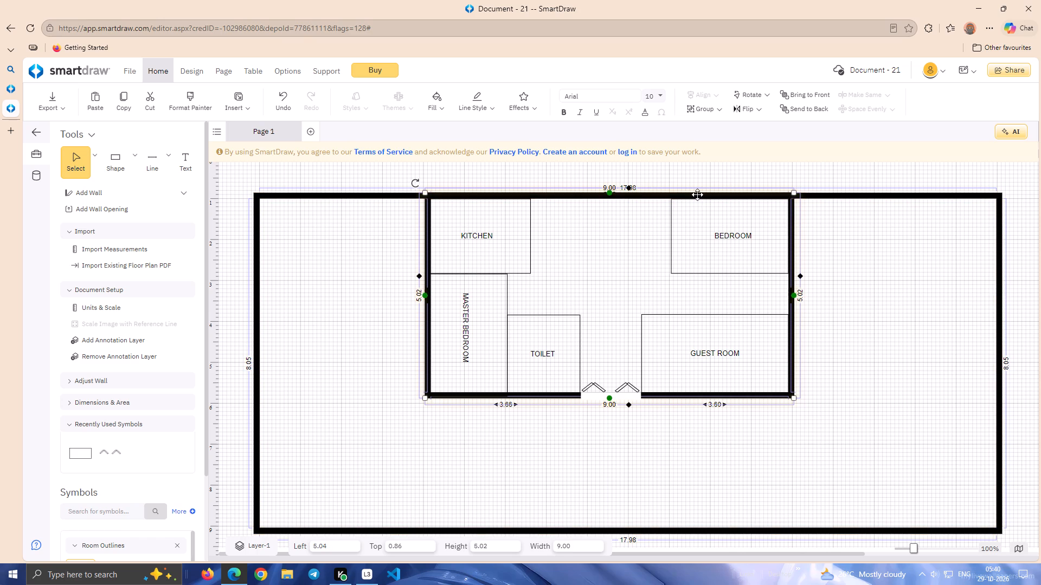
pyautogui.click(697, 194)
pyautogui.click(697, 194)
pyautogui.click(697, 194)
pyautogui.click(426, 245)
pyautogui.click(416, 458)
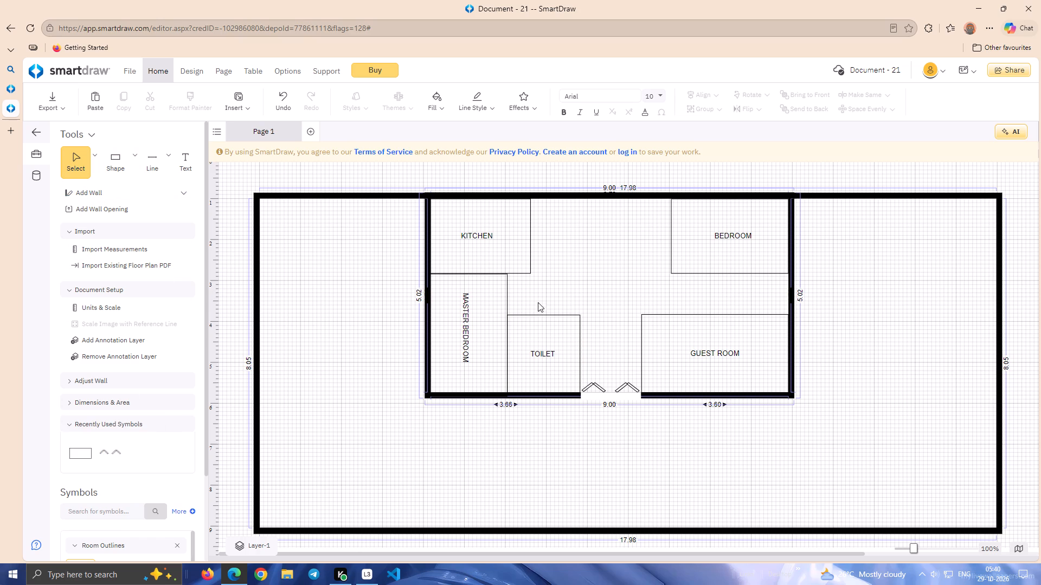
pyautogui.click(516, 272)
pyautogui.click(587, 268)
# Browse the symbol library from the room outlines down to the Doors & Windows category.
pyautogui.moveTo(192, 535); pyautogui.dragTo(185, 579)
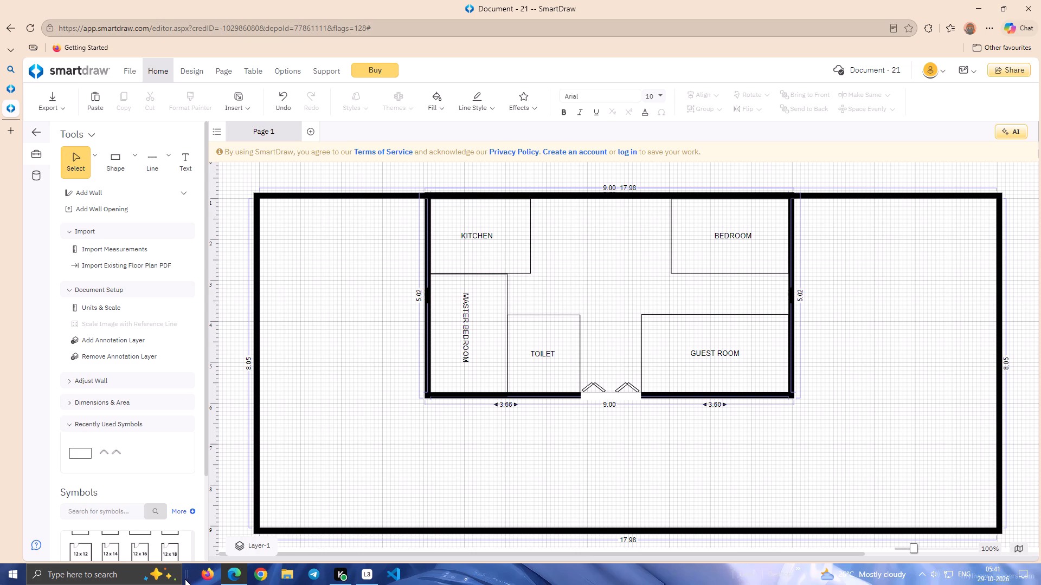
pyautogui.moveTo(185, 579); pyautogui.dragTo(185, 581)
pyautogui.moveTo(207, 356); pyautogui.dragTo(210, 519)
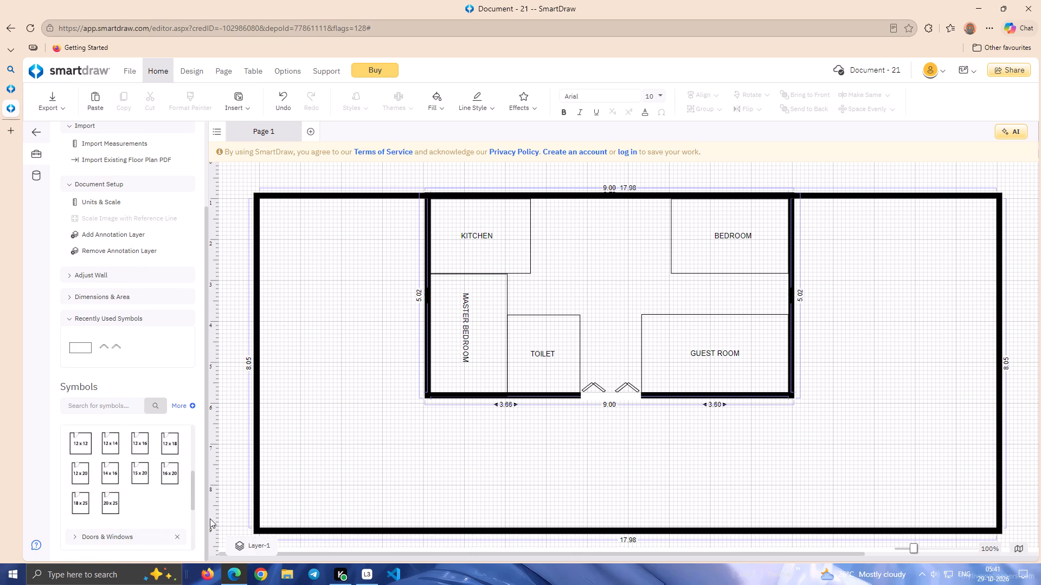
# Resize the TOILET rectangle from its upper corner nearest the entrance, widening it to about 1.82 and lowering its upper edge.
pyautogui.click(578, 316)
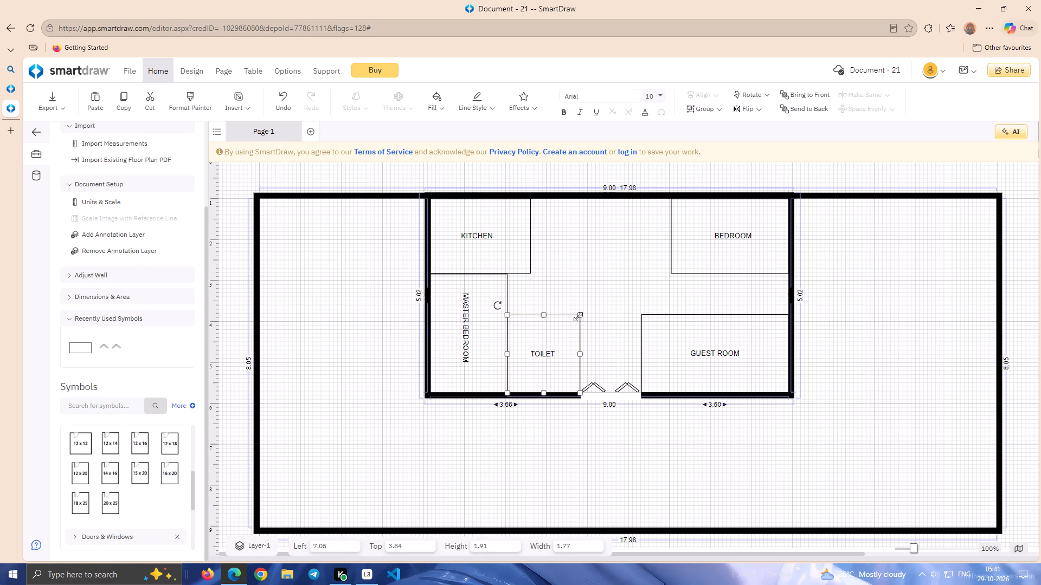
pyautogui.click(578, 316)
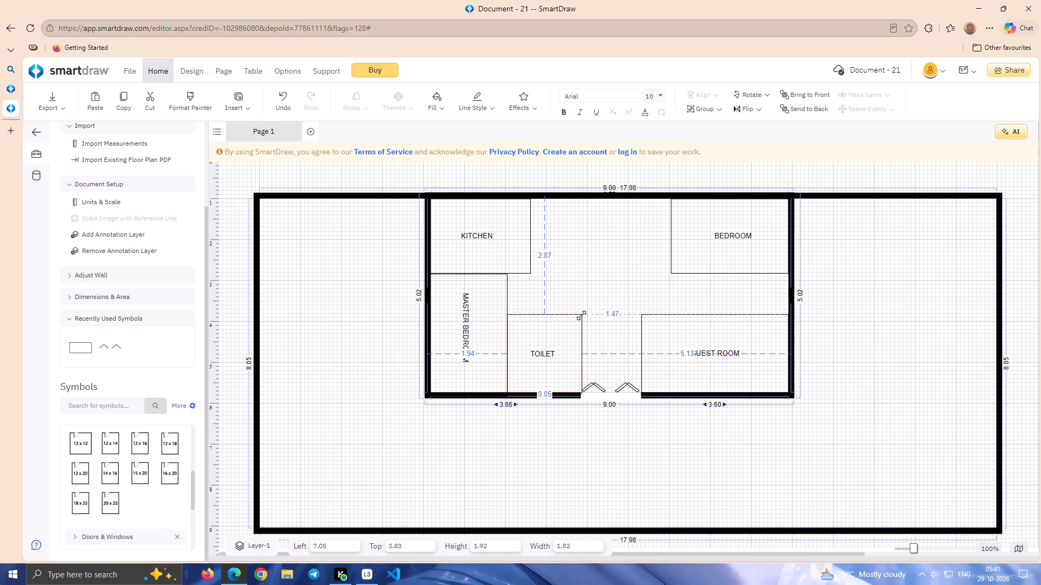
pyautogui.click(585, 296)
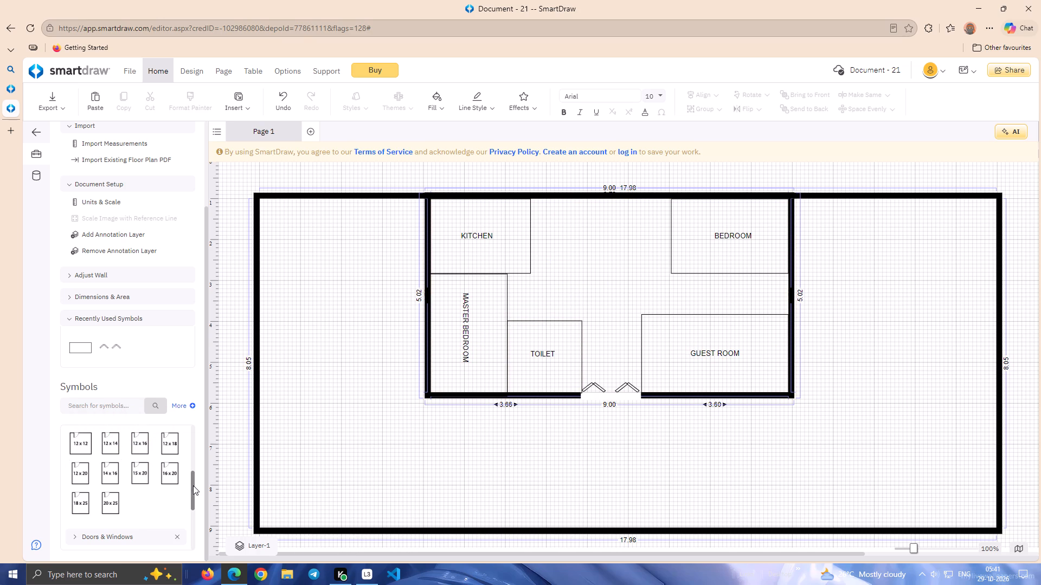
# Insert a 6 x 6 Room symbol and place it just outside the inner room's lower wall, beneath TOILET.
pyautogui.moveTo(192, 486); pyautogui.dragTo(194, 459)
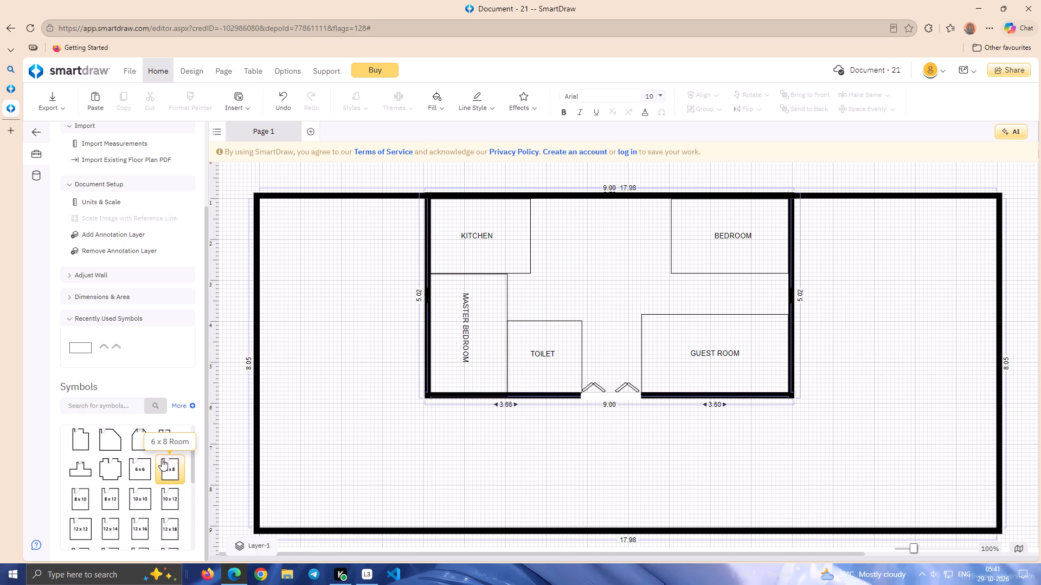
pyautogui.moveTo(137, 463); pyautogui.dragTo(518, 347)
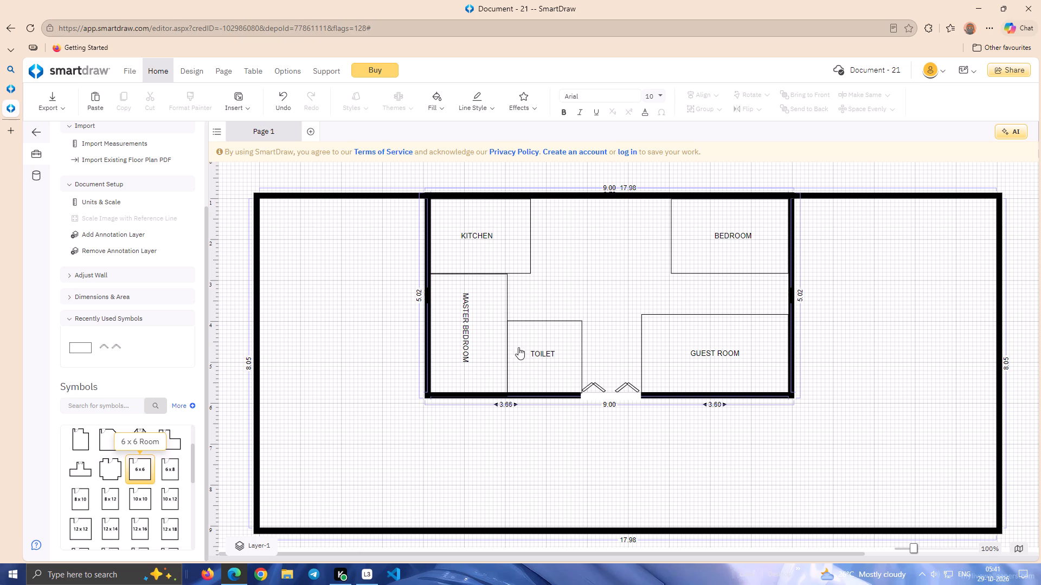
pyautogui.moveTo(518, 347); pyautogui.dragTo(529, 340)
pyautogui.click(143, 467)
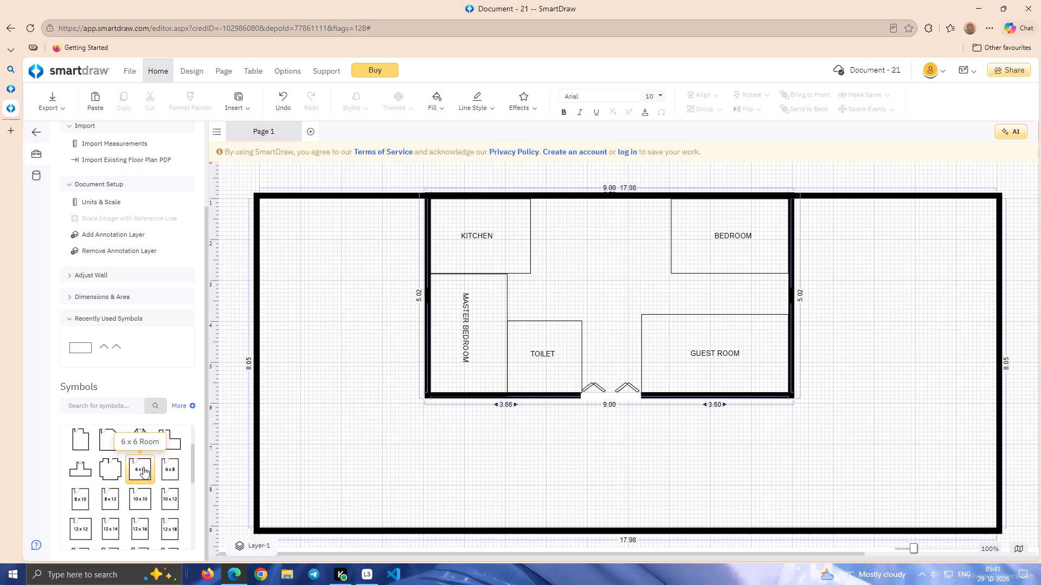
pyautogui.click(137, 467)
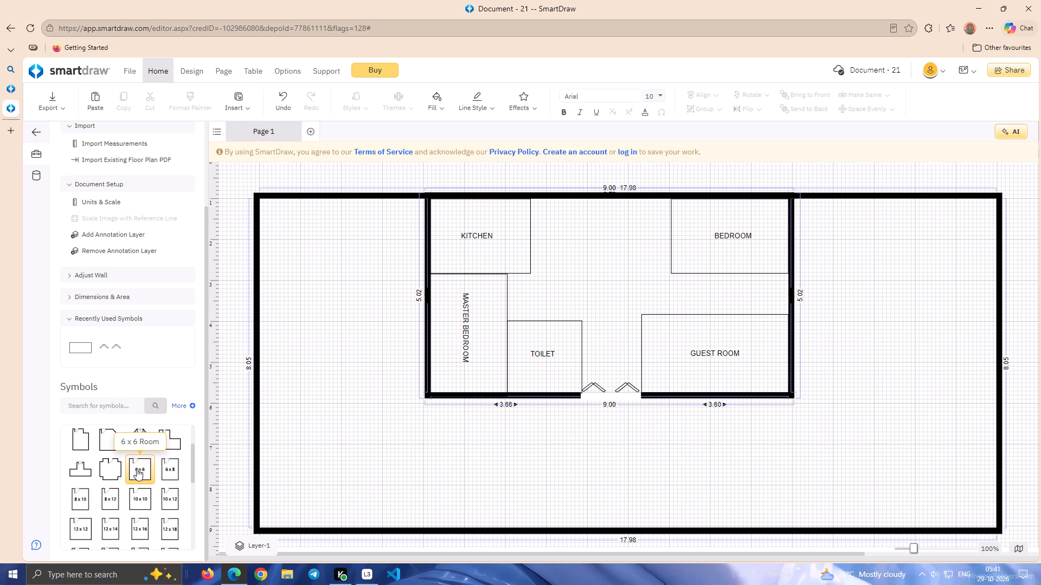
pyautogui.doubleClick(137, 469)
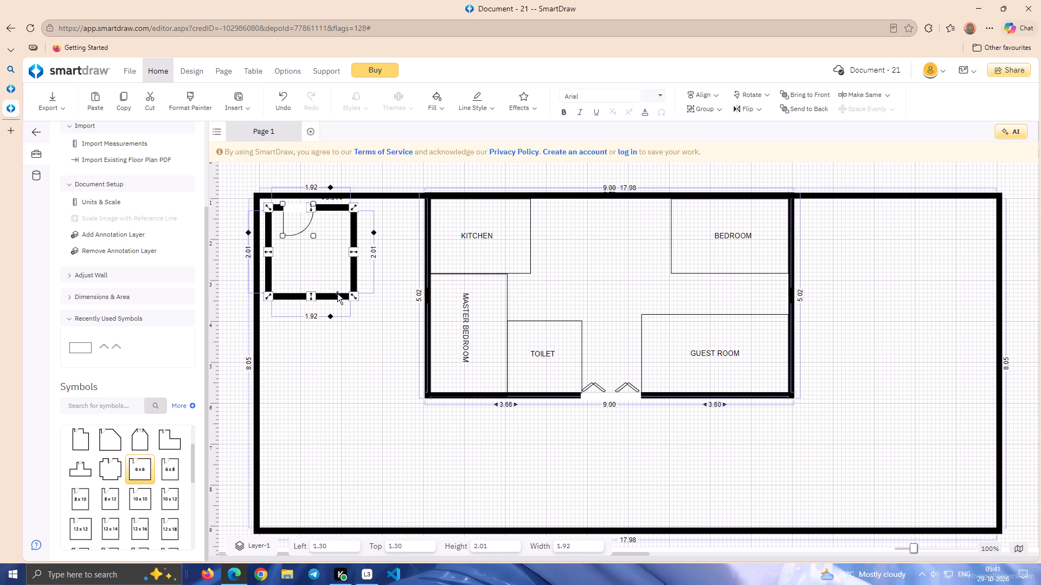
pyautogui.moveTo(336, 296); pyautogui.dragTo(585, 399)
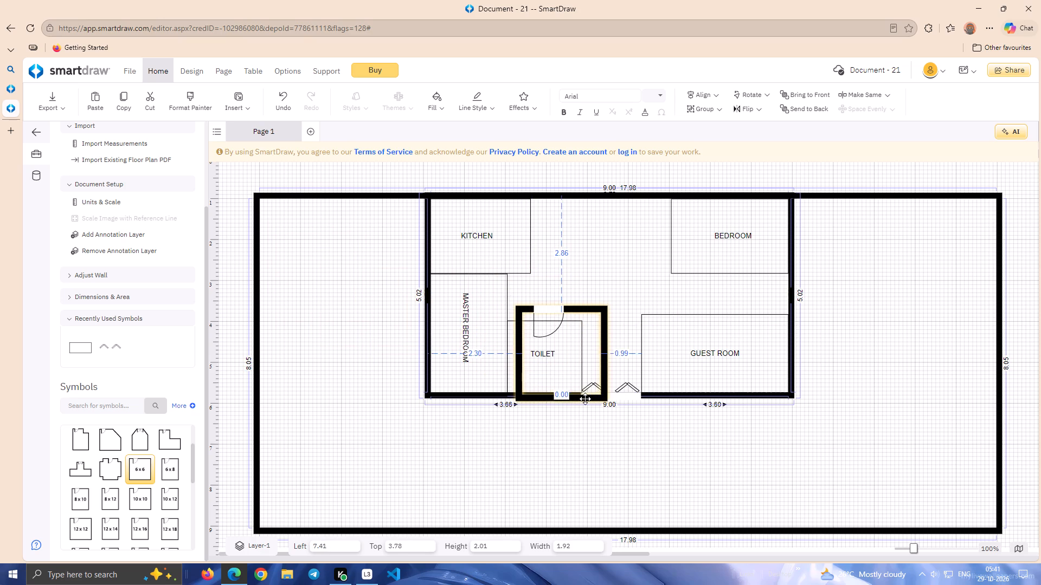
pyautogui.moveTo(585, 399); pyautogui.dragTo(573, 502)
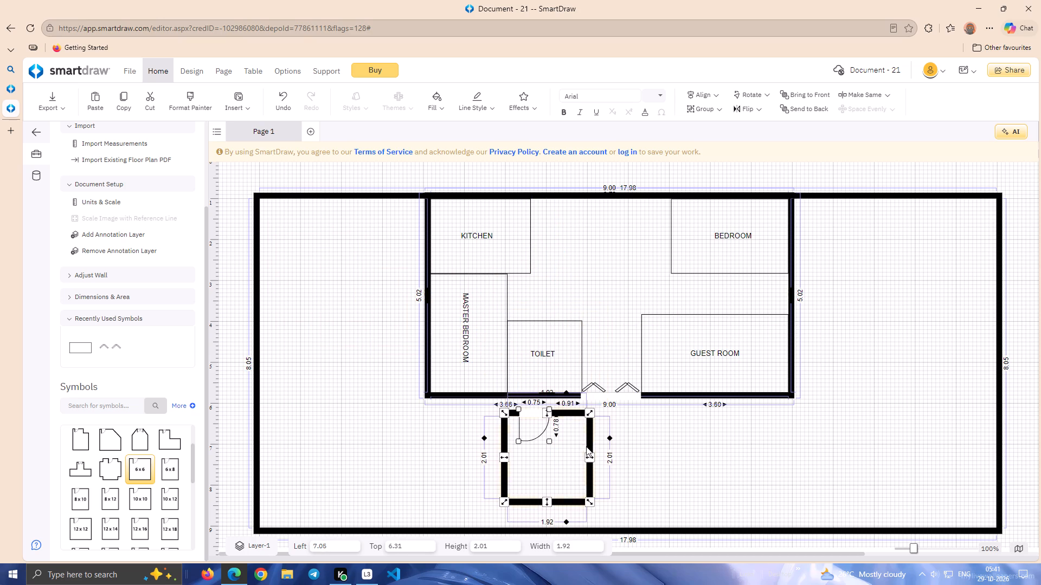
# Lower the new room's two upper corners to a height of about 1.78 and move it over the TOILET rectangle.
pyautogui.moveTo(589, 415); pyautogui.dragTo(586, 422)
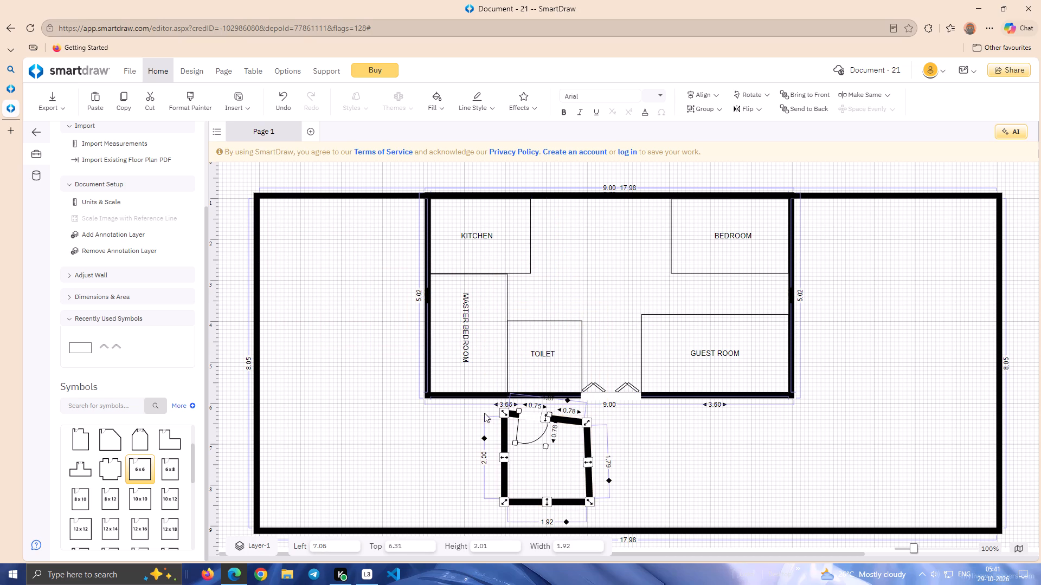
pyautogui.moveTo(505, 417); pyautogui.dragTo(506, 425)
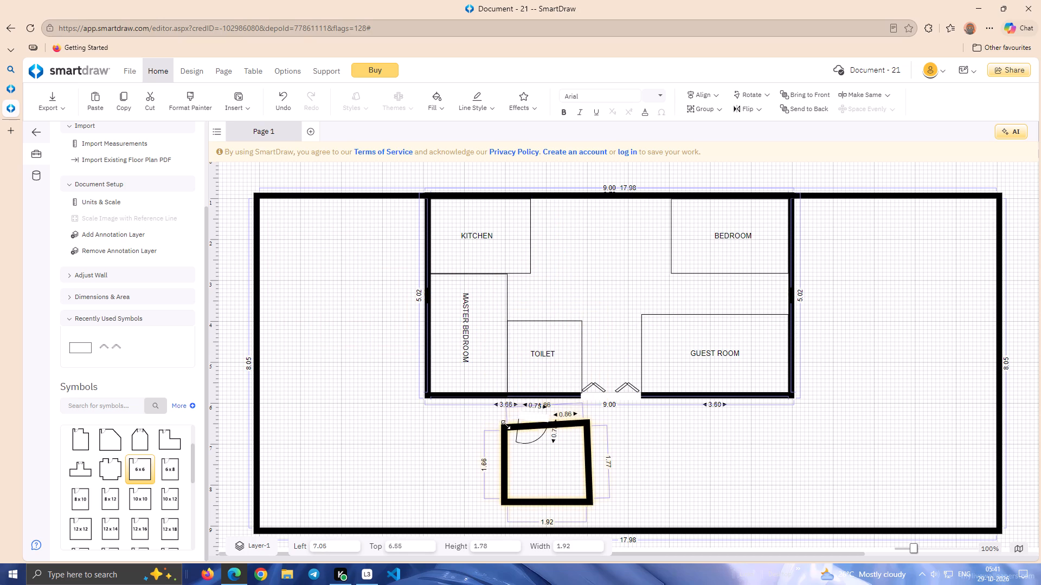
pyautogui.moveTo(506, 425); pyautogui.dragTo(506, 423)
pyautogui.moveTo(567, 424); pyautogui.dragTo(572, 405)
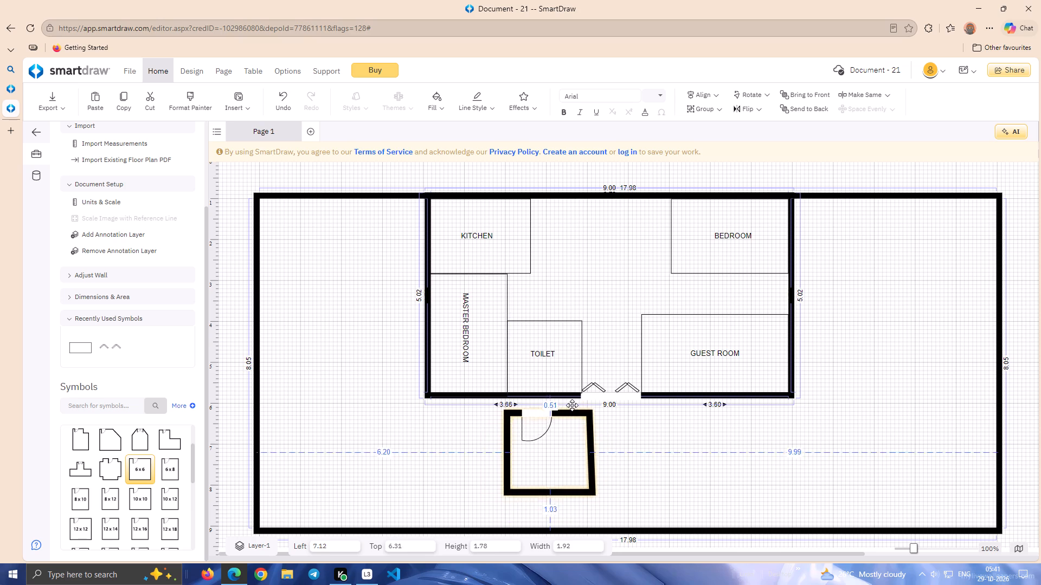
pyautogui.moveTo(572, 405); pyautogui.dragTo(574, 336)
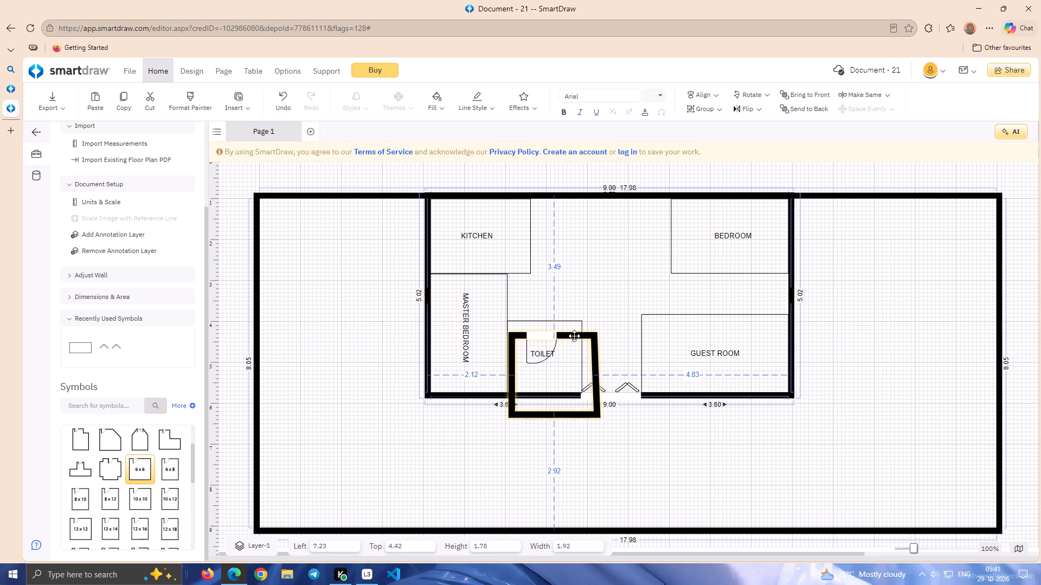
pyautogui.moveTo(574, 336); pyautogui.dragTo(573, 330)
# Pull the walled toilet room's lower corners and entrance-side upper corner in to fit TOILET, about 1.51 wide by 1.49 high.
pyautogui.moveTo(596, 406); pyautogui.dragTo(576, 395)
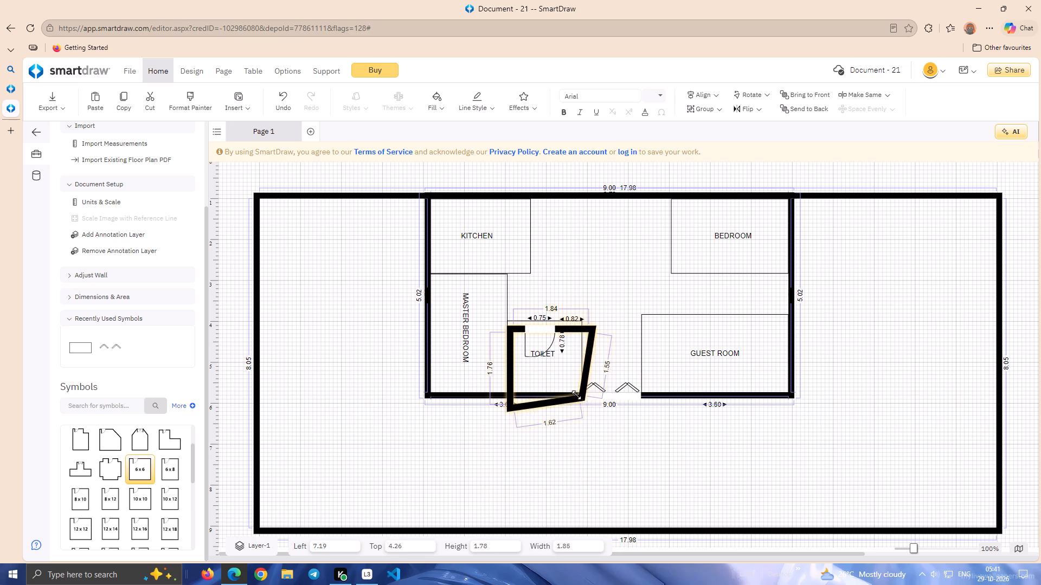
pyautogui.moveTo(576, 395); pyautogui.dragTo(578, 396)
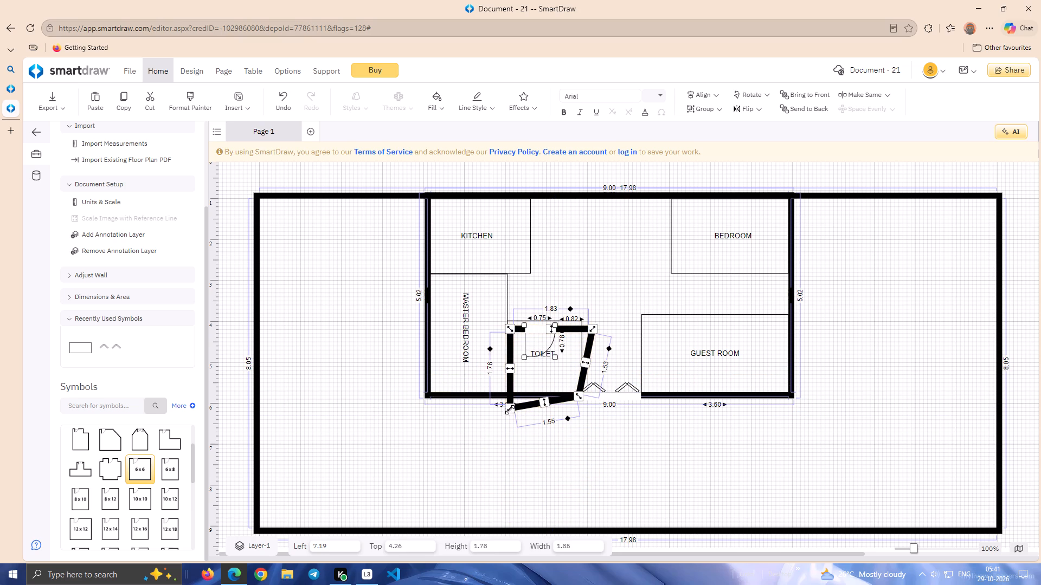
pyautogui.moveTo(510, 409); pyautogui.dragTo(511, 396)
pyautogui.moveTo(592, 331); pyautogui.dragTo(591, 329)
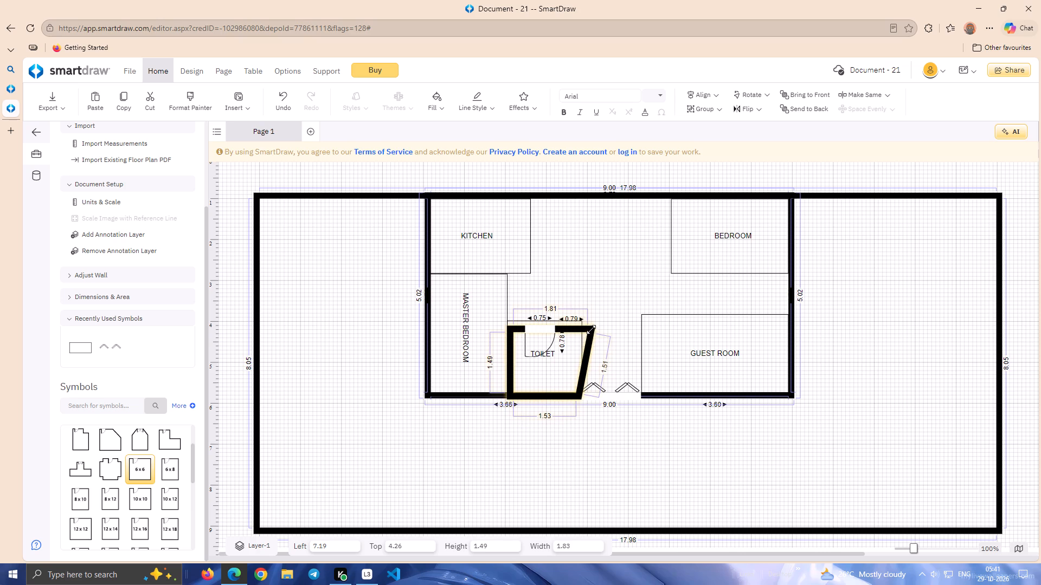
pyautogui.moveTo(591, 329); pyautogui.dragTo(579, 325)
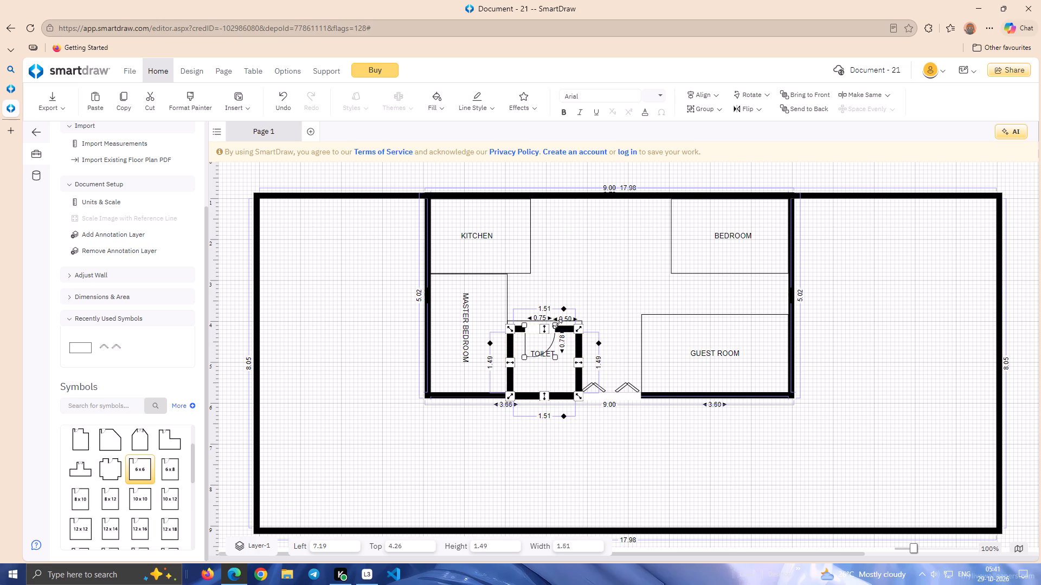
# Raise both upper corners of the walled toilet room to make it about 1.76 high.
pyautogui.click(562, 328)
pyautogui.moveTo(512, 330); pyautogui.dragTo(512, 326)
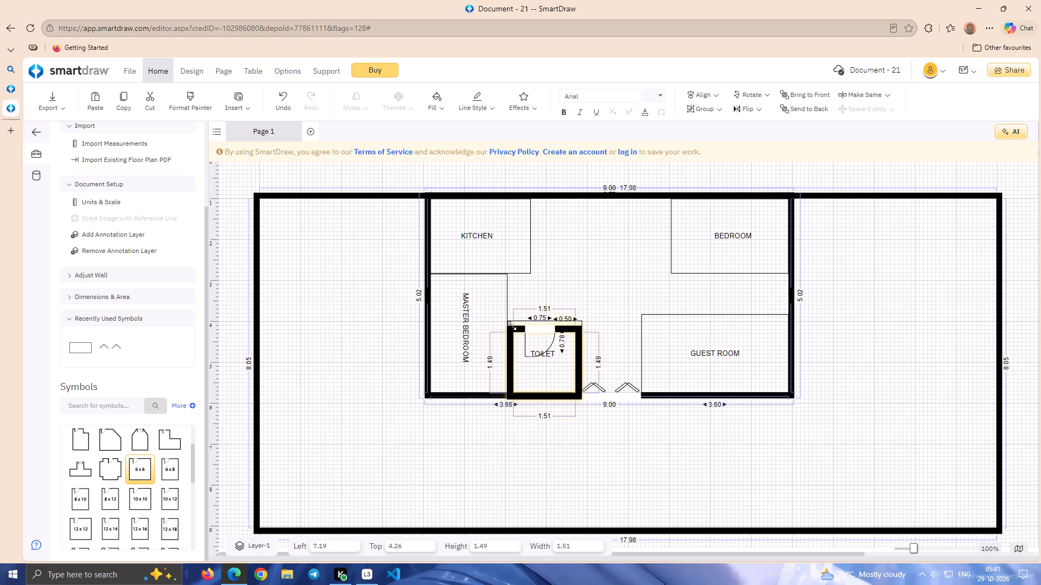
pyautogui.moveTo(512, 326); pyautogui.dragTo(512, 315)
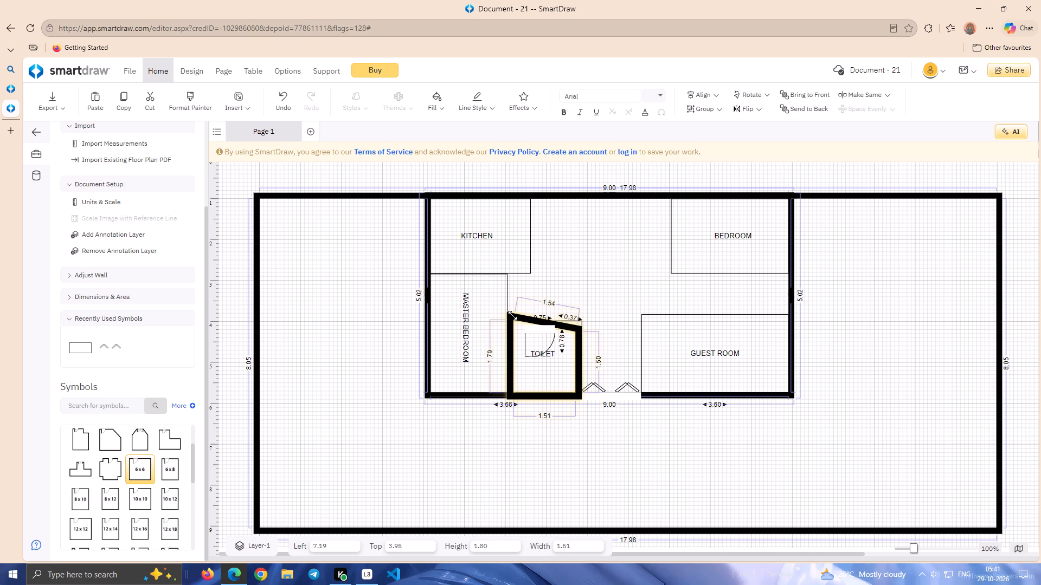
pyautogui.moveTo(512, 315); pyautogui.dragTo(512, 317)
pyautogui.moveTo(580, 330); pyautogui.dragTo(580, 317)
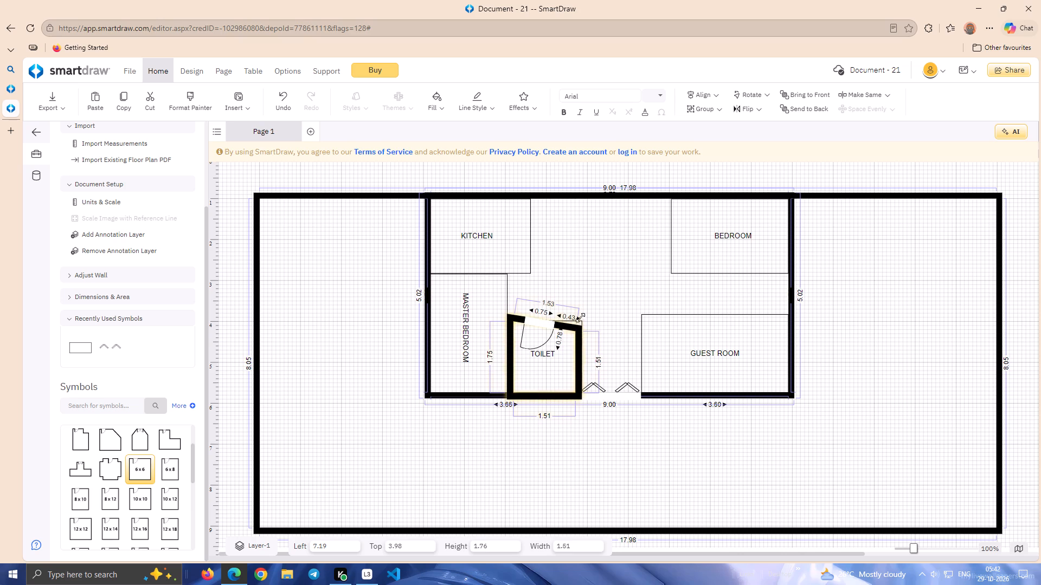
pyautogui.moveTo(580, 317); pyautogui.dragTo(581, 316)
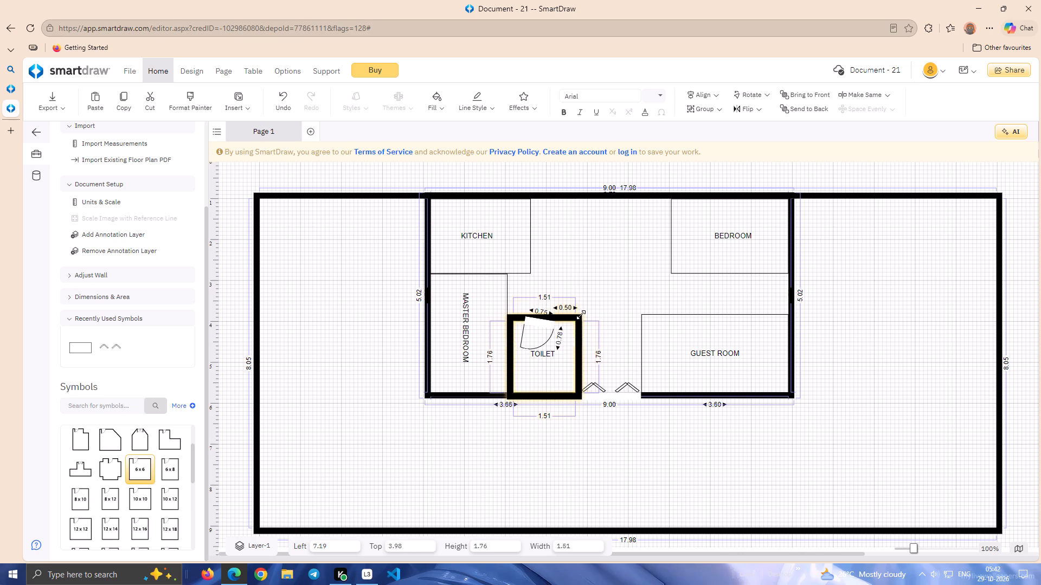
# Nudge the walled toilet room vertically to top 3.95, lining its lower wall up with the inner room's lower wall.
pyautogui.click(580, 336)
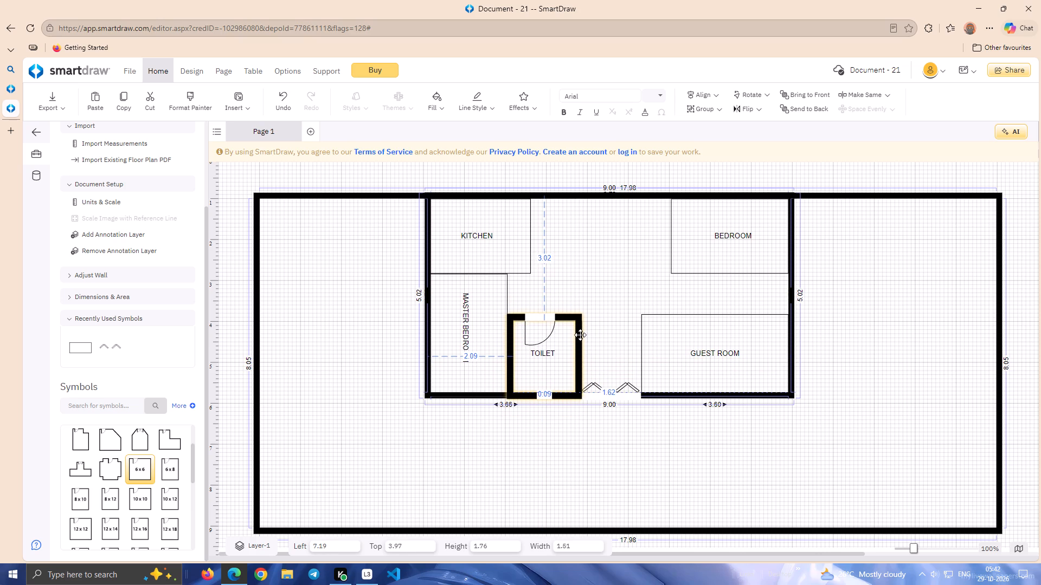
pyautogui.press('Down')
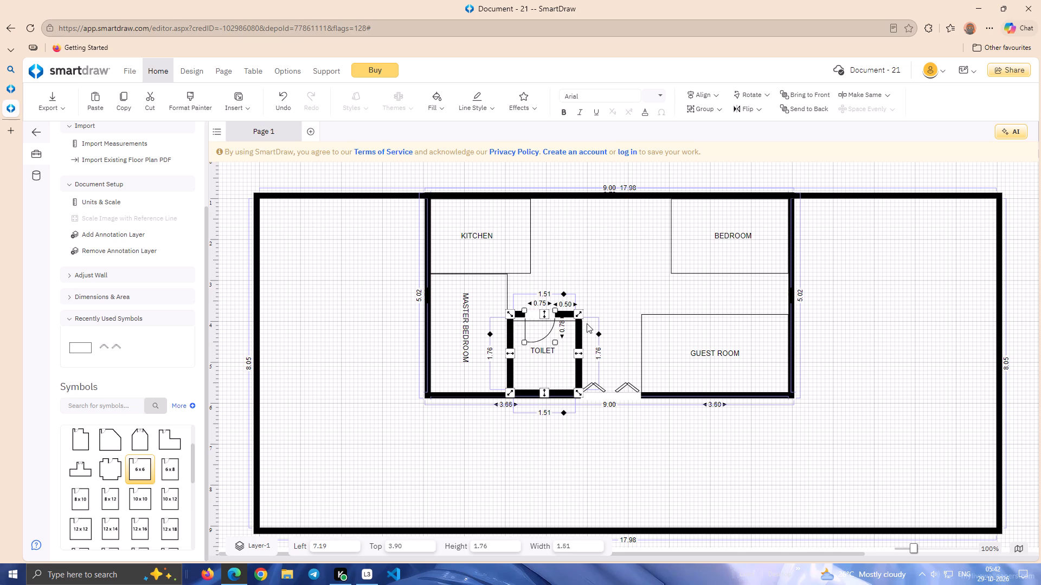
pyautogui.press('Down')
pyautogui.press('Down')
pyautogui.press('Down')
pyautogui.press('Down')
pyautogui.press('Down')
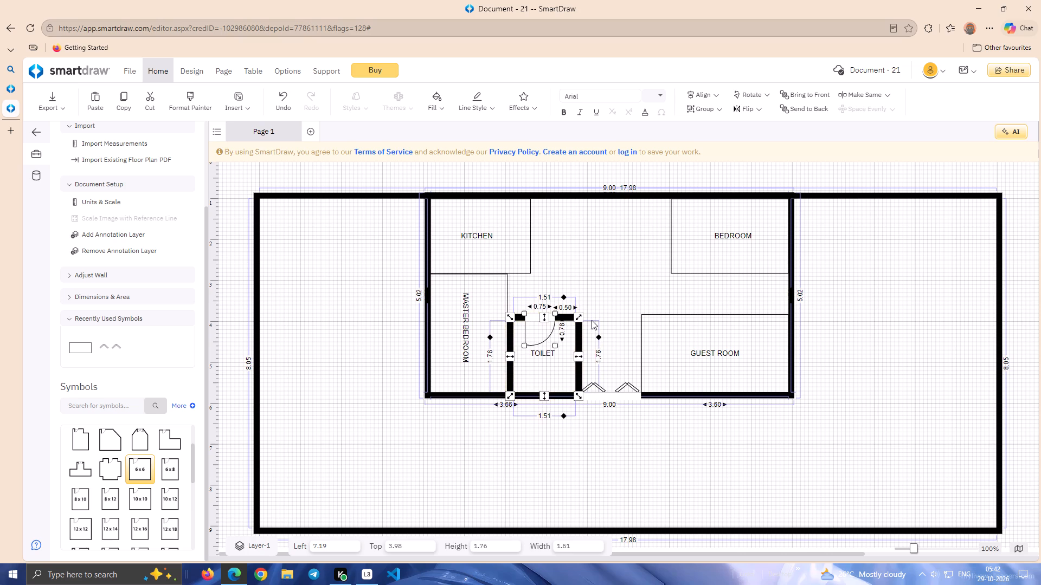
pyautogui.press('Up')
pyautogui.press('Up')
pyautogui.click(332, 406)
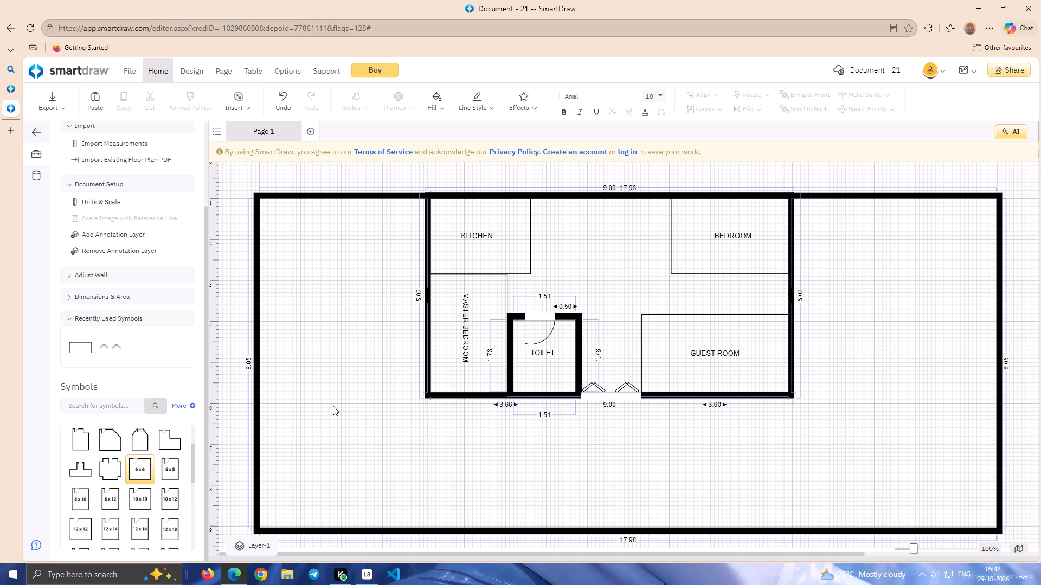
# Nudge the thin TOILET rectangle down to top 4.01 inside its walled room.
pyautogui.click(544, 392)
pyautogui.press('Down')
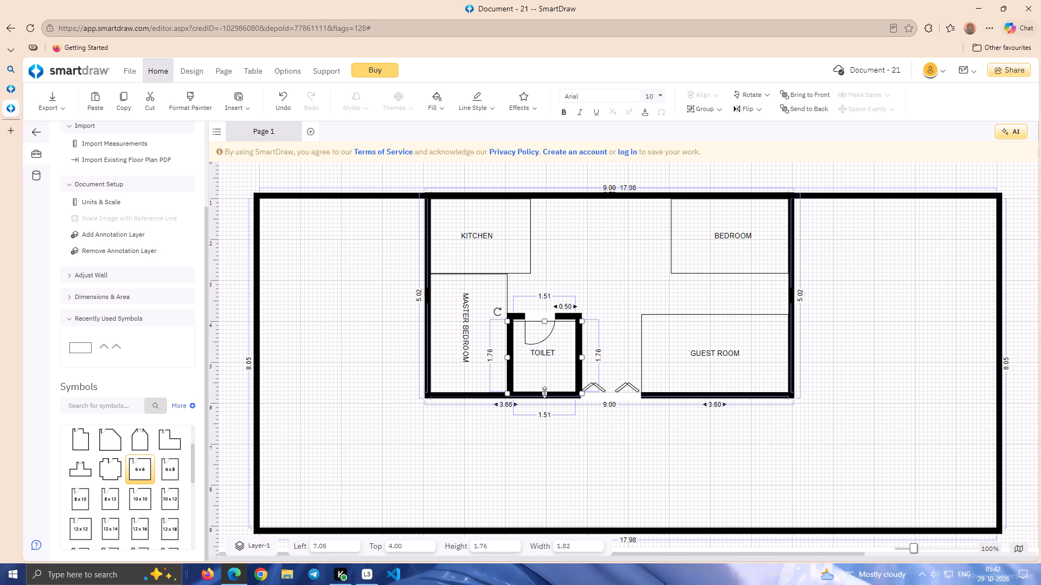
pyautogui.press('Down')
pyautogui.click(537, 428)
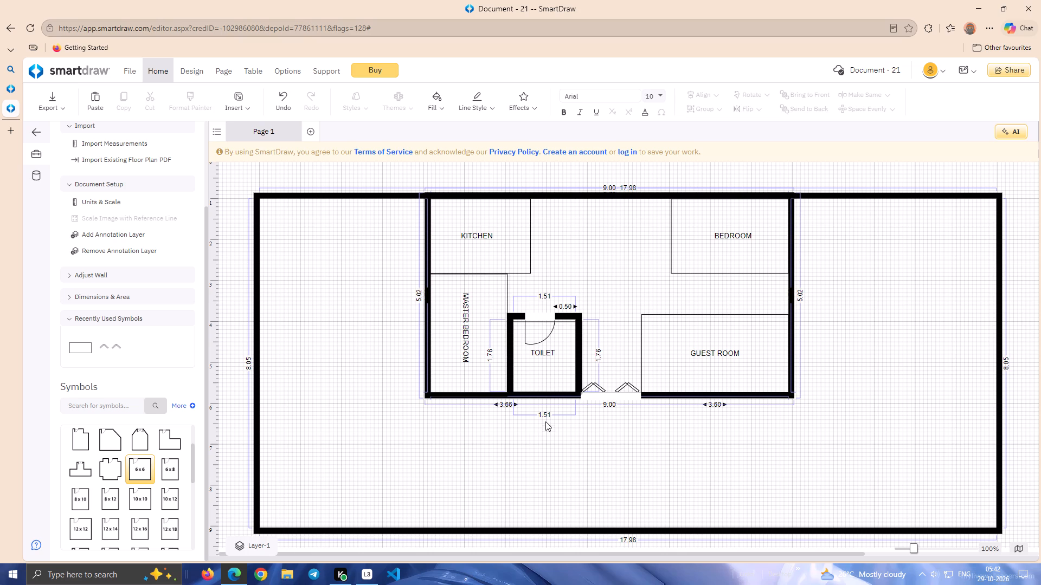
# Move the toilet room's upper and lower width dimensions onto their walls and its entrance-side height dimension closer to the wall.
pyautogui.click(576, 341)
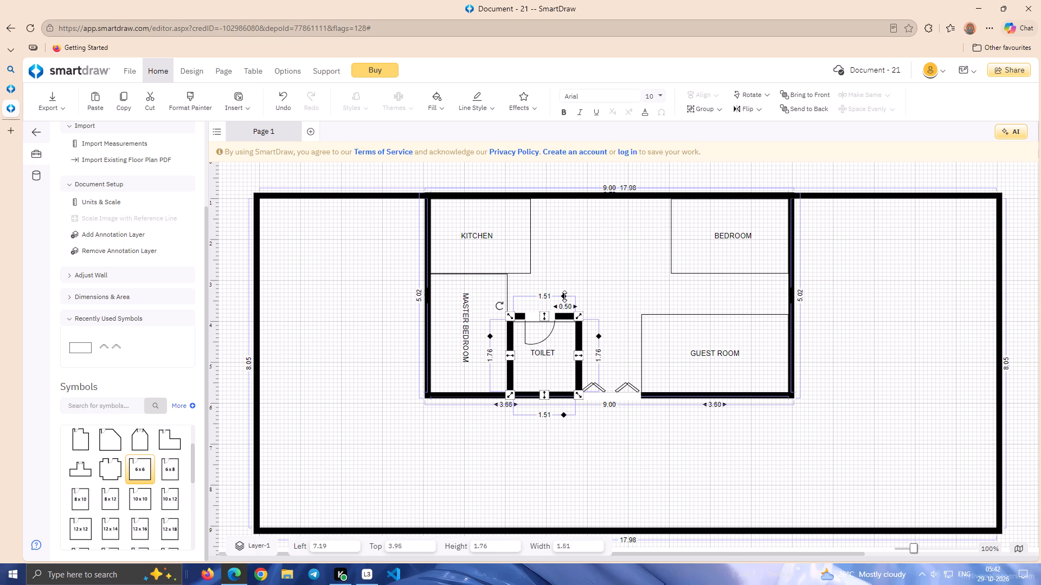
pyautogui.moveTo(564, 295); pyautogui.dragTo(565, 317)
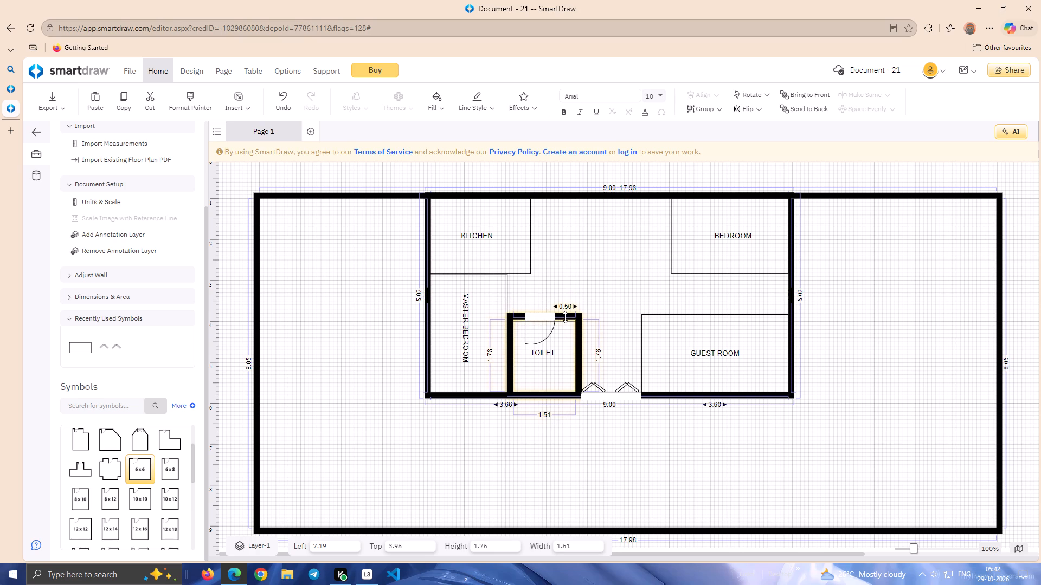
pyautogui.moveTo(565, 317); pyautogui.dragTo(566, 316)
pyautogui.moveTo(599, 334); pyautogui.dragTo(592, 335)
pyautogui.moveTo(592, 335); pyautogui.dragTo(587, 337)
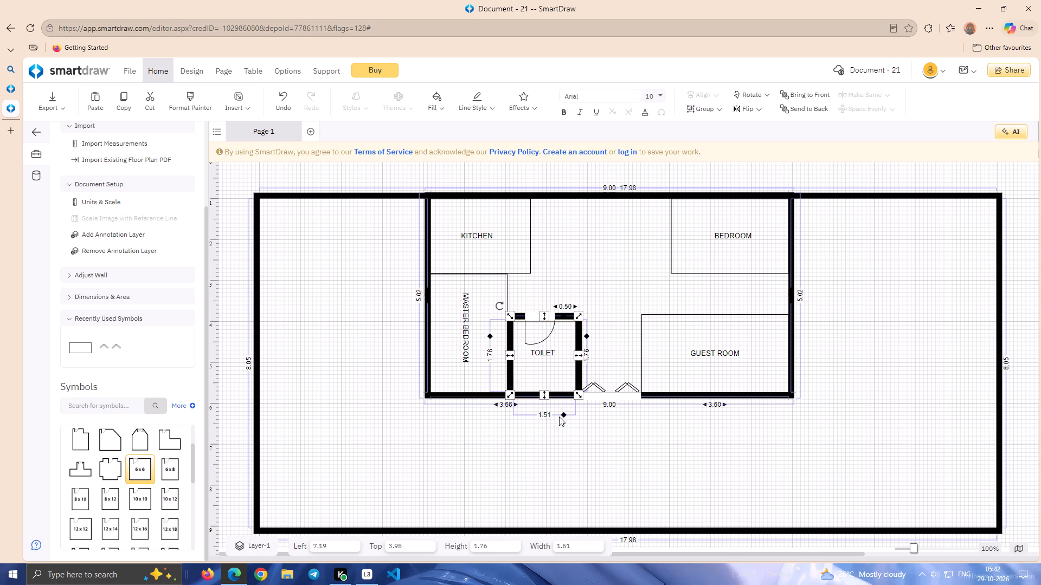
pyautogui.moveTo(563, 414); pyautogui.dragTo(563, 397)
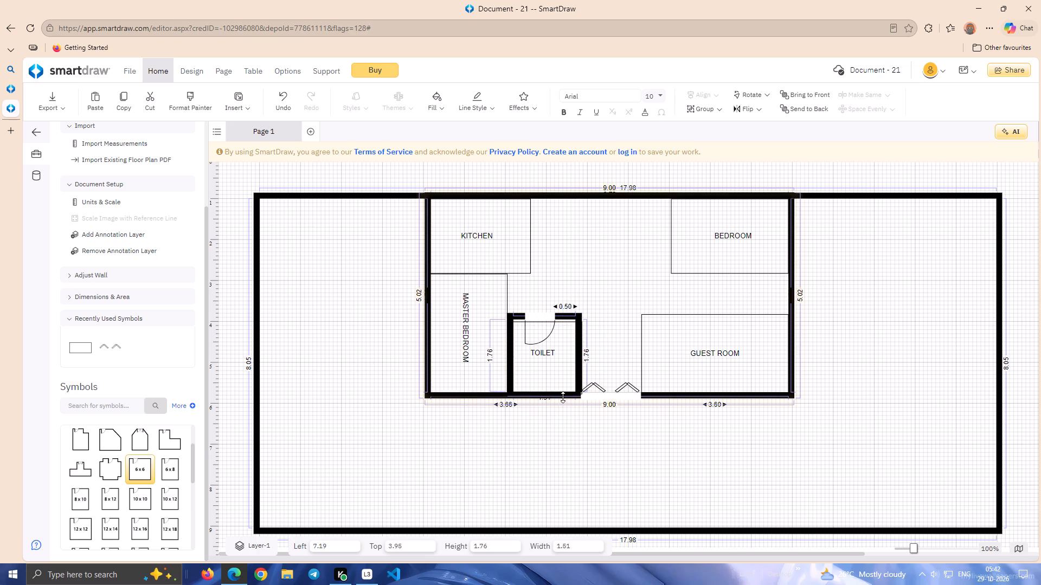
pyautogui.moveTo(563, 397); pyautogui.dragTo(563, 394)
pyautogui.click(544, 417)
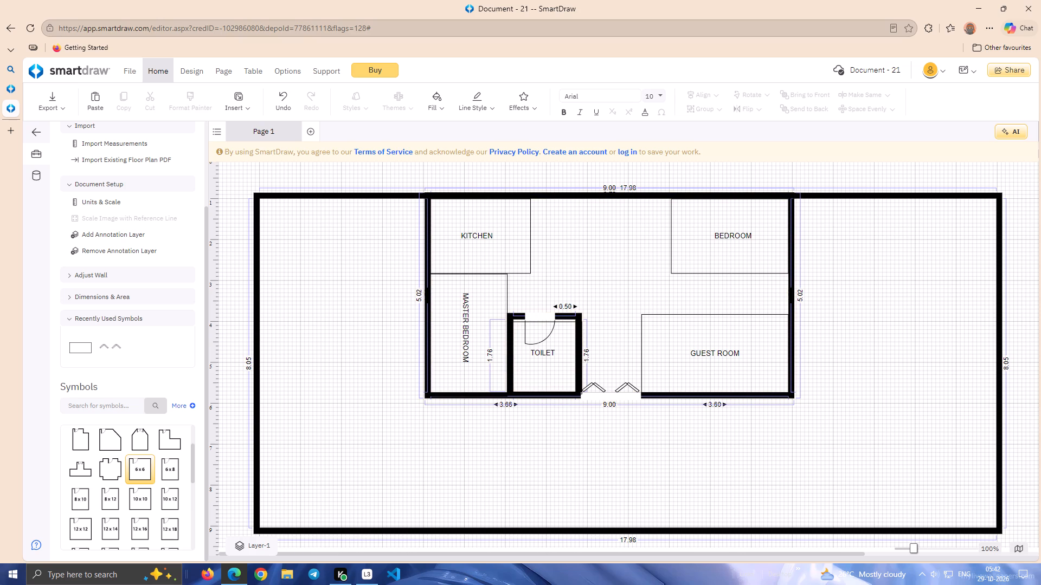
# Move the toilet room's height dimension on the MASTER BEDROOM side onto the shared wall.
pyautogui.click(508, 344)
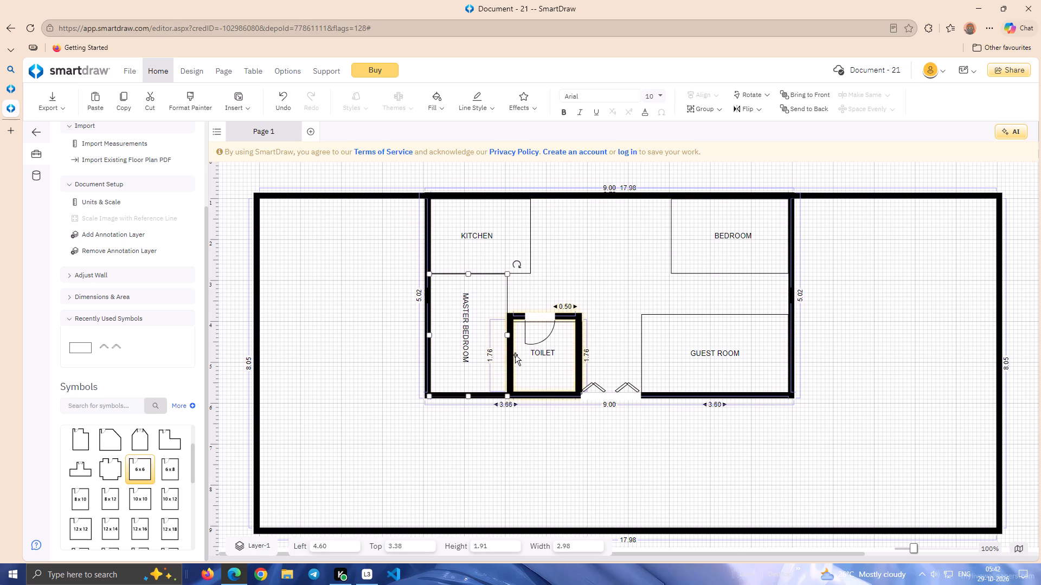
pyautogui.click(512, 354)
pyautogui.moveTo(489, 335); pyautogui.dragTo(491, 335)
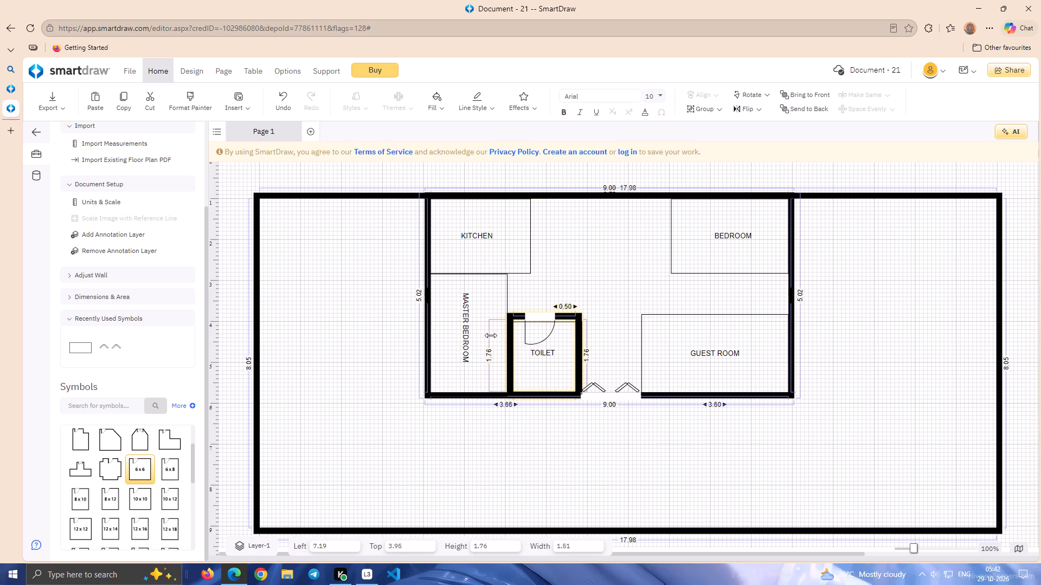
pyautogui.moveTo(491, 335); pyautogui.dragTo(510, 334)
pyautogui.click(563, 270)
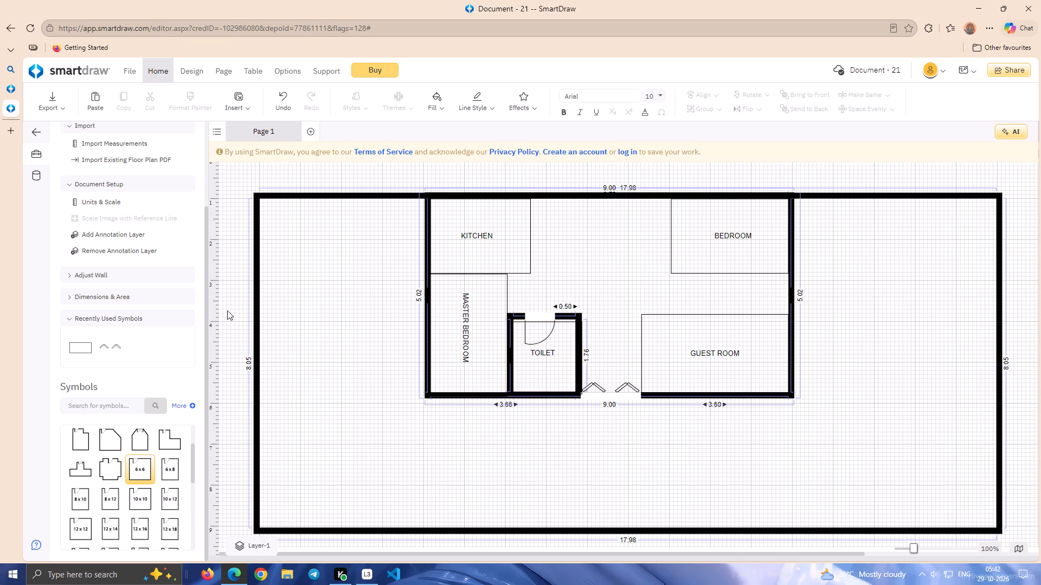
# Add a 6 x 6 walled room with a door beside MASTER BEDROOM, outside the inner room, and stretch it to height 2.99.
pyautogui.moveTo(144, 470); pyautogui.dragTo(357, 388)
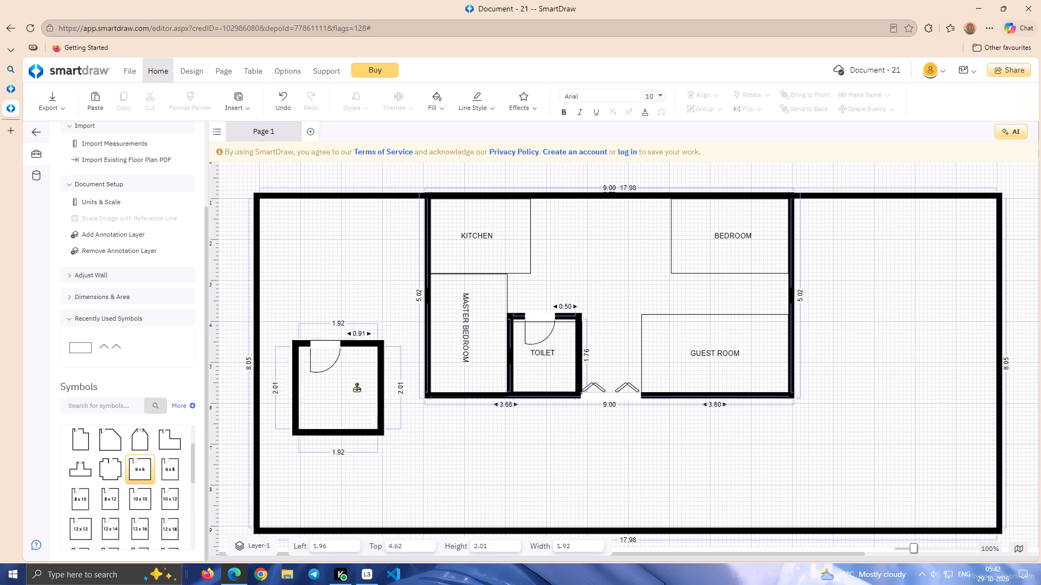
pyautogui.moveTo(357, 388); pyautogui.dragTo(364, 385)
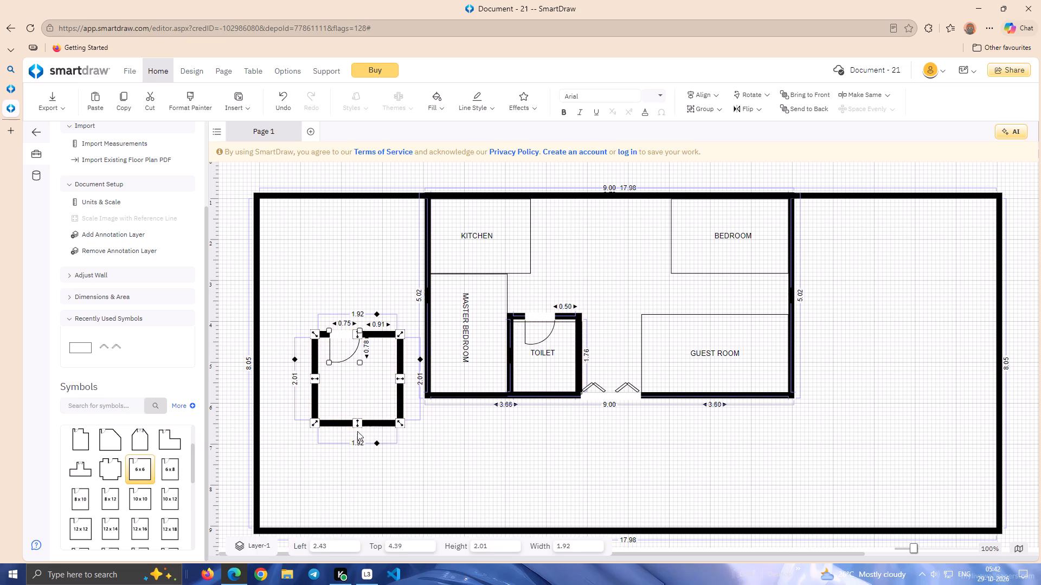
pyautogui.moveTo(359, 423); pyautogui.dragTo(355, 450)
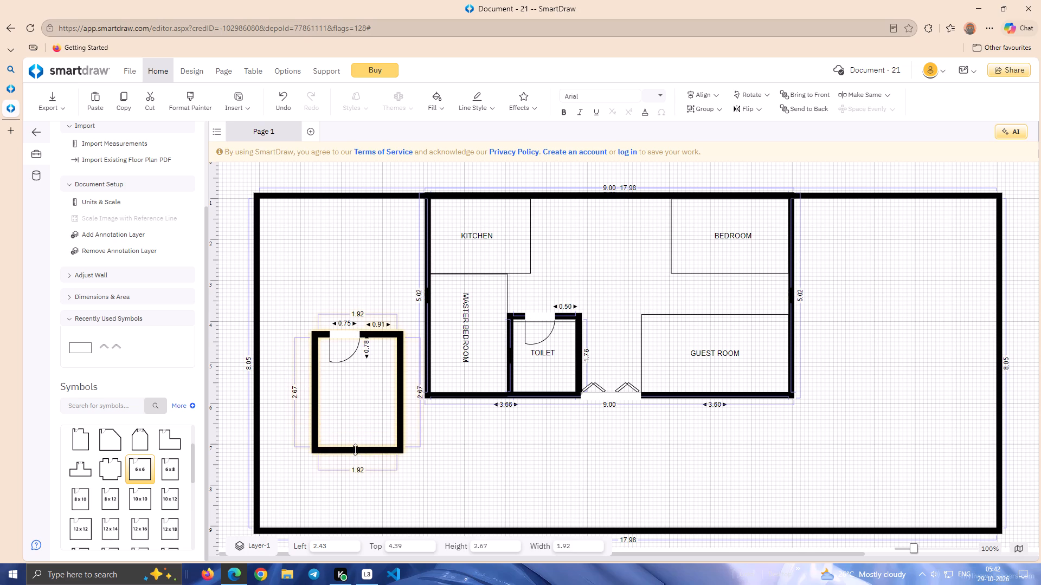
pyautogui.moveTo(355, 450); pyautogui.dragTo(354, 463)
# Move the new walled room over MASTER BEDROOM with its left edge at 5.11, overlapping the toilet's shared wall.
pyautogui.moveTo(374, 465); pyautogui.dragTo(465, 411)
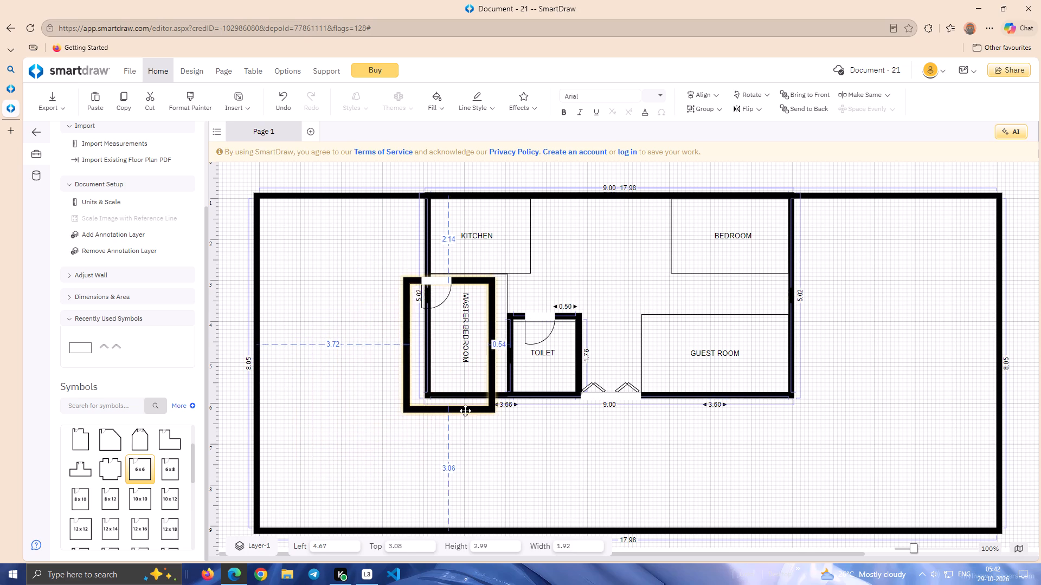
pyautogui.moveTo(465, 411); pyautogui.dragTo(473, 414)
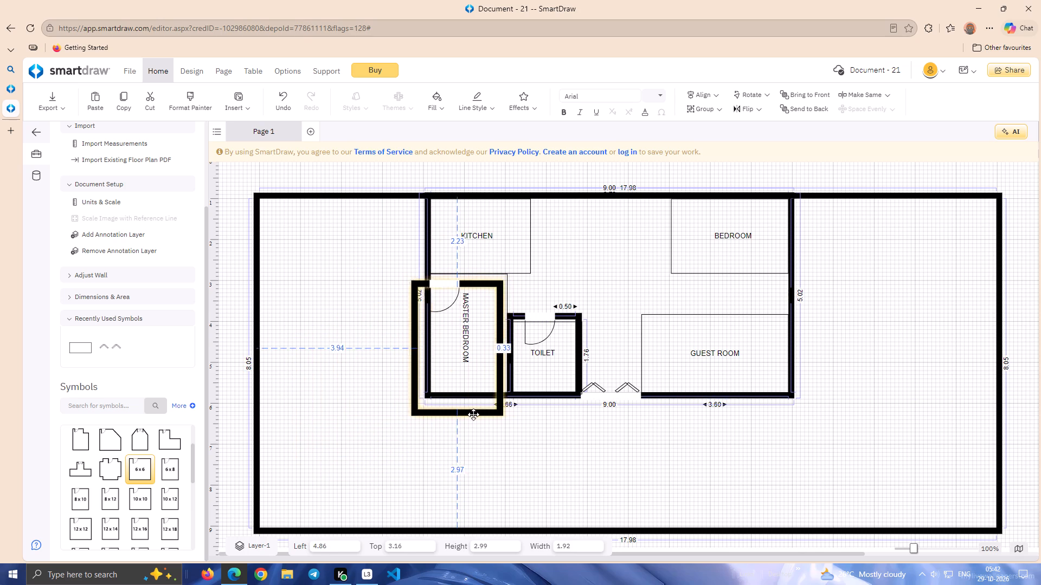
pyautogui.moveTo(473, 414); pyautogui.dragTo(476, 413)
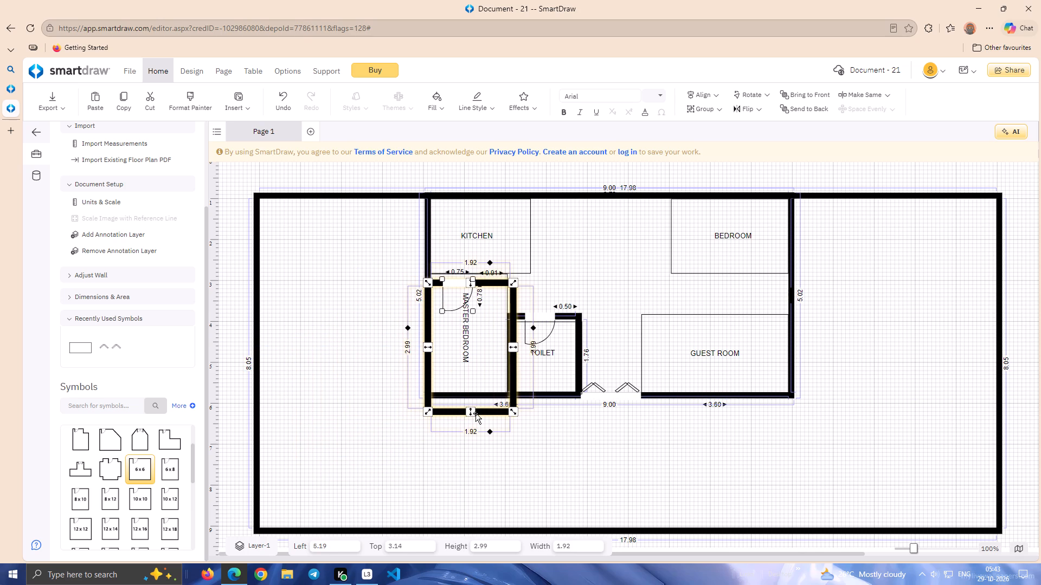
pyautogui.press('Left')
pyautogui.press('Left')
pyautogui.press('Left')
pyautogui.press('Left')
pyautogui.press('Left')
pyautogui.press('Left')
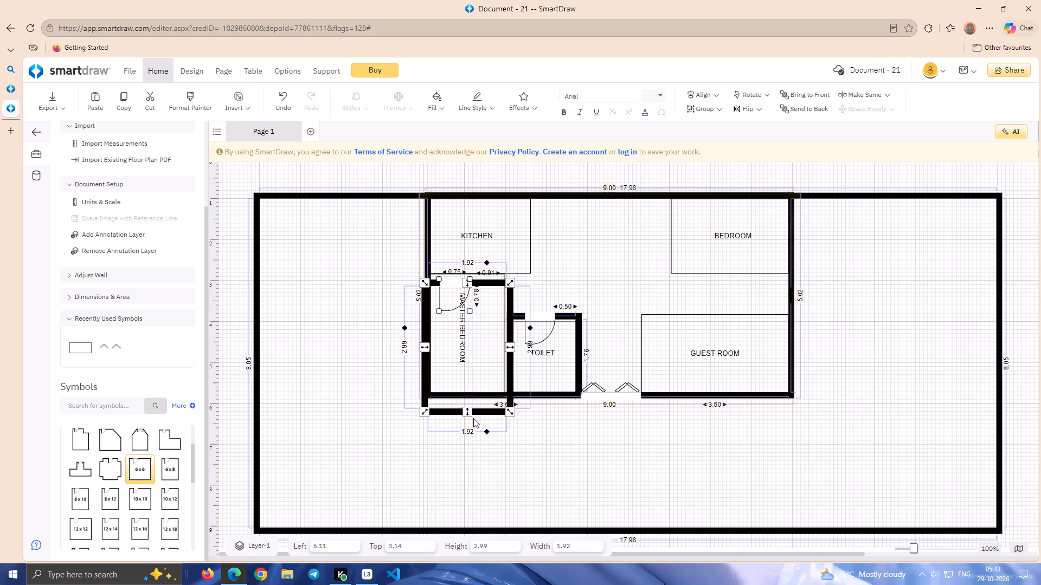
# Nudge the walled master bedroom vertically to top 2.97.
pyautogui.click(483, 415)
pyautogui.press('Up')
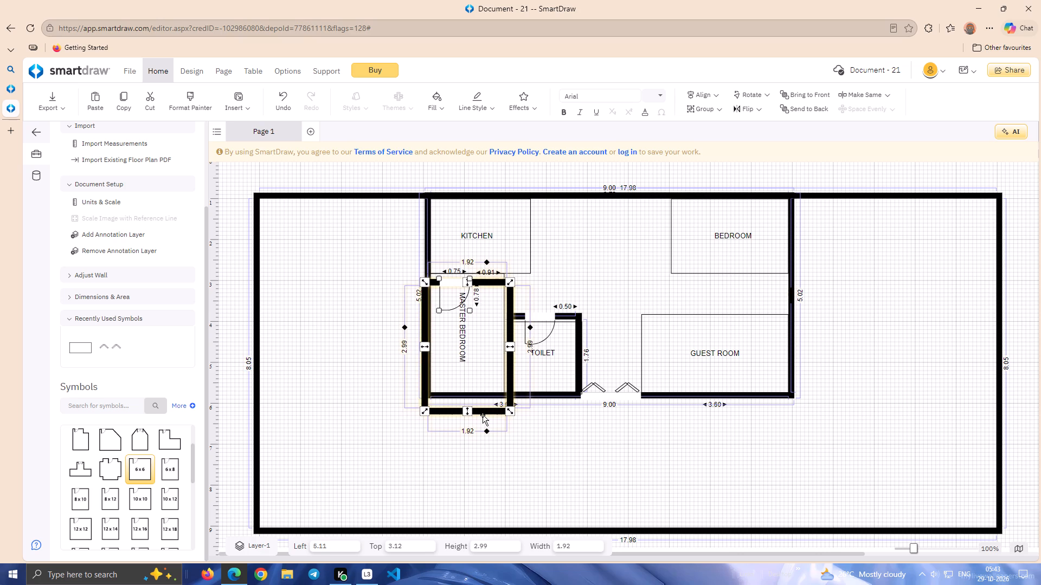
pyautogui.press('Up')
pyautogui.press('Up')
pyautogui.press('Up')
pyautogui.press('Up')
pyautogui.press('Up')
pyautogui.press('Up')
pyautogui.press('Up')
pyautogui.press('Up')
pyautogui.press('Up')
pyautogui.press('Up')
pyautogui.press('Up')
pyautogui.press('Up')
pyautogui.press('Up')
pyautogui.press('Up')
pyautogui.press('Up')
pyautogui.press('Up')
pyautogui.press('Up')
pyautogui.press('Up')
pyautogui.press('Up')
pyautogui.press('Up')
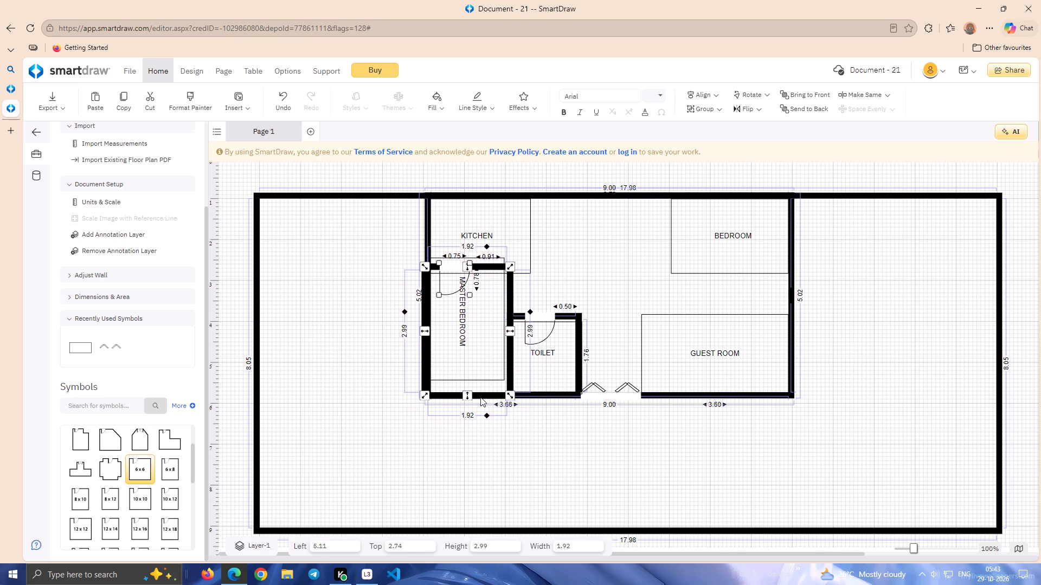
pyautogui.press('Down')
pyautogui.press('Down')
pyautogui.press('Down')
pyautogui.press('Down')
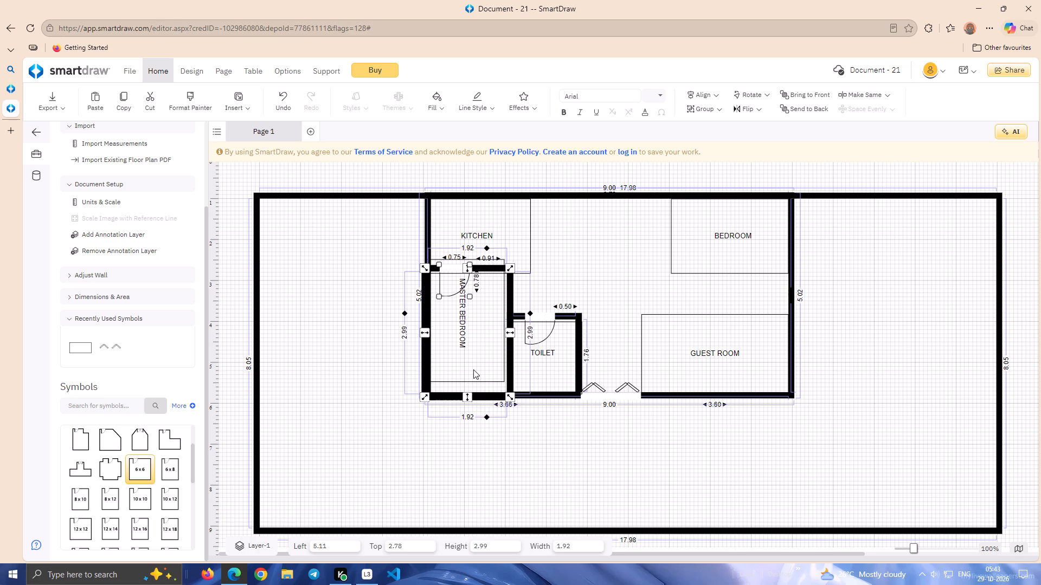
pyautogui.press('Down')
pyautogui.press('Down')
pyautogui.press('Down')
pyautogui.press('Down')
pyautogui.press('Down')
pyautogui.press('Down')
pyautogui.press('Down')
pyautogui.press('Down')
pyautogui.press('Down')
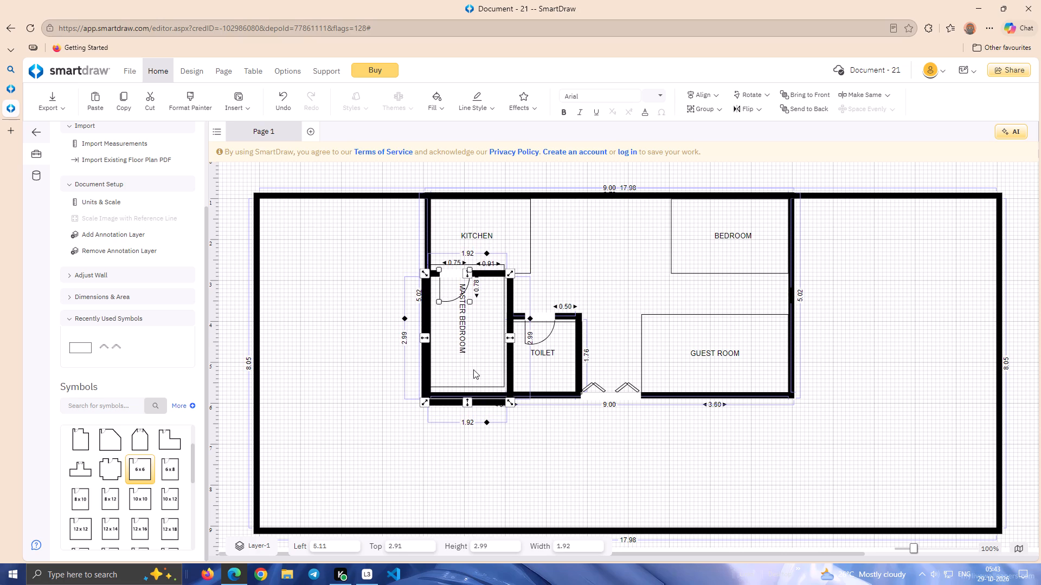
pyautogui.press('Down')
pyautogui.press('Down')
pyautogui.press('Down')
pyautogui.press('Down')
pyautogui.press('Down')
pyautogui.press('Down')
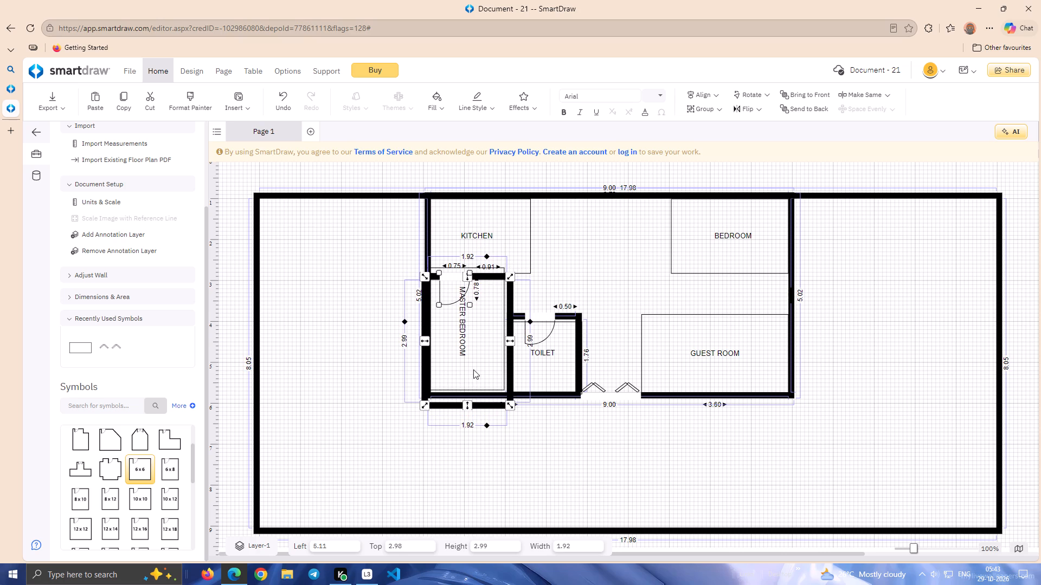
pyautogui.press('Down')
pyautogui.press('Up')
pyautogui.press('Up')
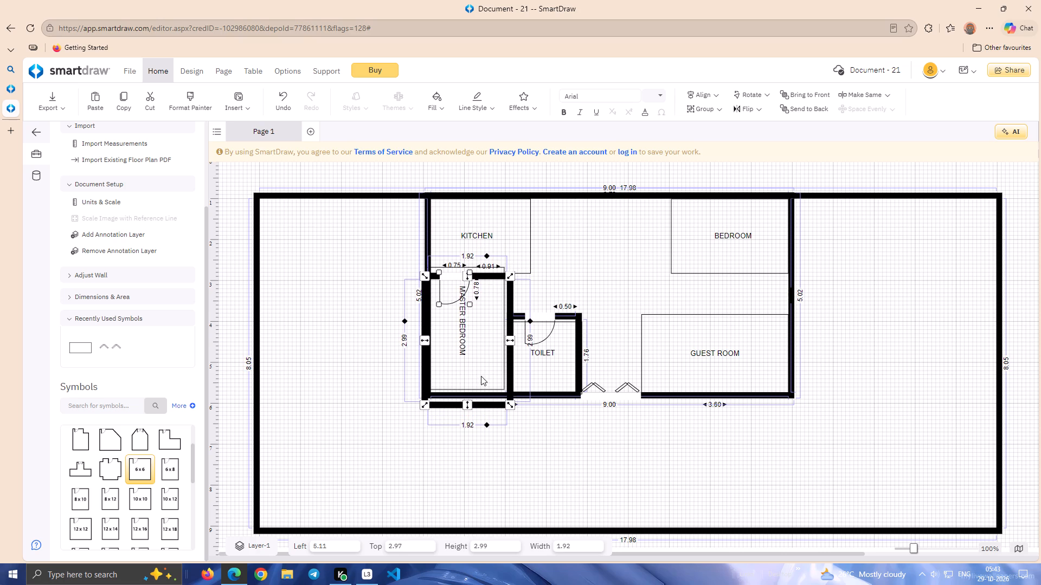
# Shorten the walled master bedroom to height 2.74, lining its lower wall up with the inner room's lower wall.
pyautogui.moveTo(469, 407); pyautogui.dragTo(471, 402)
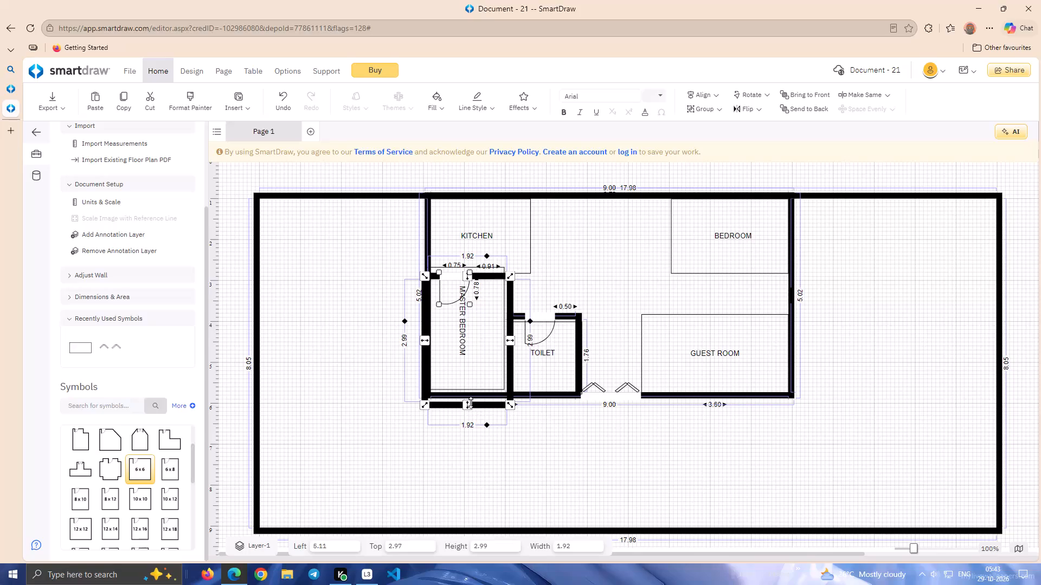
pyautogui.moveTo(471, 402); pyautogui.dragTo(471, 396)
pyautogui.moveTo(469, 405); pyautogui.dragTo(471, 398)
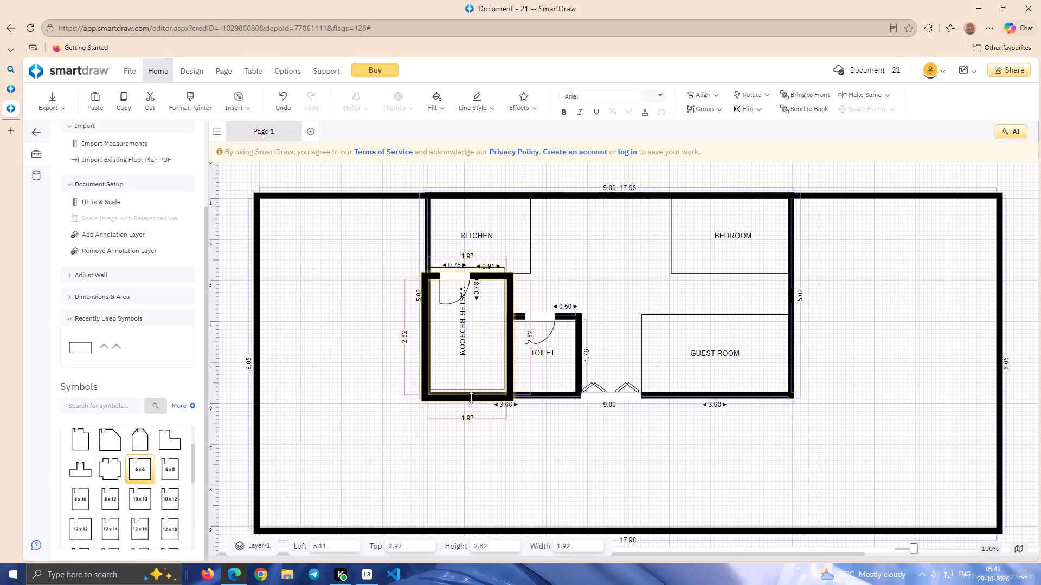
pyautogui.moveTo(471, 398); pyautogui.dragTo(472, 394)
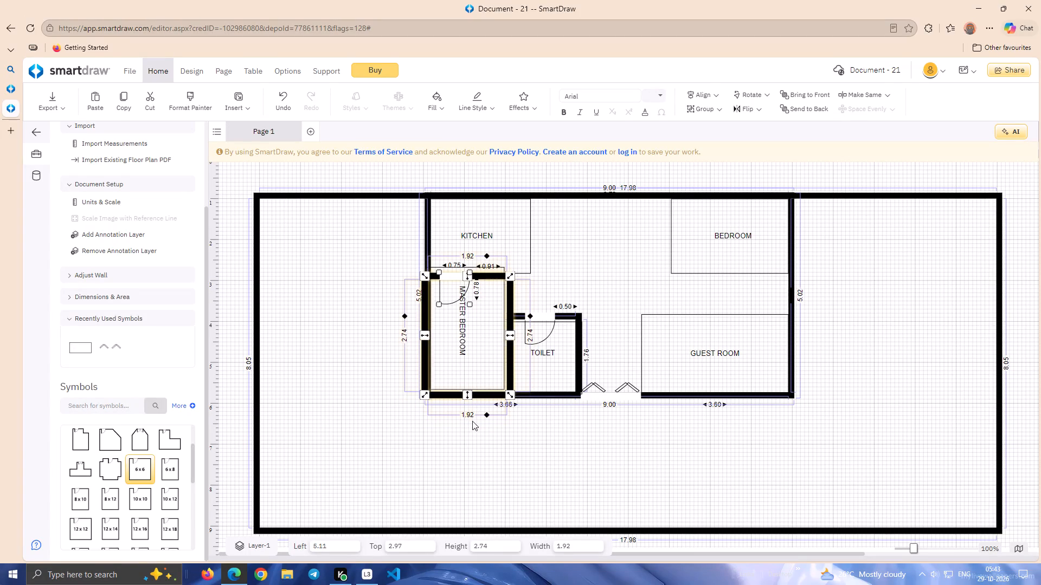
pyautogui.click(472, 422)
# Move the master bedroom's door from its upper wall to the upper end of the wall on the TOILET side, at top 2.96.
pyautogui.moveTo(459, 276); pyautogui.dragTo(507, 303)
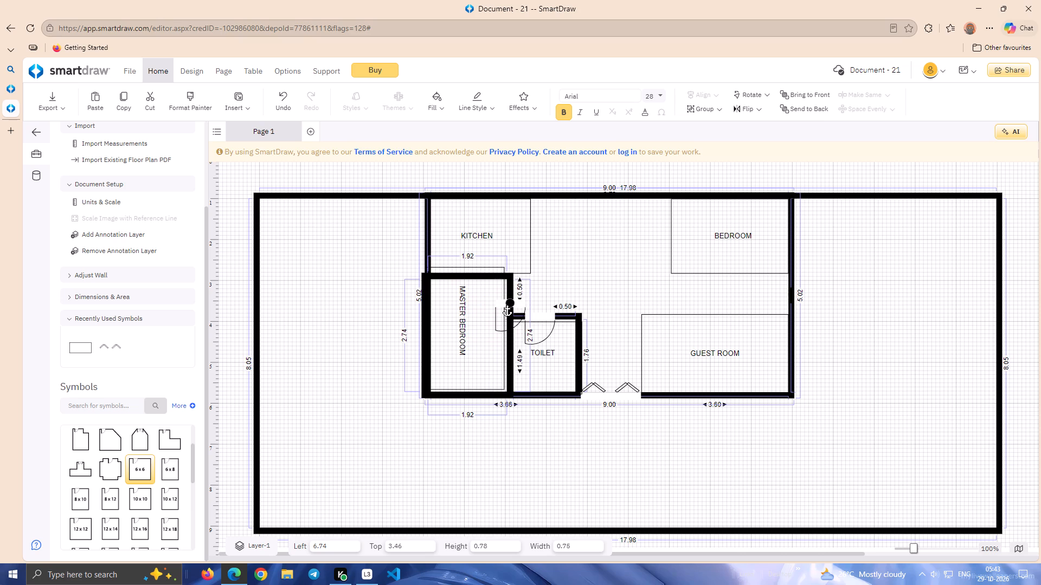
pyautogui.moveTo(507, 303); pyautogui.dragTo(507, 297)
pyautogui.click(510, 431)
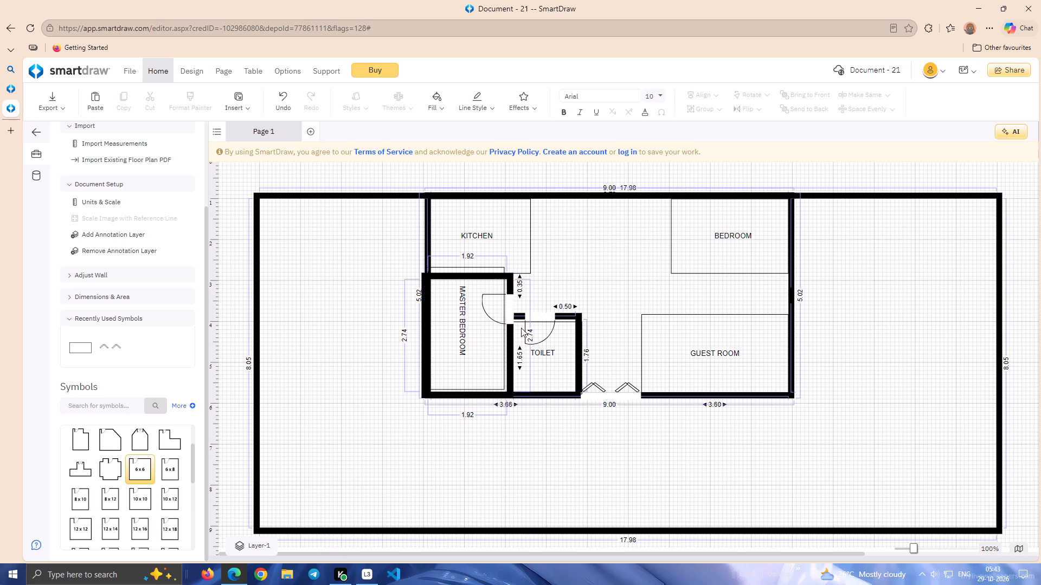
pyautogui.click(511, 308)
pyautogui.moveTo(511, 305); pyautogui.dragTo(511, 301)
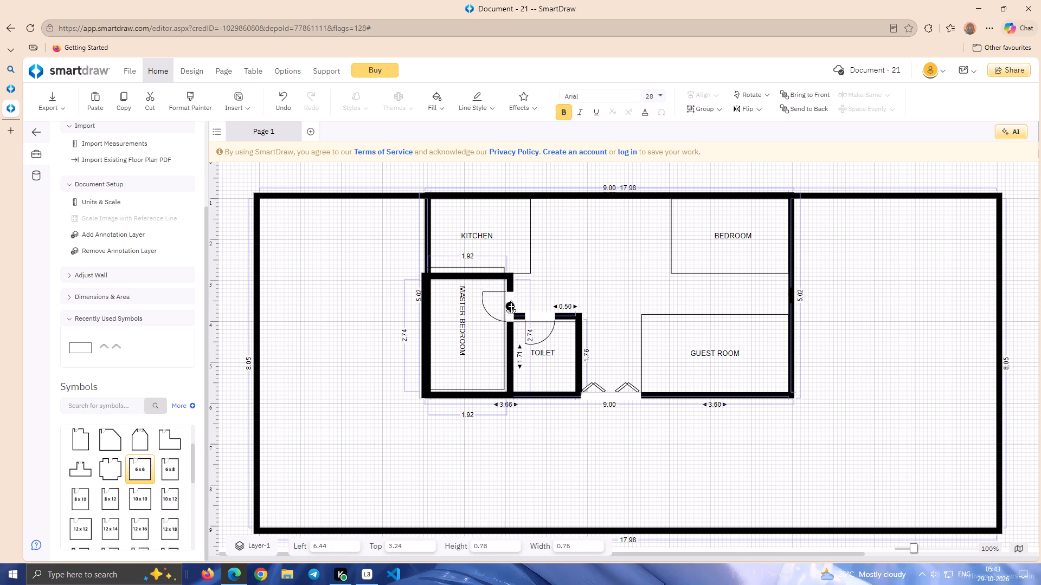
pyautogui.moveTo(511, 301); pyautogui.dragTo(512, 292)
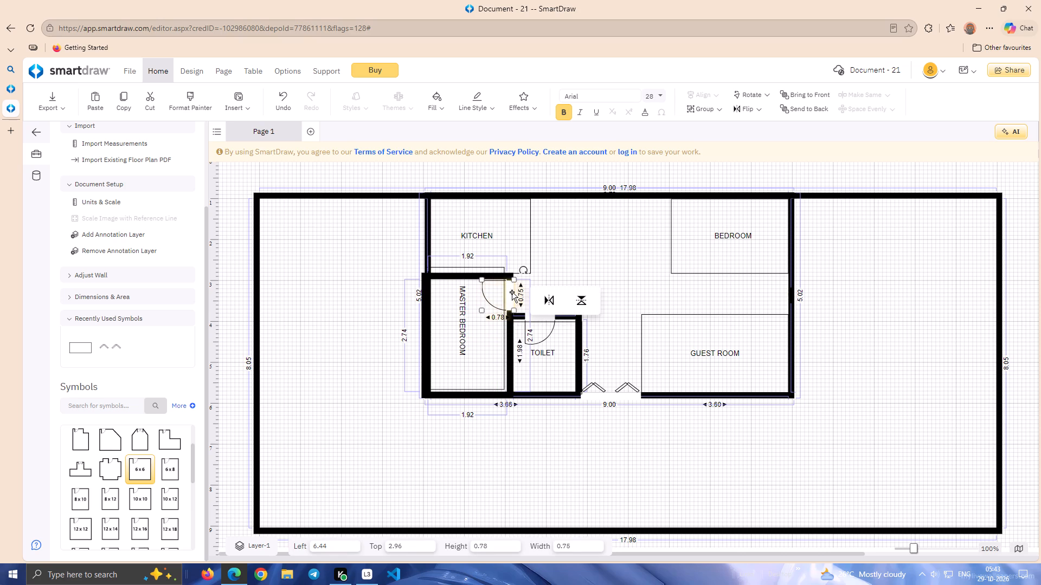
pyautogui.click(490, 413)
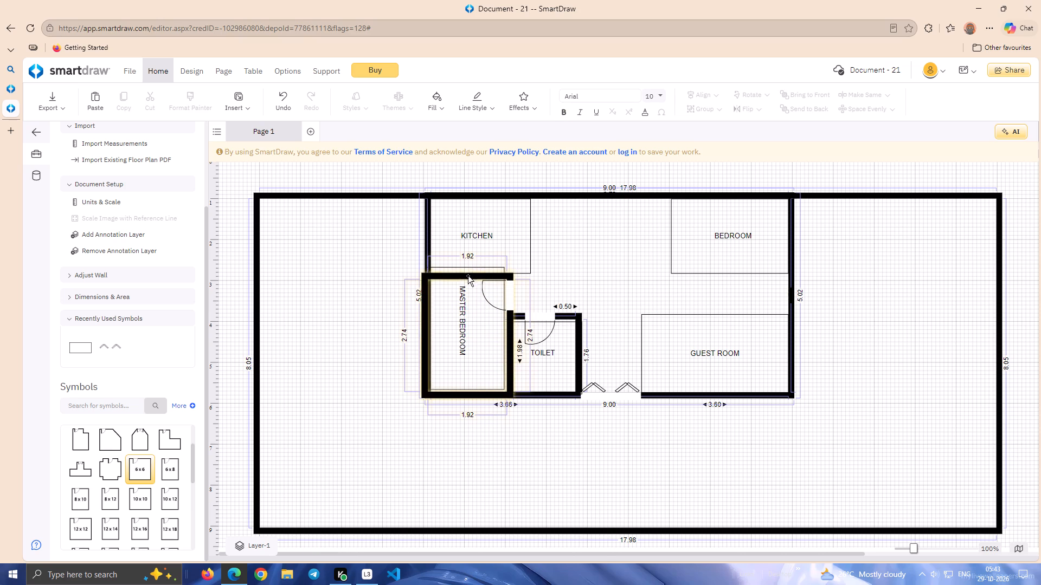
# Move the master bedroom's upper width dimension onto its upper wall.
pyautogui.click(468, 276)
pyautogui.moveTo(487, 255); pyautogui.dragTo(487, 266)
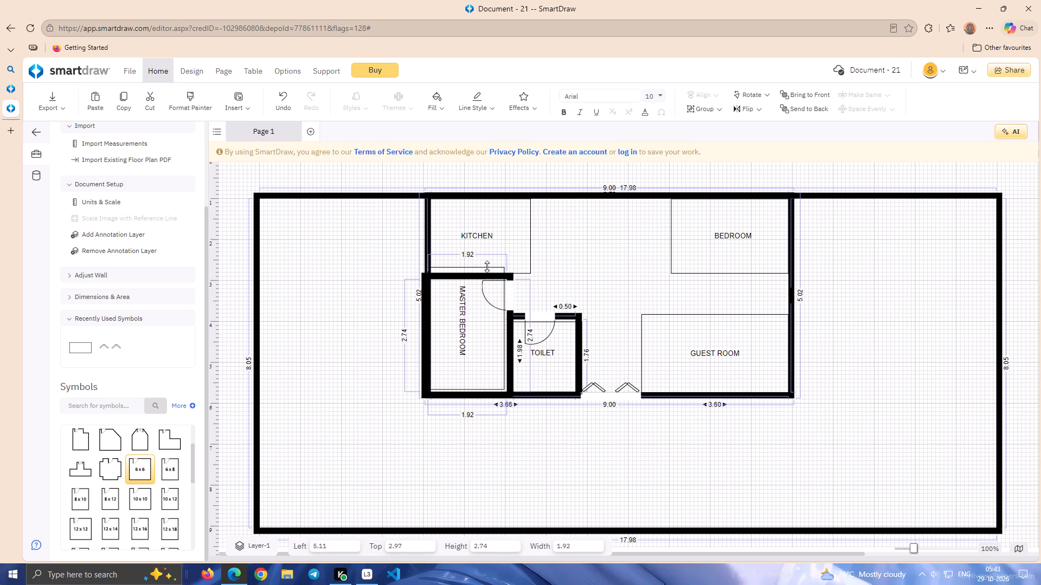
pyautogui.moveTo(487, 266); pyautogui.dragTo(485, 275)
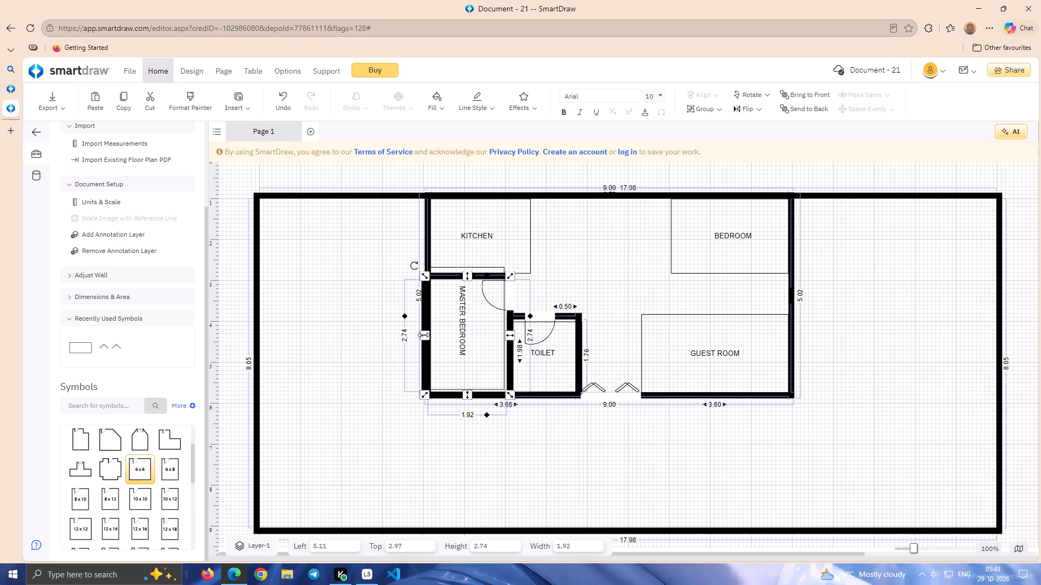
# Narrow the walled master bedroom to width 1.84 by bringing its outer side wall onto the inner room's wall.
pyautogui.click(423, 335)
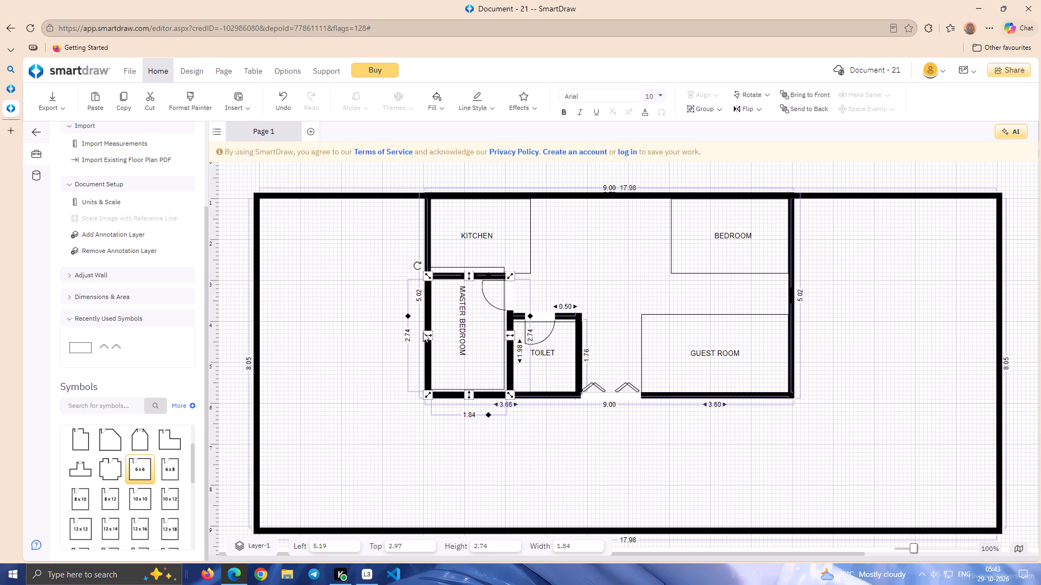
# Move the master bedroom's outer-side height dimension and lower width dimension onto their walls.
pyautogui.moveTo(407, 317); pyautogui.dragTo(430, 314)
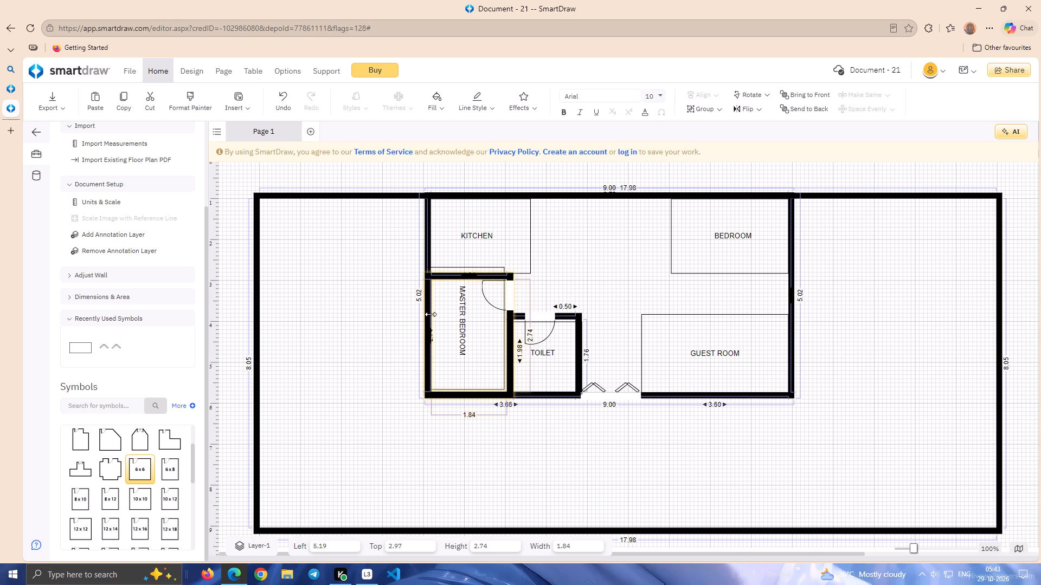
pyautogui.moveTo(430, 314); pyautogui.dragTo(429, 315)
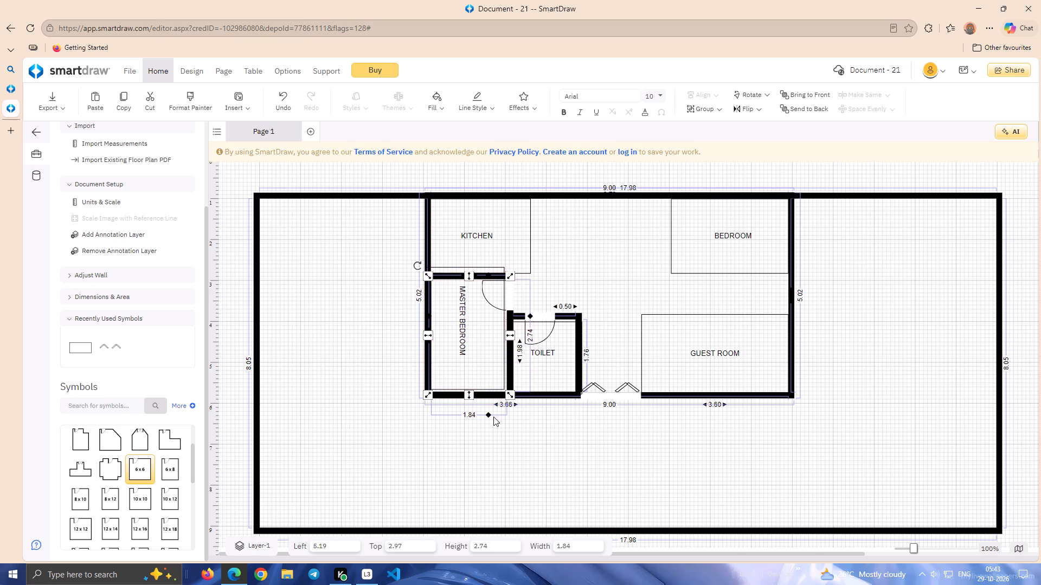
pyautogui.moveTo(487, 415); pyautogui.dragTo(491, 395)
# Reduce the line thickness of the master bedroom's walls.
pyautogui.click(484, 95)
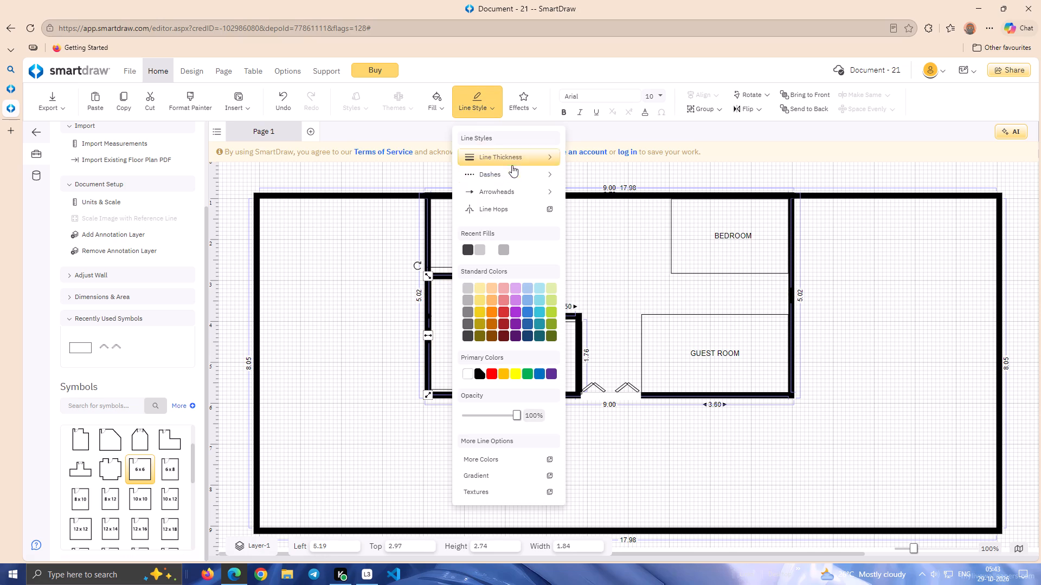
pyautogui.click(525, 157)
pyautogui.click(579, 253)
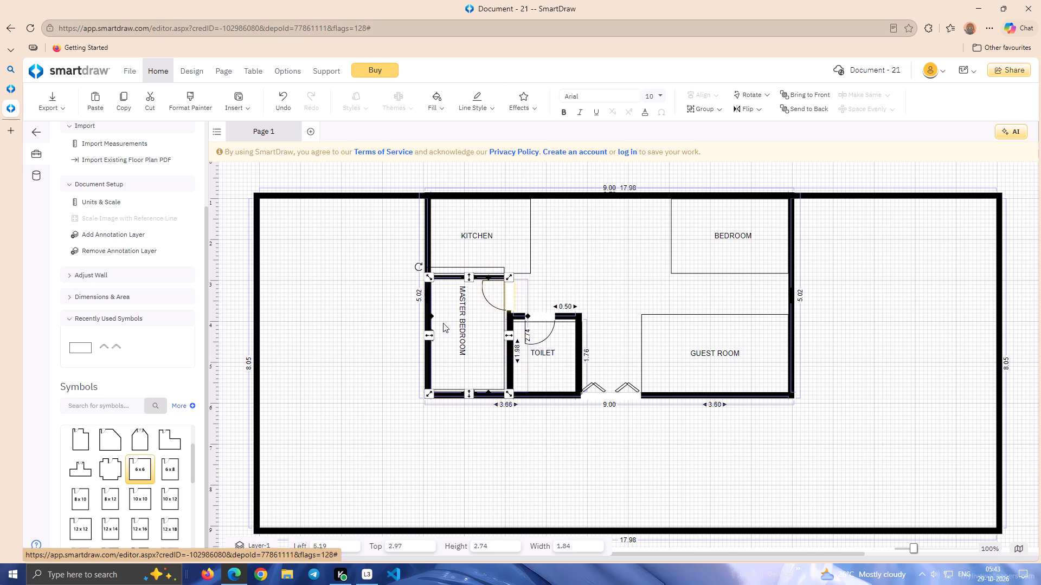
pyautogui.click(363, 341)
# Extend the walled master bedroom upward to top 2.91 and height 2.81, towards KITCHEN's lower edge.
pyautogui.click(478, 275)
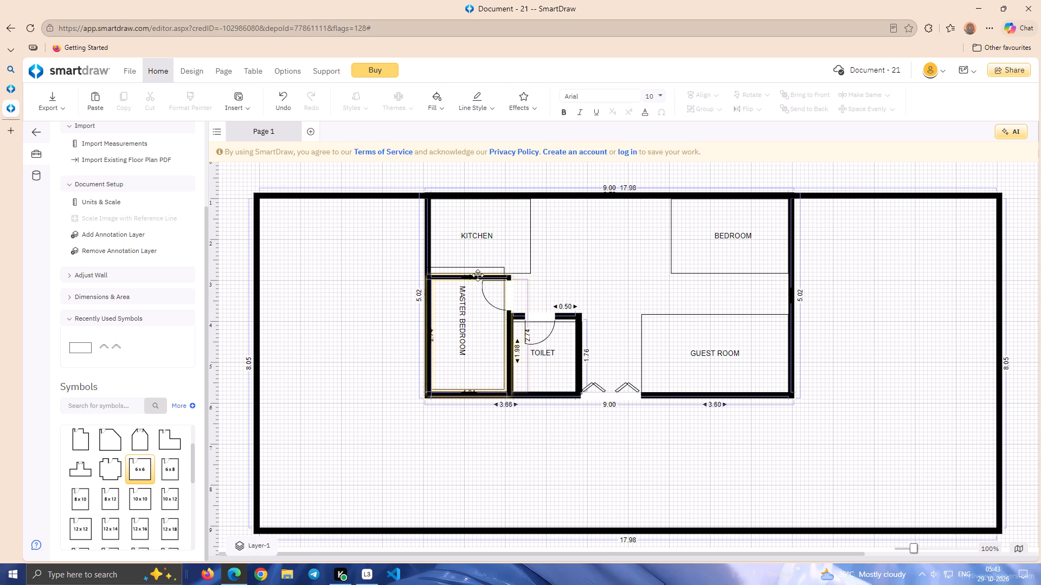
pyautogui.click(470, 279)
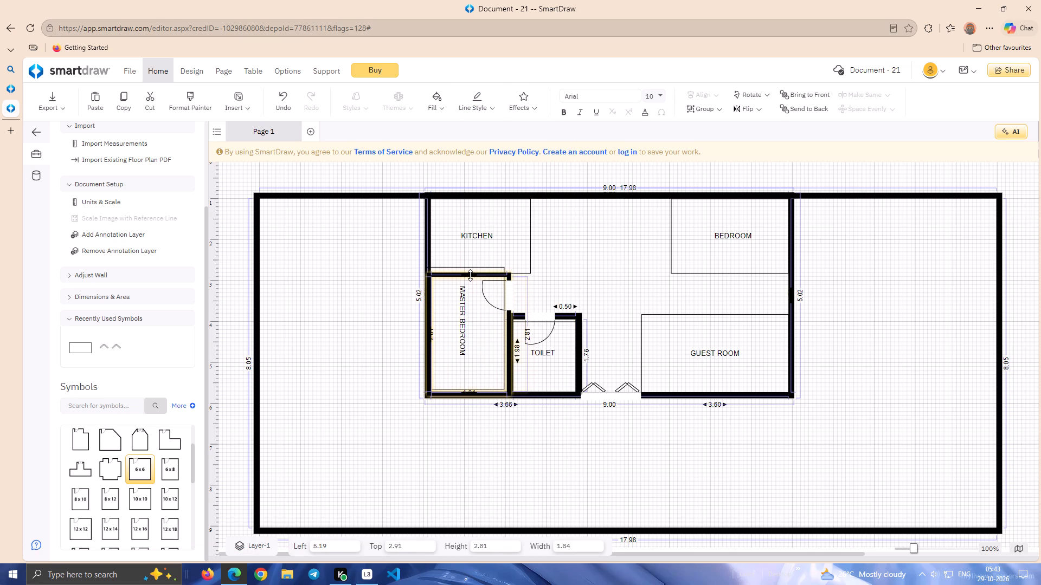
pyautogui.click(406, 330)
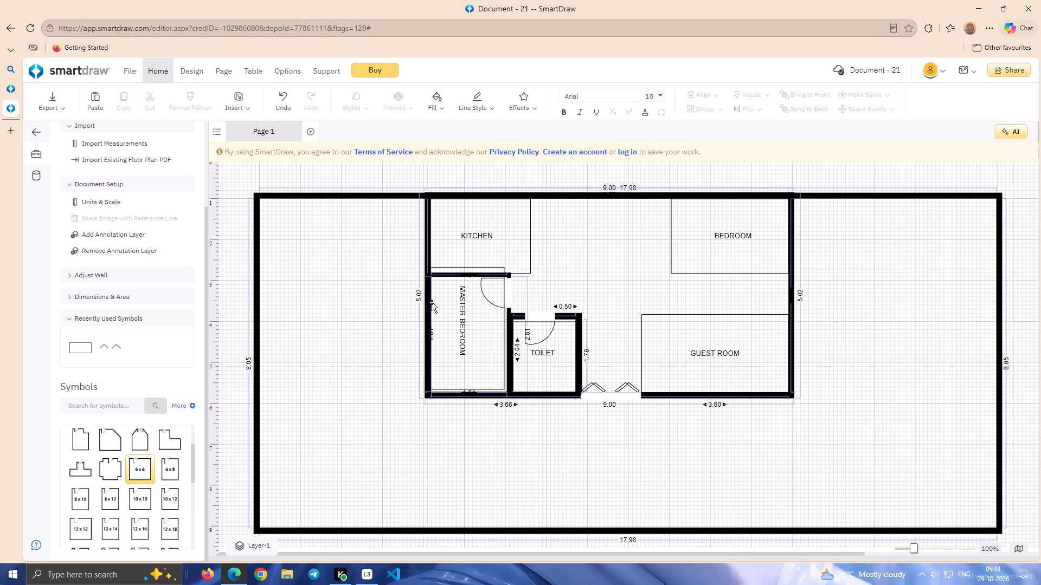
# Resize the labelled MASTER BEDROOM rectangle to fit inside its walls, with width 2.88 and height 2.01.
pyautogui.click(452, 276)
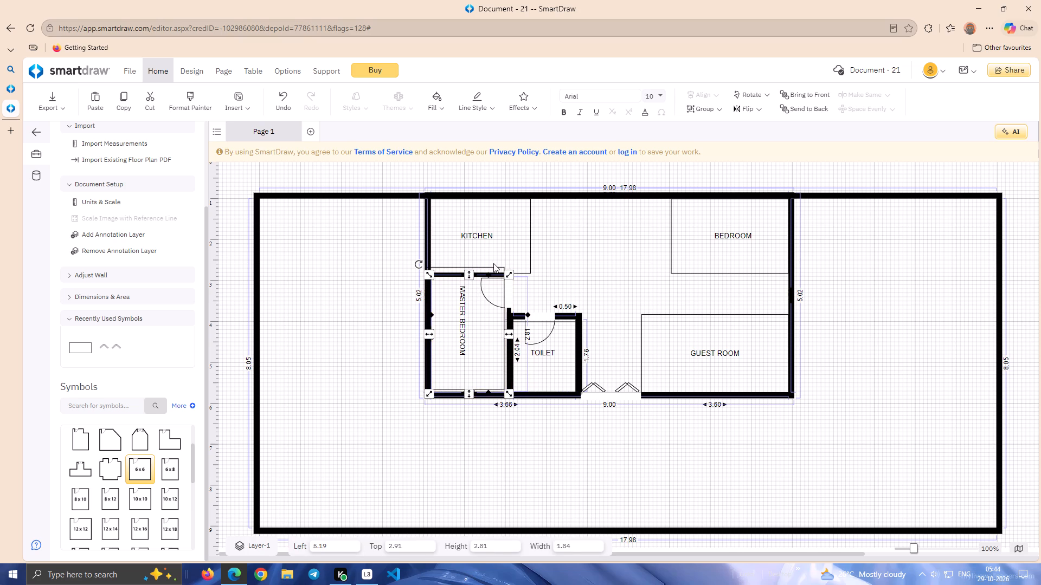
pyautogui.click(493, 264)
pyautogui.click(493, 266)
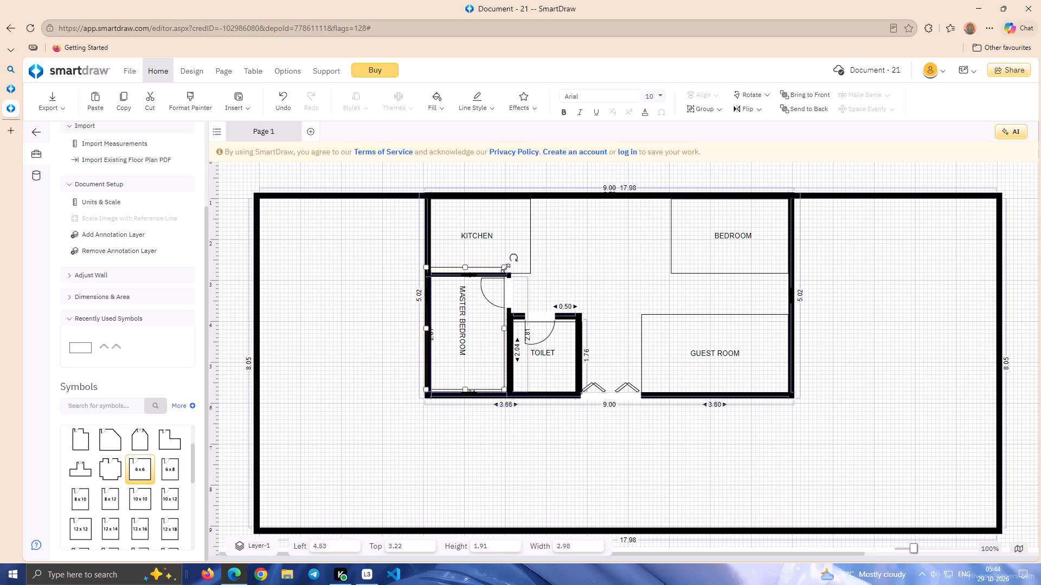
pyautogui.click(505, 268)
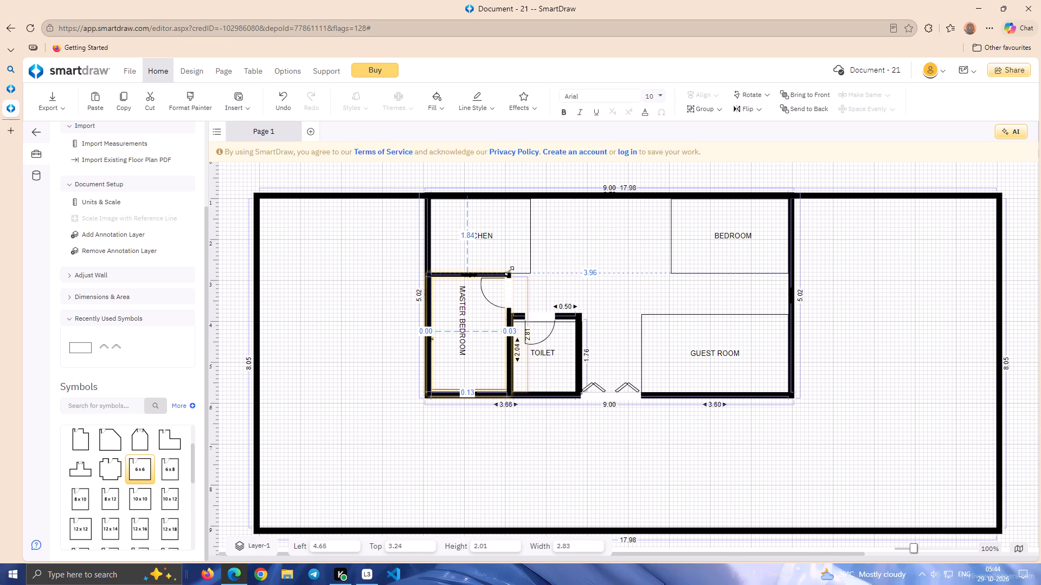
pyautogui.click(451, 421)
pyautogui.click(487, 389)
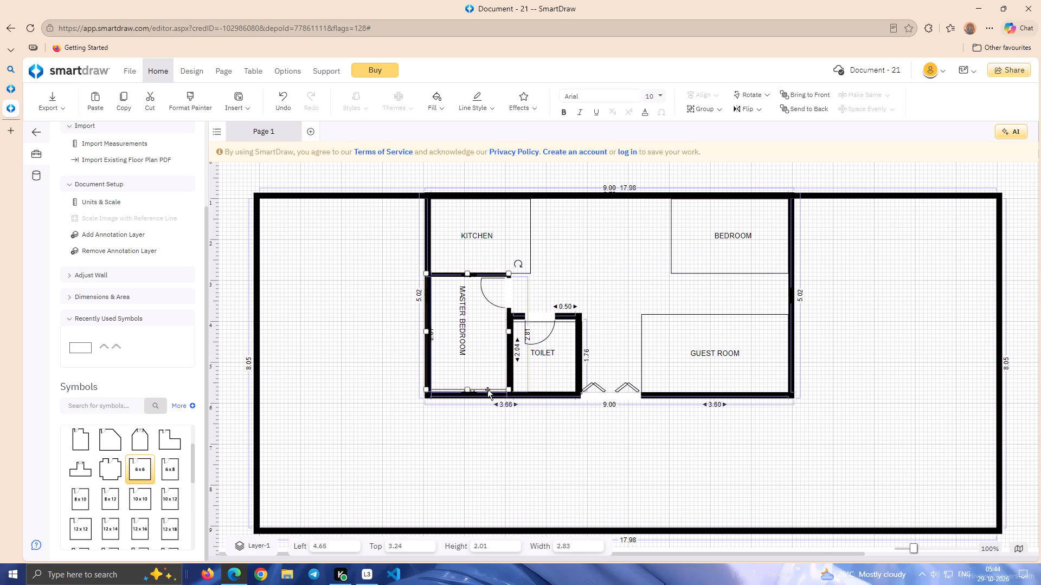
pyautogui.click(469, 390)
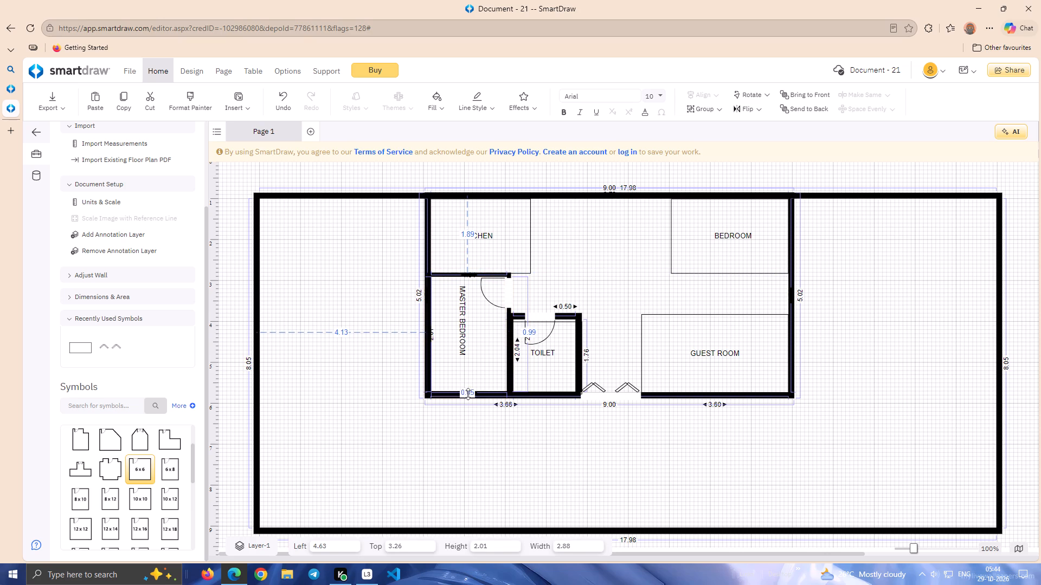
pyautogui.click(415, 427)
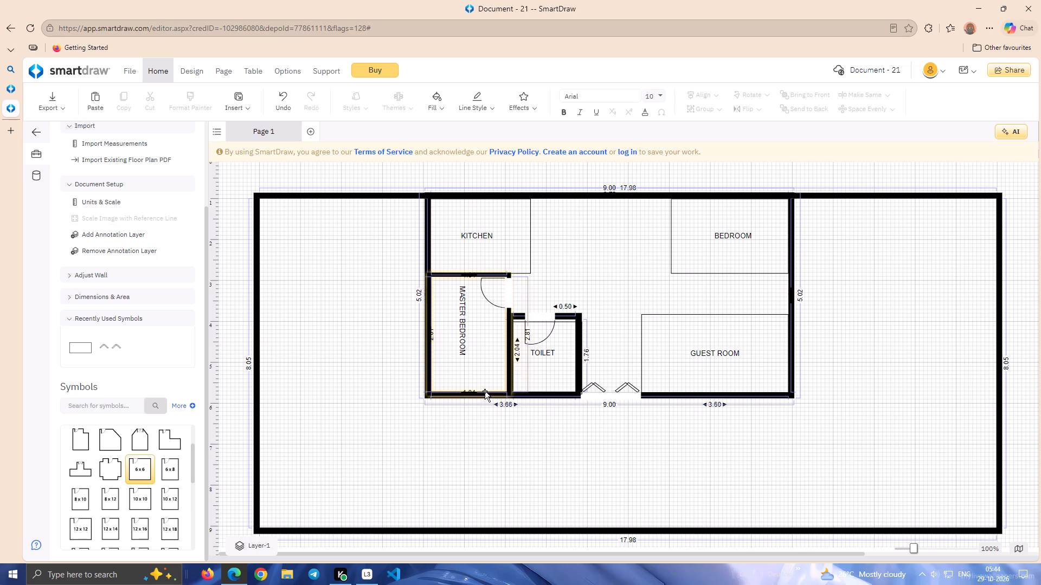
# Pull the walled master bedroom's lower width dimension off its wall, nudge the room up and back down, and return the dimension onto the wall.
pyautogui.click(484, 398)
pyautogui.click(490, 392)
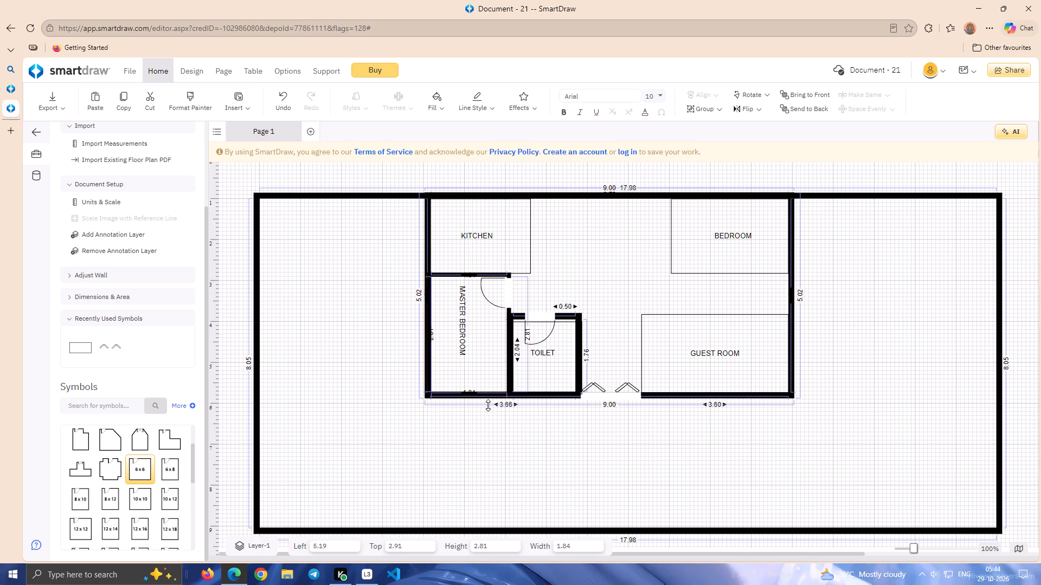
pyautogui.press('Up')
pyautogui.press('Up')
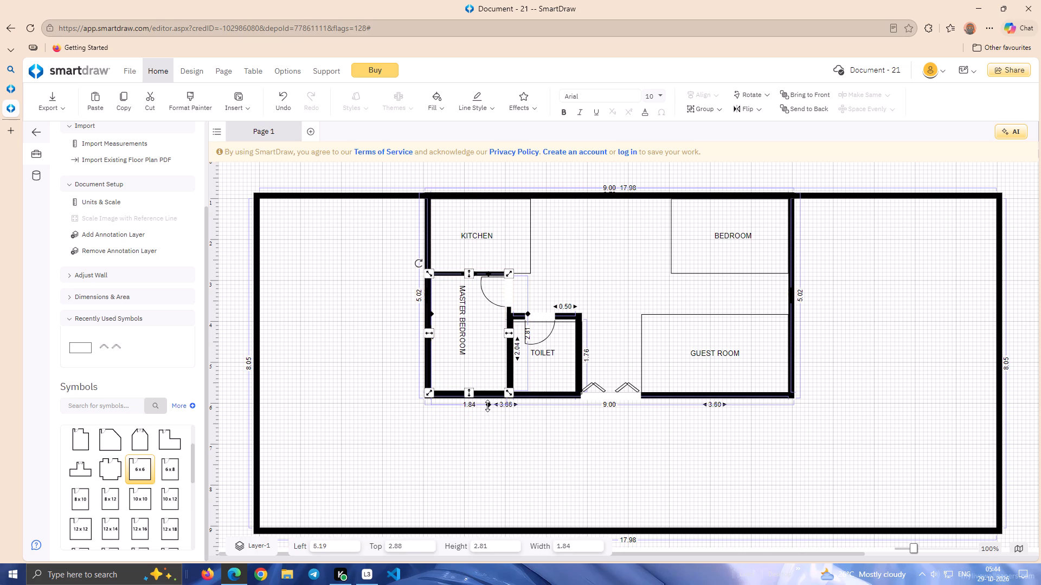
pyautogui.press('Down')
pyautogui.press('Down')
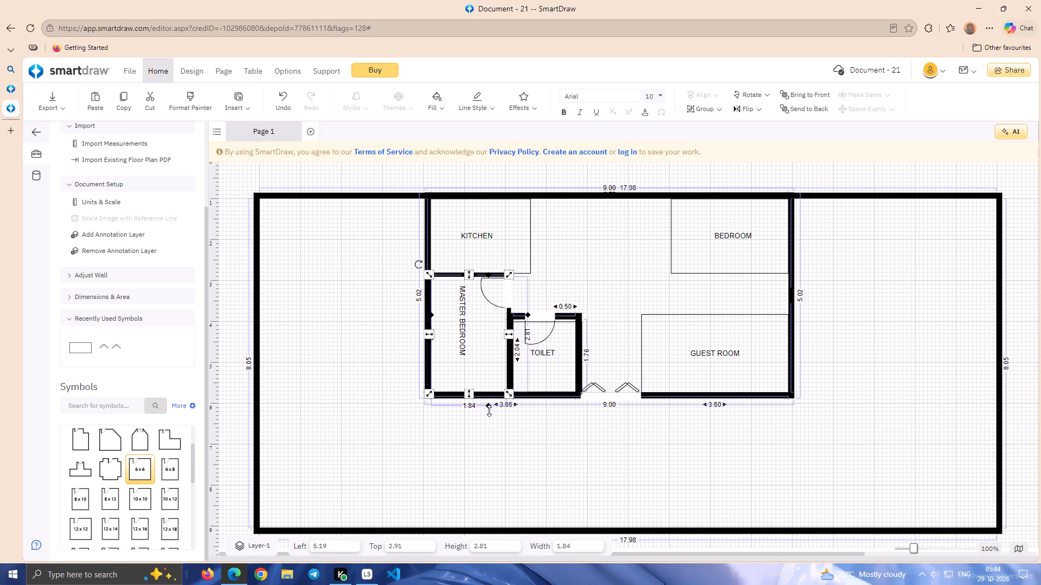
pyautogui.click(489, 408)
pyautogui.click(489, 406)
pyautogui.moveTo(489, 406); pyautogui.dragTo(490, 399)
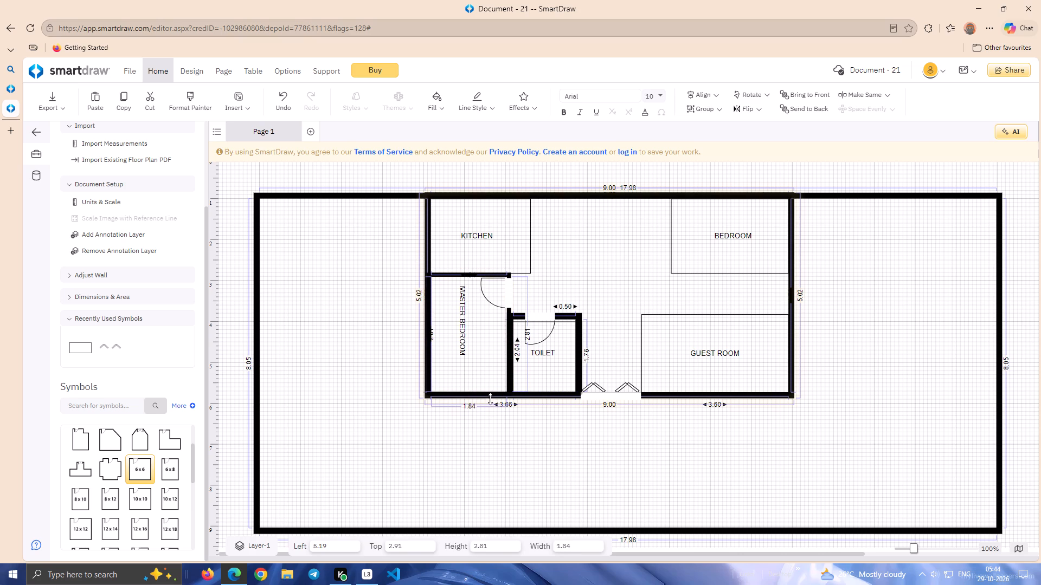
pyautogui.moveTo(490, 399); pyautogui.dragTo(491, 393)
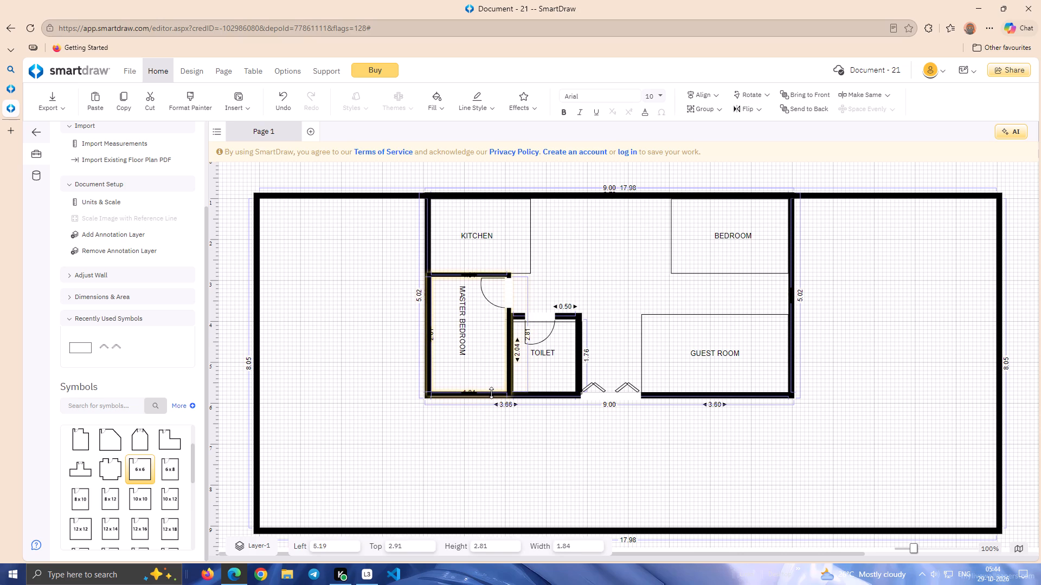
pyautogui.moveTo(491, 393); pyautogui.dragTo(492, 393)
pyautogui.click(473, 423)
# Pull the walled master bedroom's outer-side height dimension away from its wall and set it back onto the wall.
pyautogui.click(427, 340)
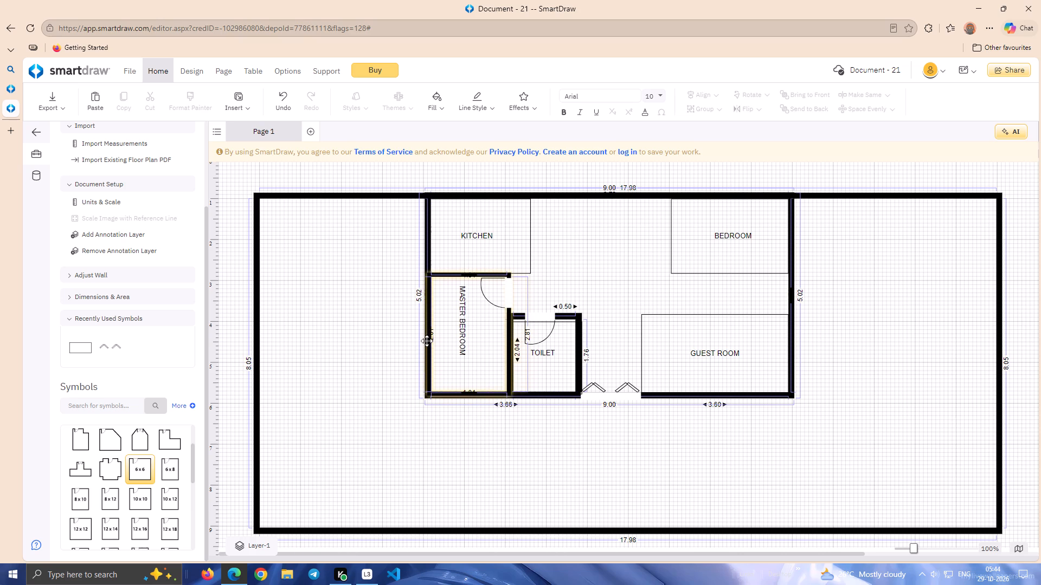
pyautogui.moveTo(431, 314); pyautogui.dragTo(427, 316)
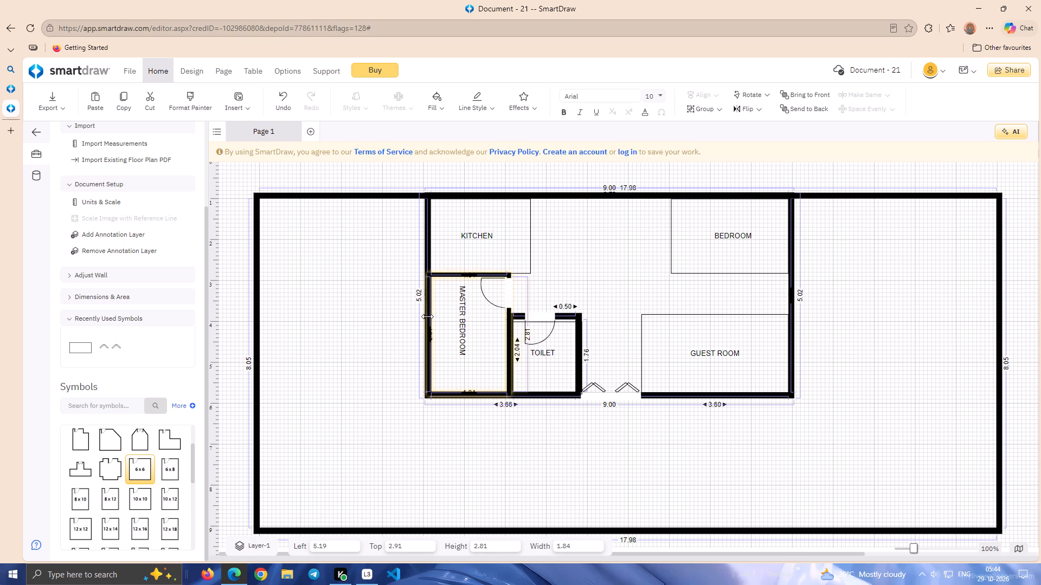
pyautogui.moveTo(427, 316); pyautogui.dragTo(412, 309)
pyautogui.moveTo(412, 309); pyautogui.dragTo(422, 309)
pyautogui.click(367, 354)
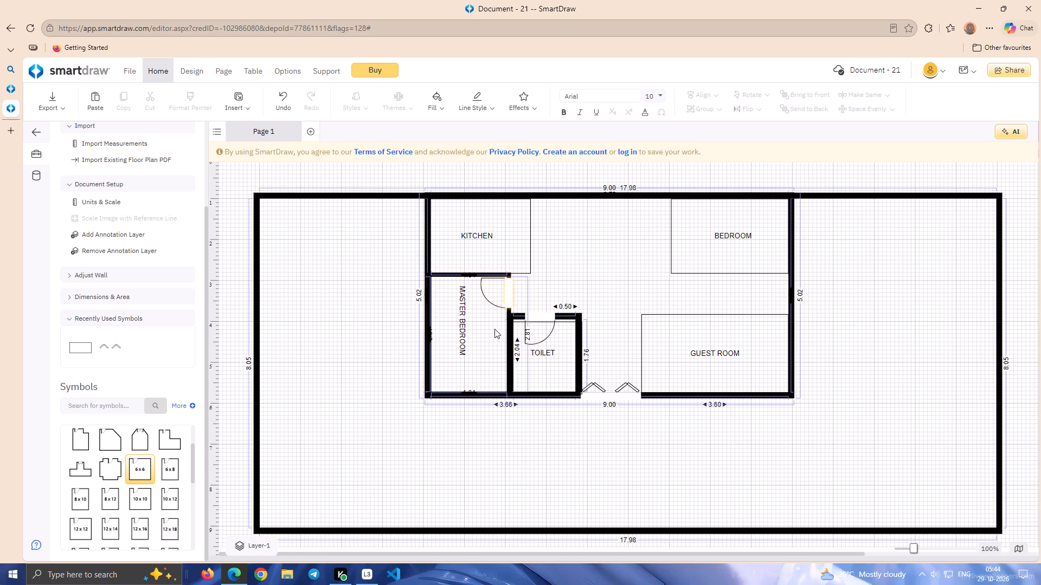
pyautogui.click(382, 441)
# Move the master bedroom's inner-side height dimension onto the wall beside TOILET, and adjust its outer-side and lower dimensions on their walls.
pyautogui.click(508, 276)
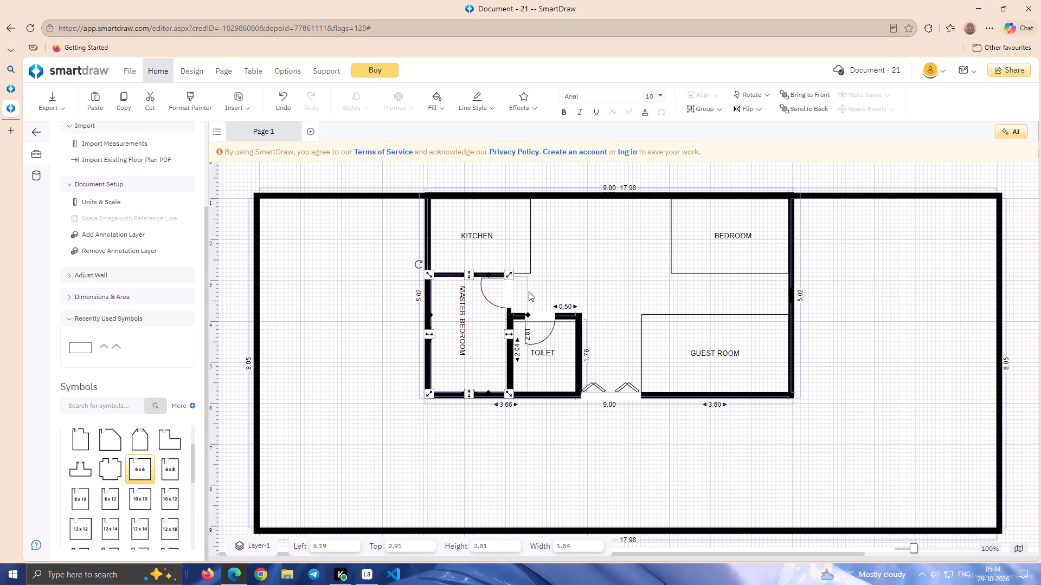
pyautogui.moveTo(528, 314); pyautogui.dragTo(510, 318)
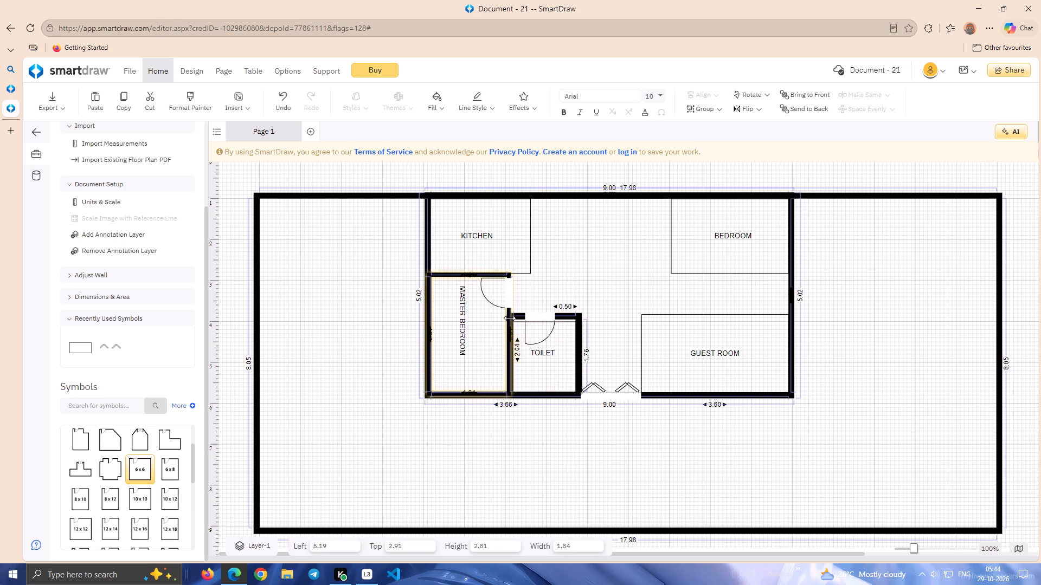
pyautogui.moveTo(510, 318); pyautogui.dragTo(510, 319)
pyautogui.click(430, 315)
pyautogui.moveTo(487, 392); pyautogui.dragTo(487, 396)
pyautogui.moveTo(487, 396); pyautogui.dragTo(487, 405)
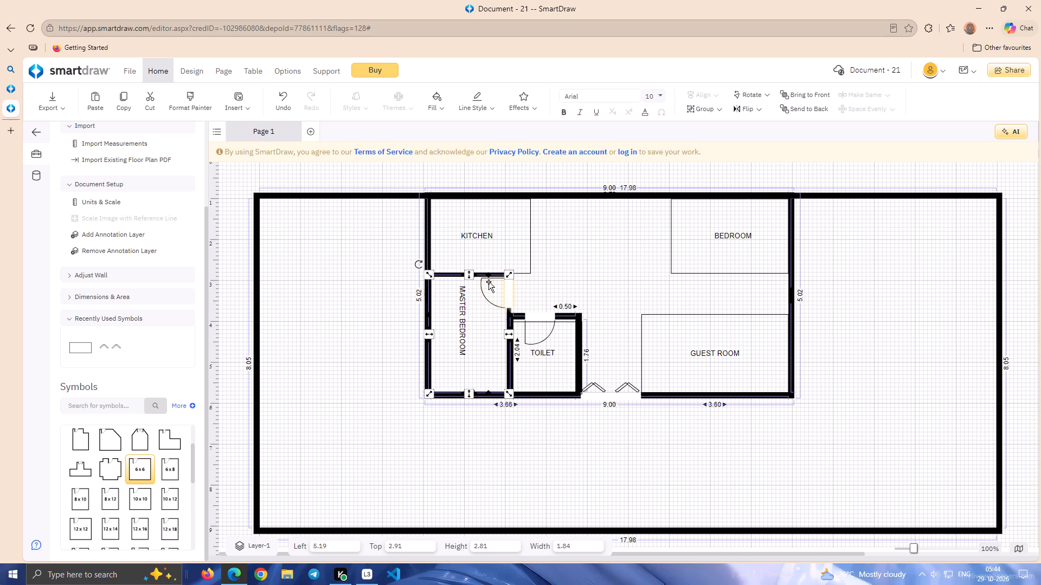
# Reposition the master bedroom's upper width dimension just inside its upper wall.
pyautogui.moveTo(489, 277); pyautogui.dragTo(493, 257)
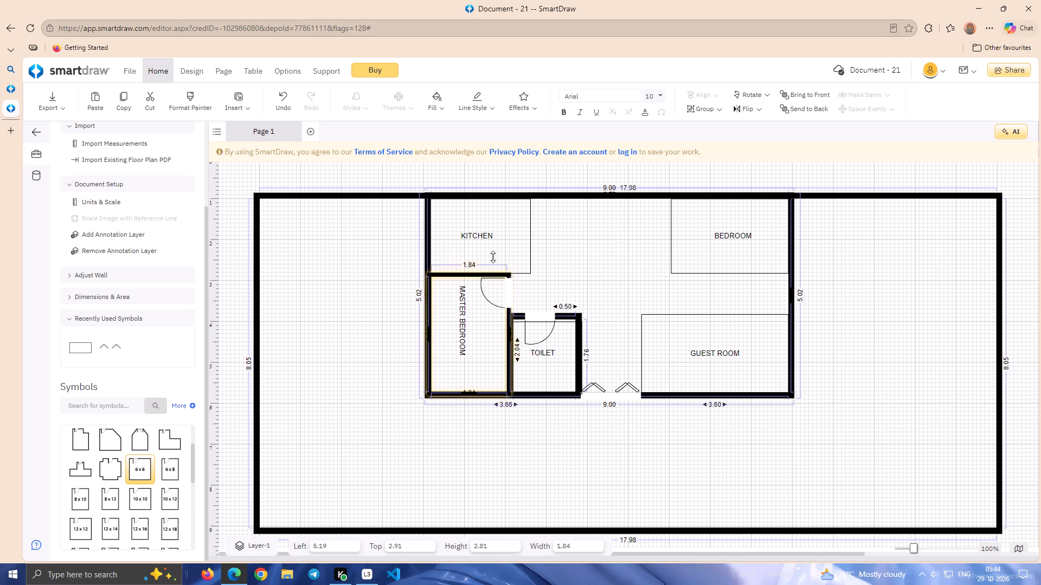
pyautogui.moveTo(493, 257); pyautogui.dragTo(494, 269)
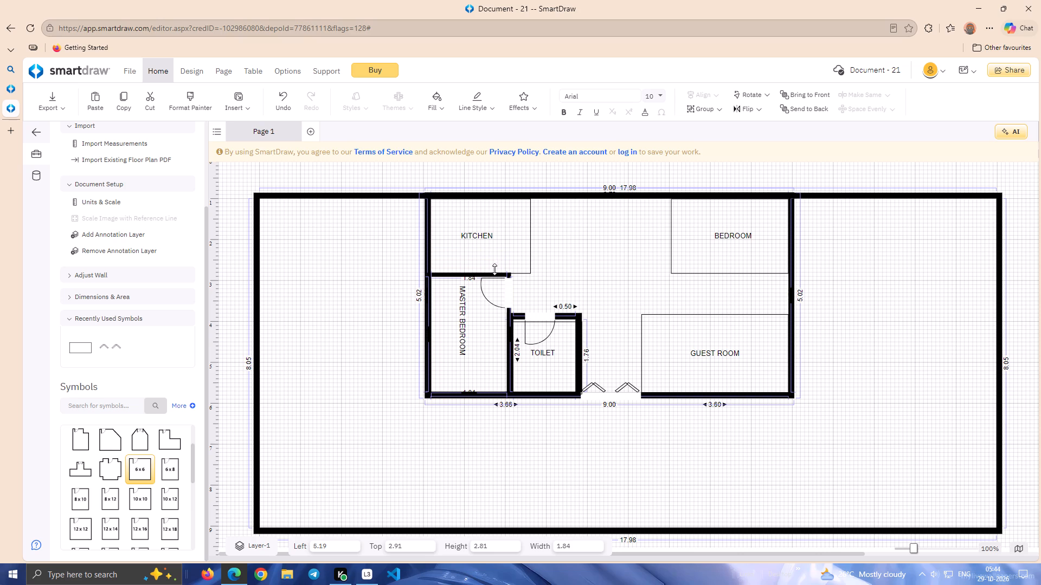
pyautogui.moveTo(494, 269); pyautogui.dragTo(497, 269)
pyautogui.click(599, 263)
# Give the labelled TOILET rectangle's outline the heaviest preset line thickness.
pyautogui.click(583, 351)
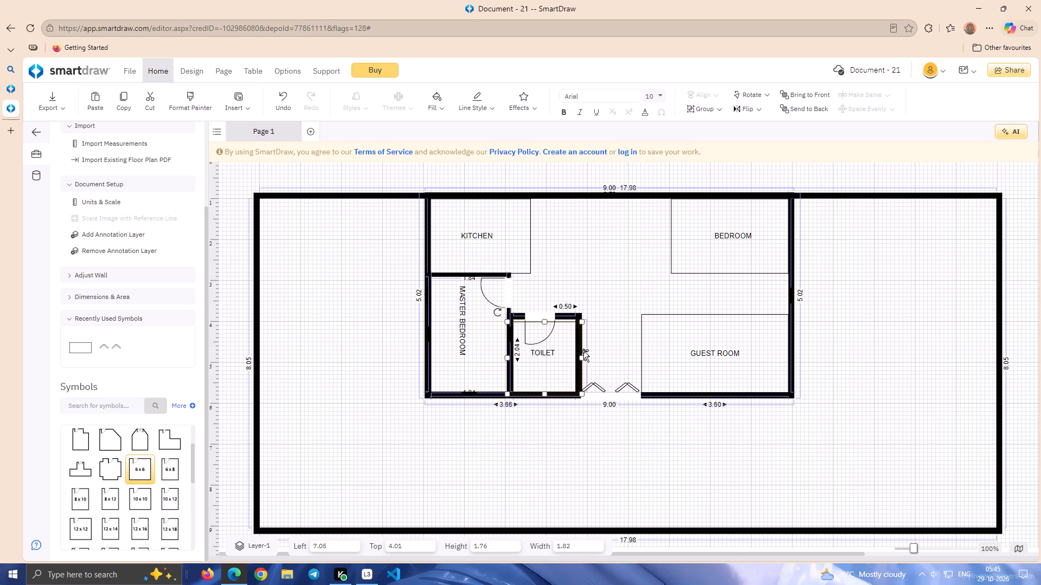
pyautogui.click(480, 116)
pyautogui.click(500, 154)
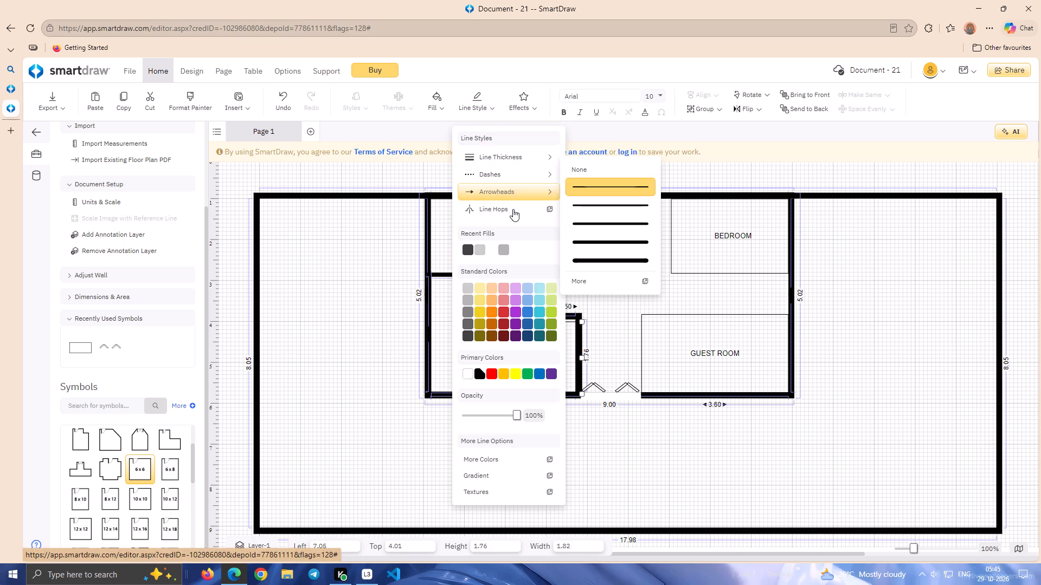
pyautogui.click(589, 247)
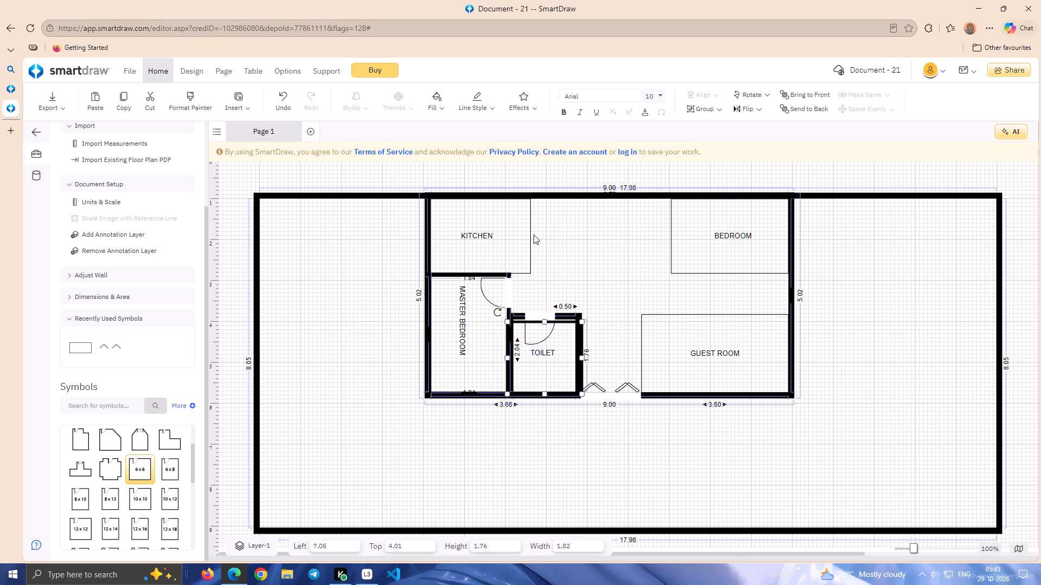
pyautogui.click(441, 99)
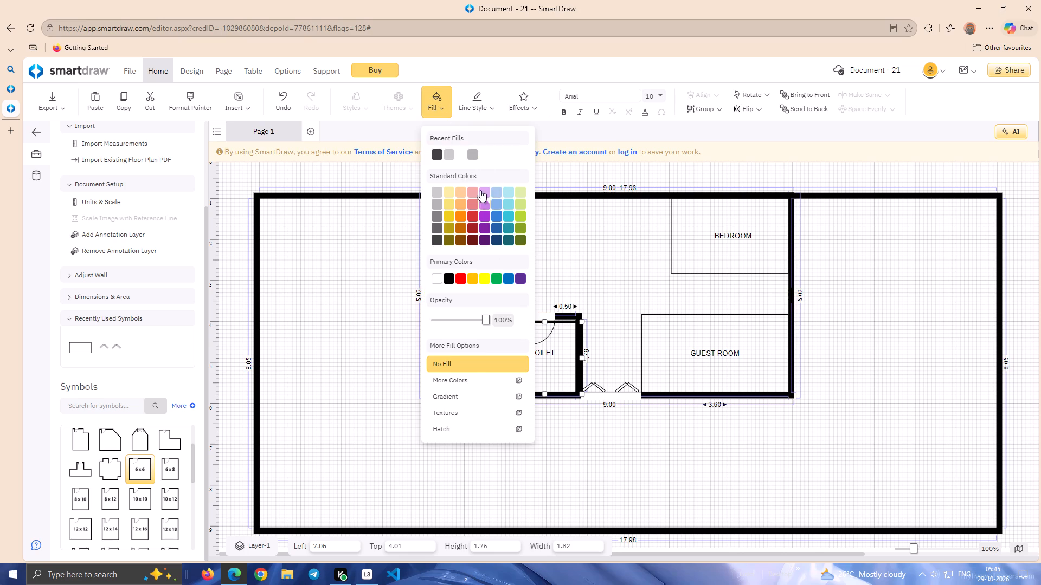
pyautogui.click(480, 101)
pyautogui.click(519, 164)
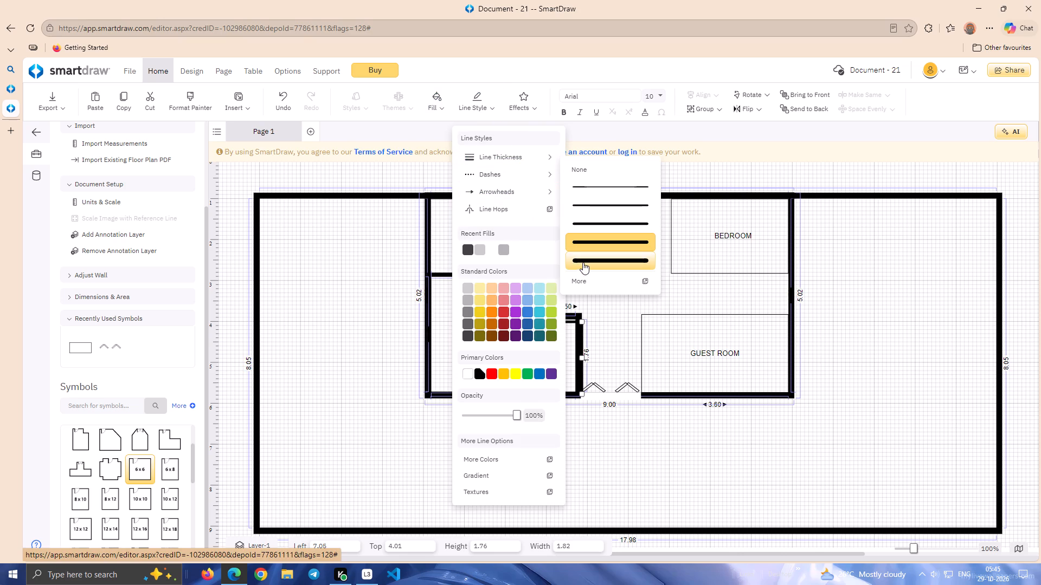
pyautogui.click(583, 263)
pyautogui.click(613, 281)
# Delete TOILET's walled outline with its door, after moving the thick-outlined rectangle clear of it into the open area between KITCHEN and BEDROOM.
pyautogui.moveTo(579, 338); pyautogui.dragTo(586, 329)
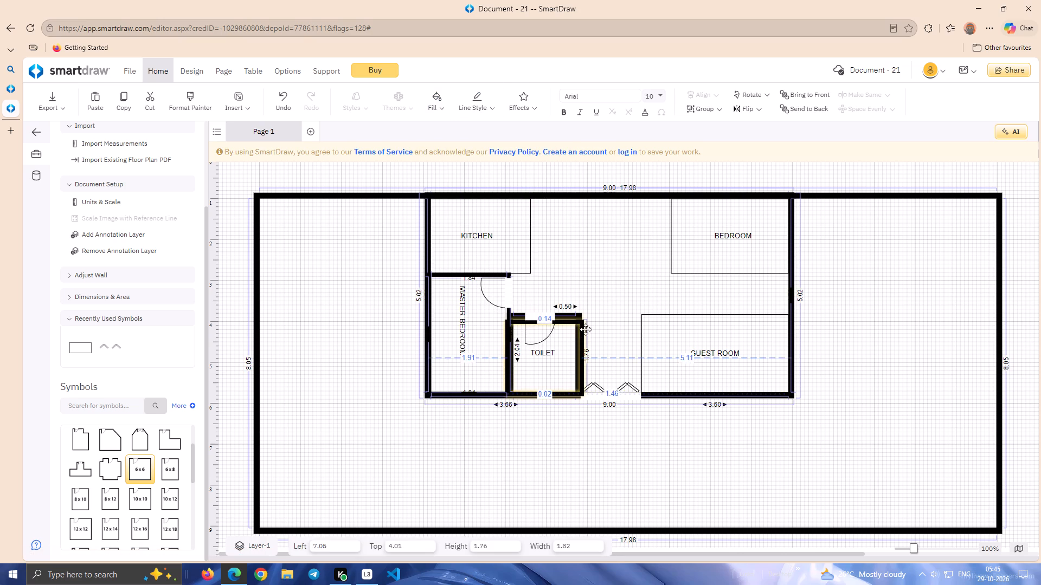
pyautogui.moveTo(586, 329); pyautogui.dragTo(649, 260)
pyautogui.click(580, 370)
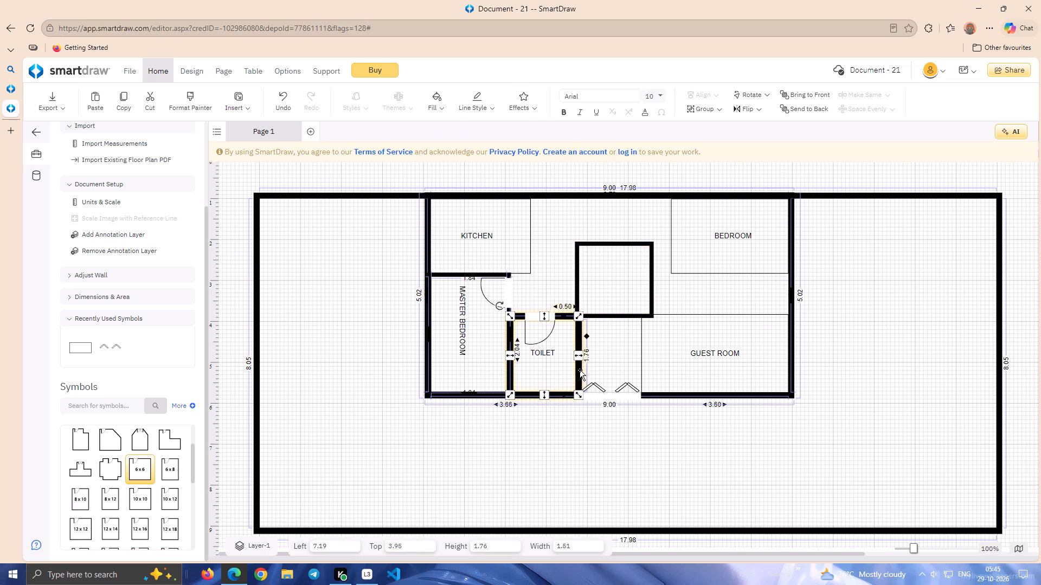
pyautogui.press('BackSpace')
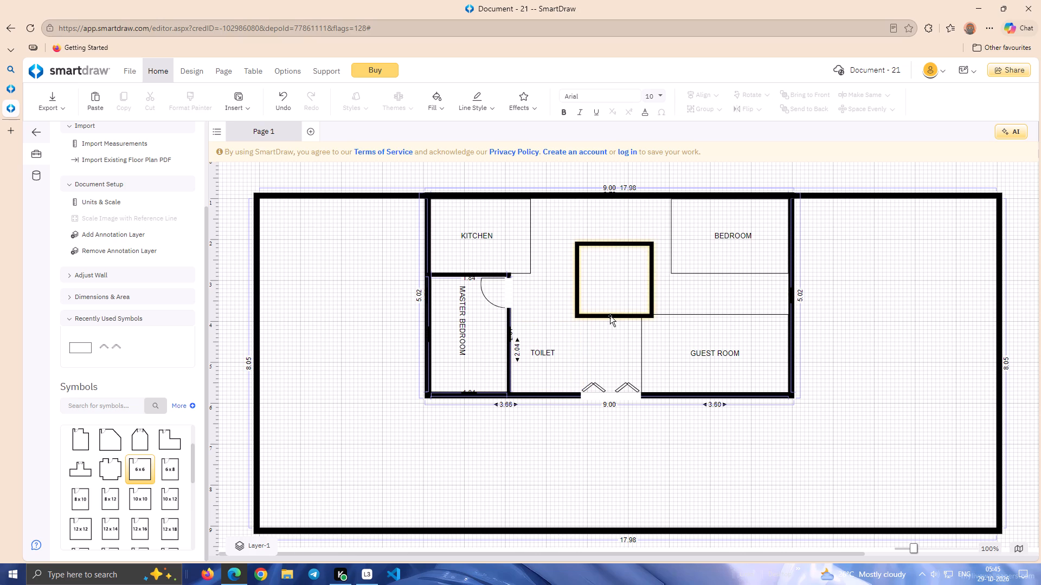
# Move the thick-outlined rectangle into the space between TOILET and GUEST ROOM, overlapping GUEST ROOM's corner.
pyautogui.moveTo(610, 316); pyautogui.dragTo(588, 373)
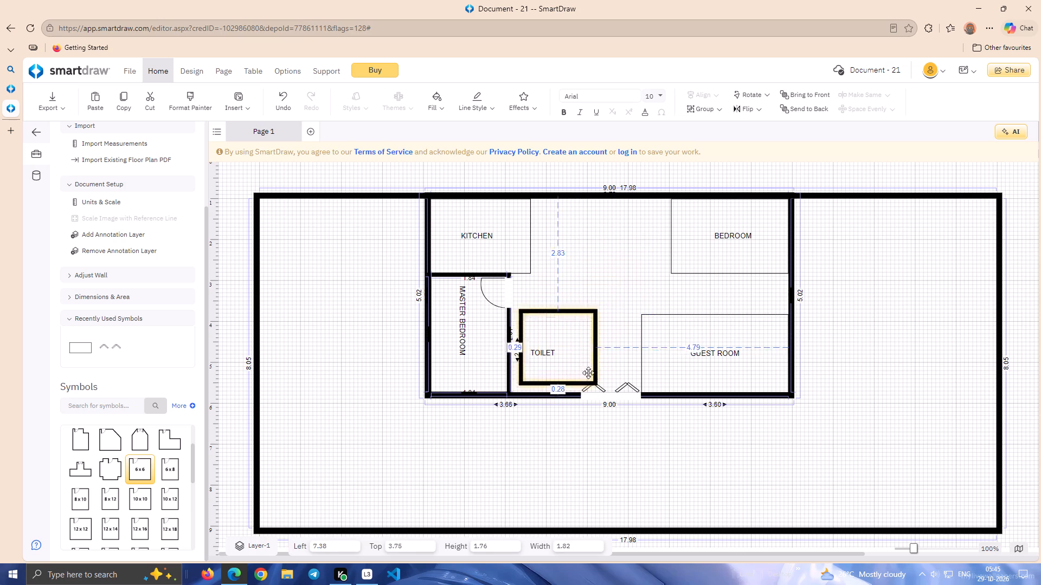
pyautogui.moveTo(588, 373); pyautogui.dragTo(616, 353)
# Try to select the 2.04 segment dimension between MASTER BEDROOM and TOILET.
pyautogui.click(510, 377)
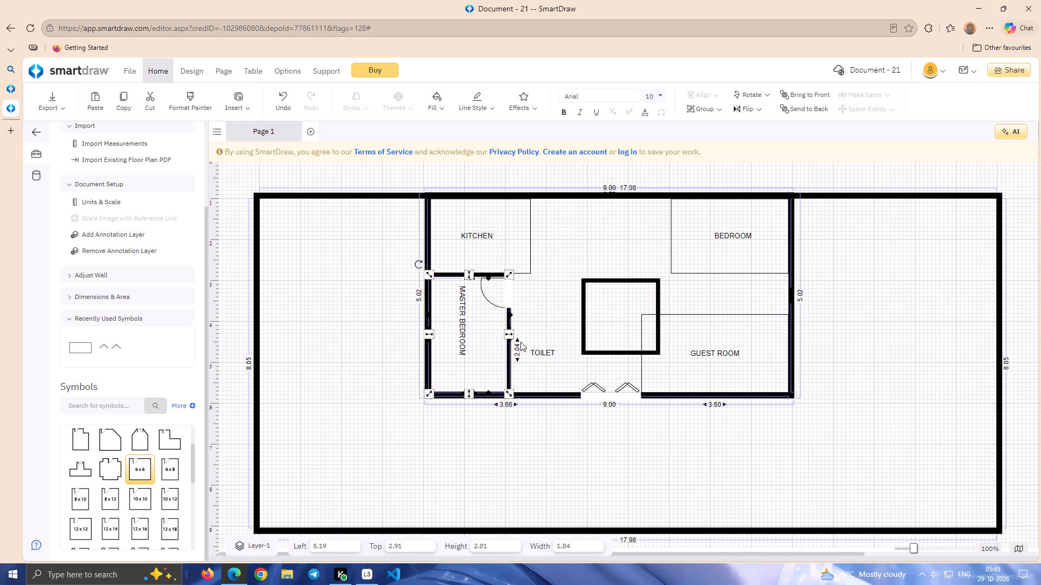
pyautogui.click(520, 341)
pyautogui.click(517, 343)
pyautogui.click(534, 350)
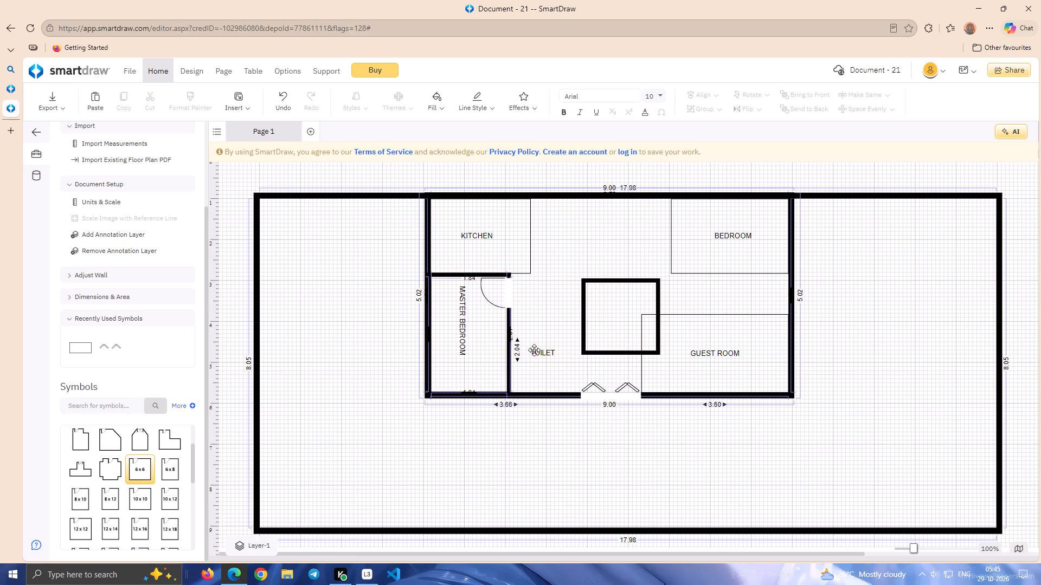
# Move the inner room's lower width dimension up against its lower wall.
pyautogui.click(520, 399)
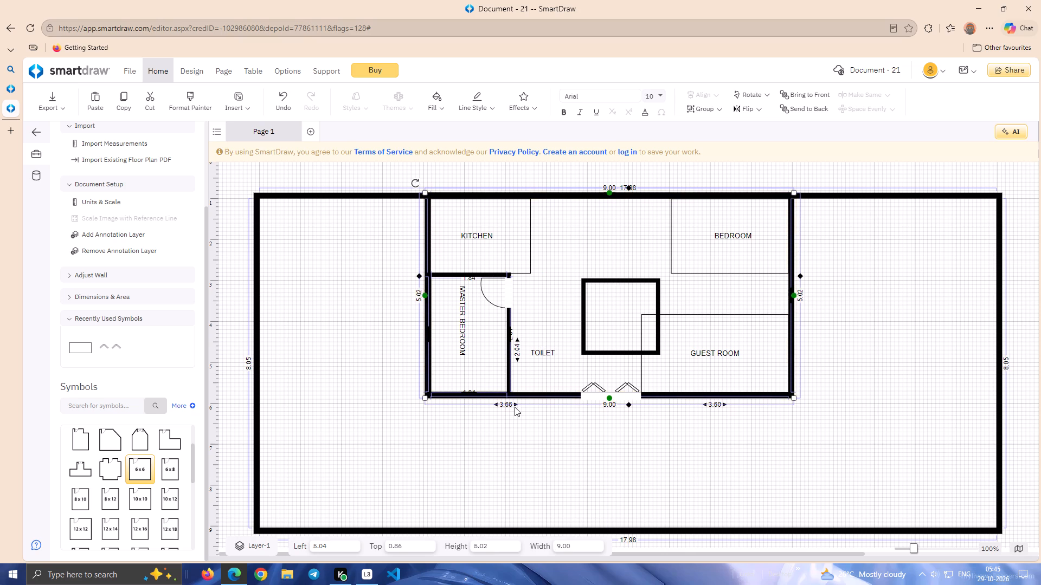
pyautogui.moveTo(629, 406); pyautogui.dragTo(629, 400)
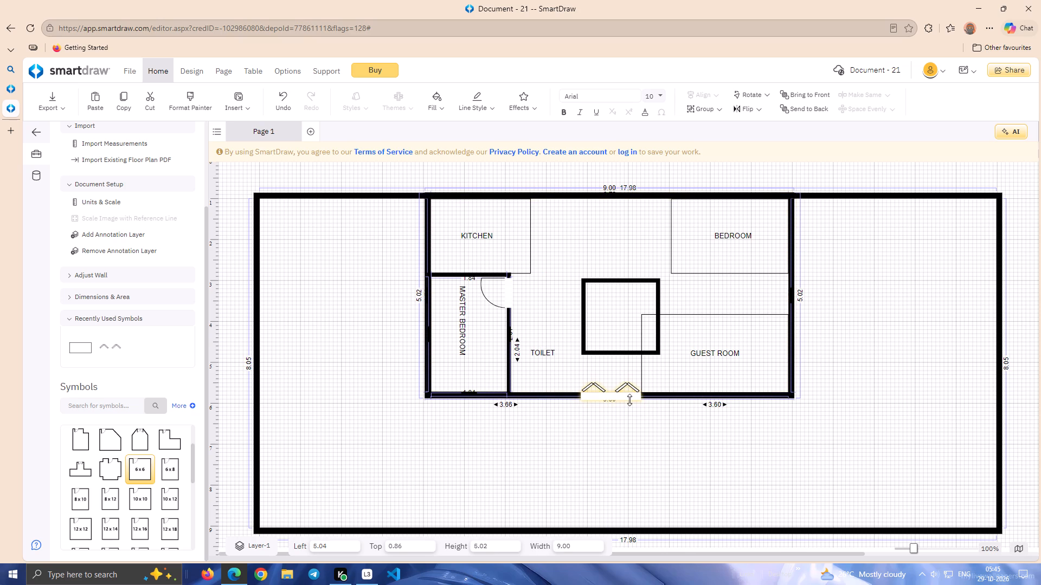
pyautogui.moveTo(629, 400); pyautogui.dragTo(629, 400)
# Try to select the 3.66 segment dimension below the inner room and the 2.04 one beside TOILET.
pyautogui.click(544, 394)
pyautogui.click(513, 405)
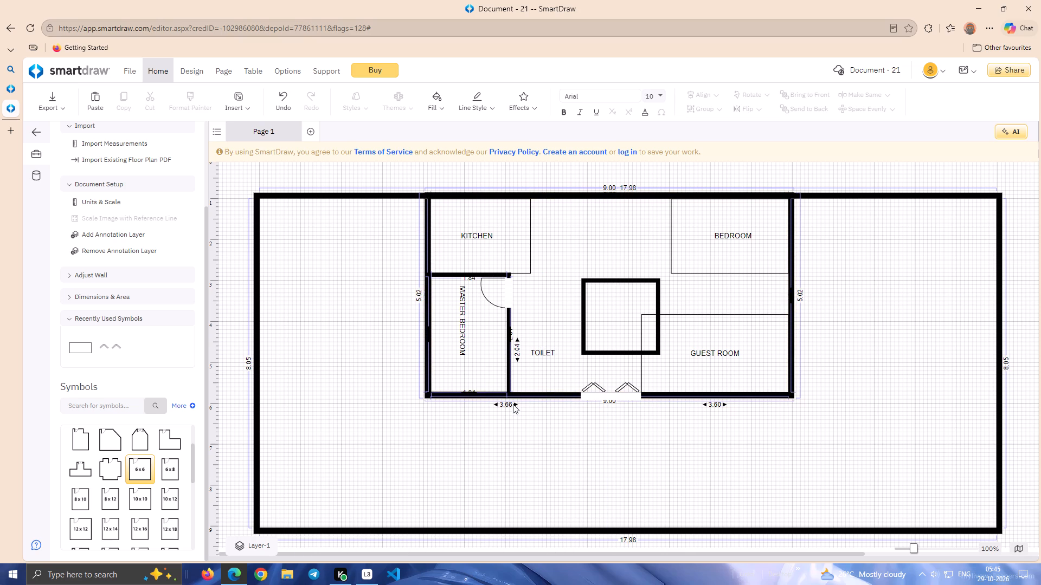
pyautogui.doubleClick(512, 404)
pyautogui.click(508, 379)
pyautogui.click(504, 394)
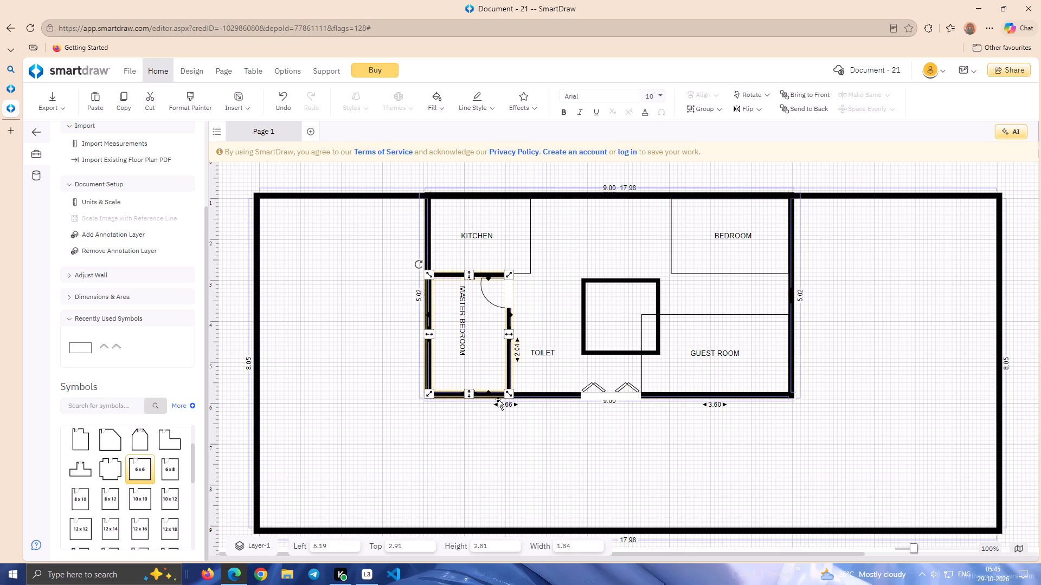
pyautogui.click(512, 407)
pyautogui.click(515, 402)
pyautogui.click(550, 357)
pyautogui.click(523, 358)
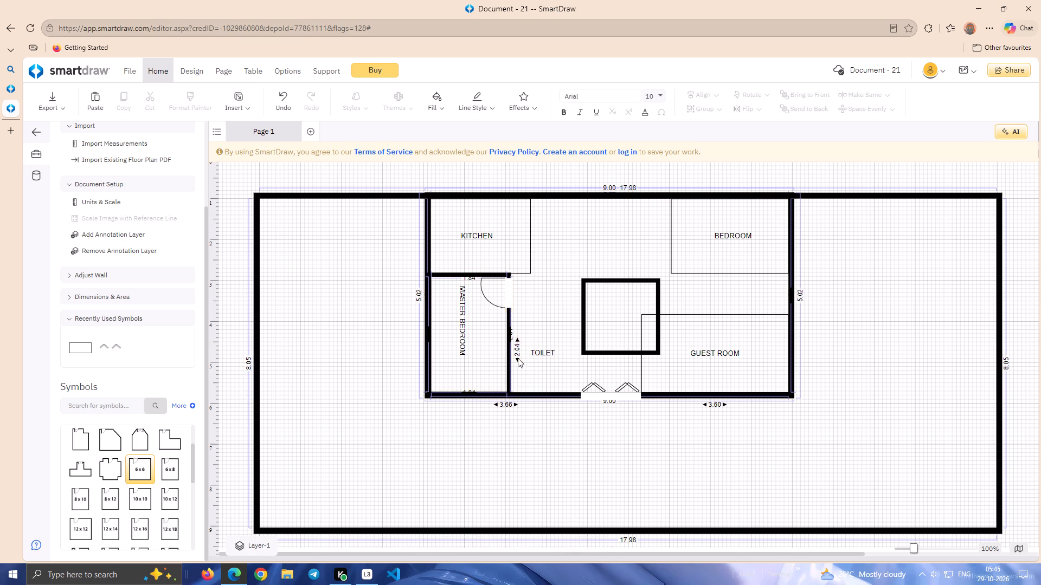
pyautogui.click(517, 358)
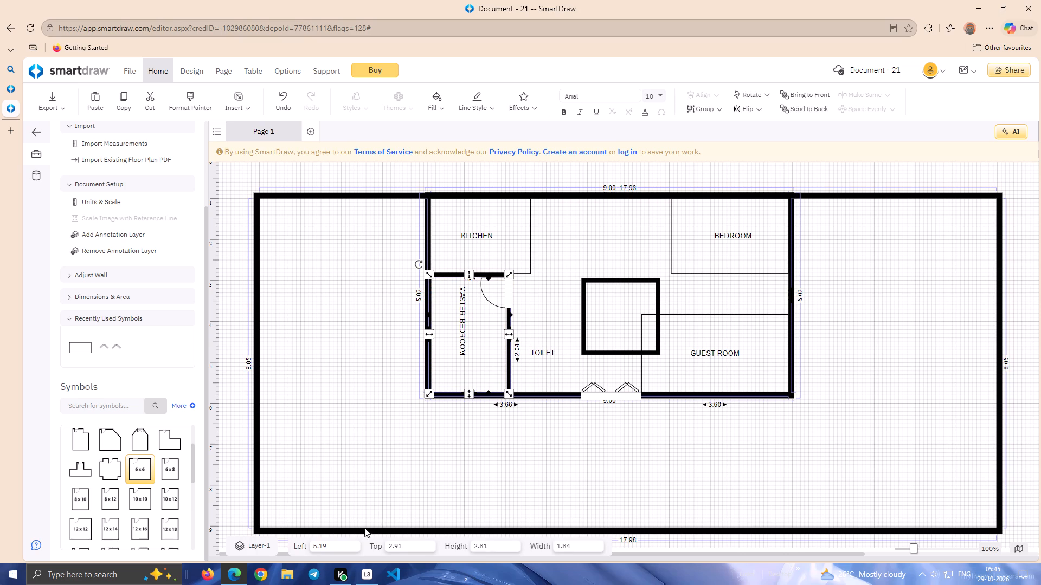
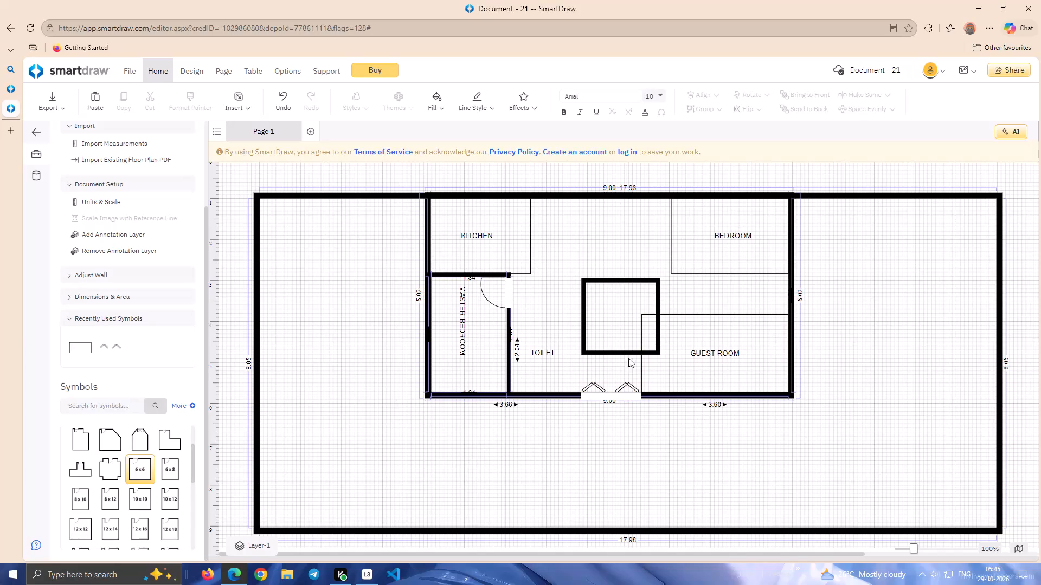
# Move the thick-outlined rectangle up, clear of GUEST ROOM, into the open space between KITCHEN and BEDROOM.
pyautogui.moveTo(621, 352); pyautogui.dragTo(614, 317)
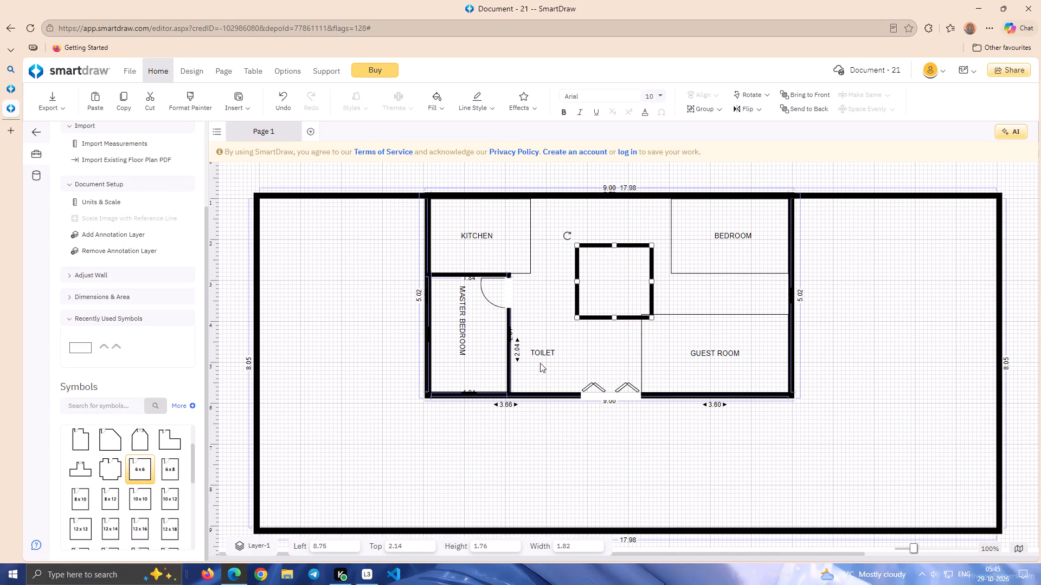
# Move MASTER BEDROOM with its door out of the inner room into the open space beside its left wall.
pyautogui.moveTo(507, 368); pyautogui.dragTo(381, 399)
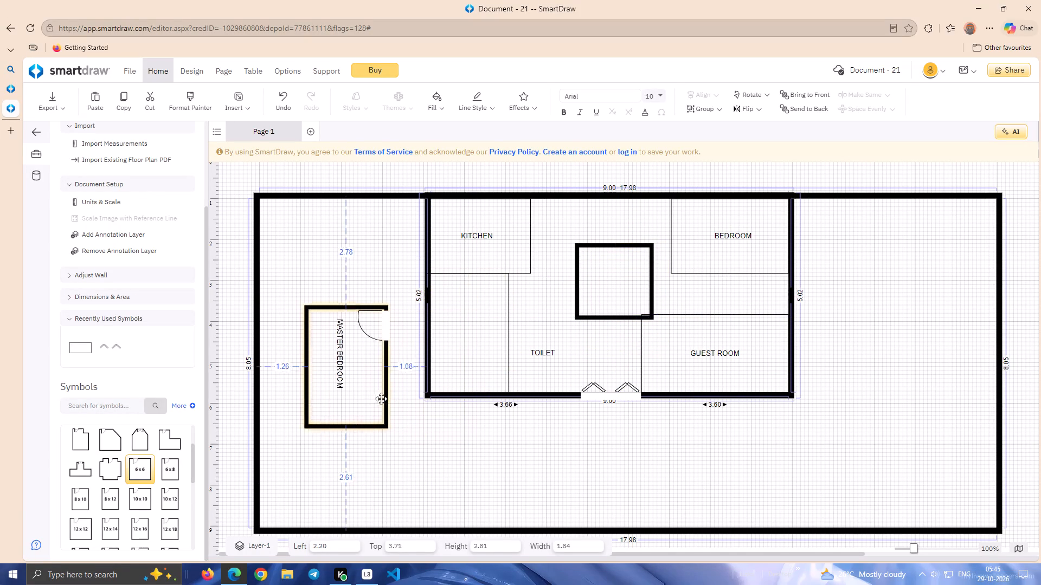
pyautogui.moveTo(381, 399); pyautogui.dragTo(379, 398)
pyautogui.click(419, 442)
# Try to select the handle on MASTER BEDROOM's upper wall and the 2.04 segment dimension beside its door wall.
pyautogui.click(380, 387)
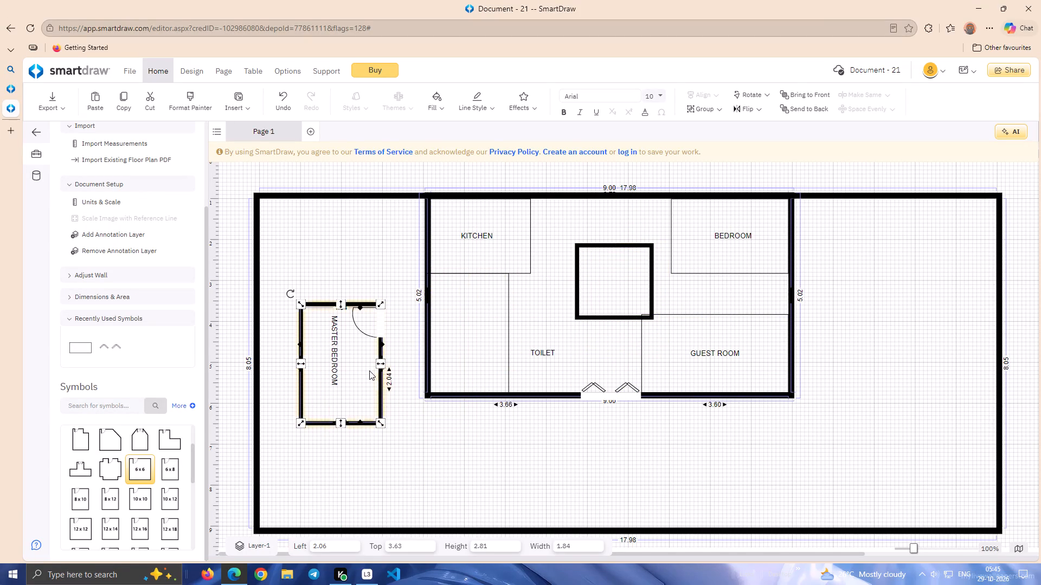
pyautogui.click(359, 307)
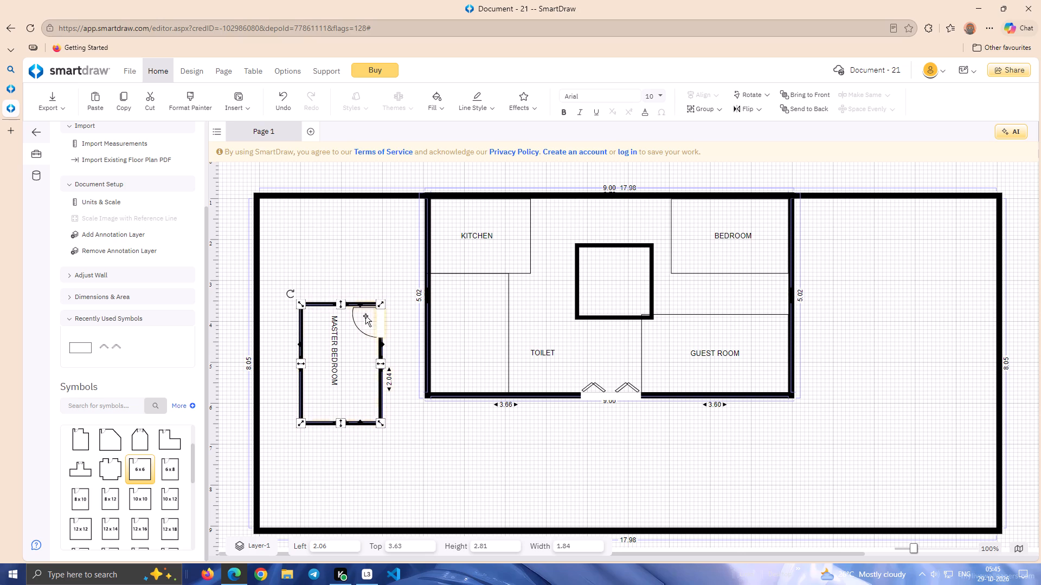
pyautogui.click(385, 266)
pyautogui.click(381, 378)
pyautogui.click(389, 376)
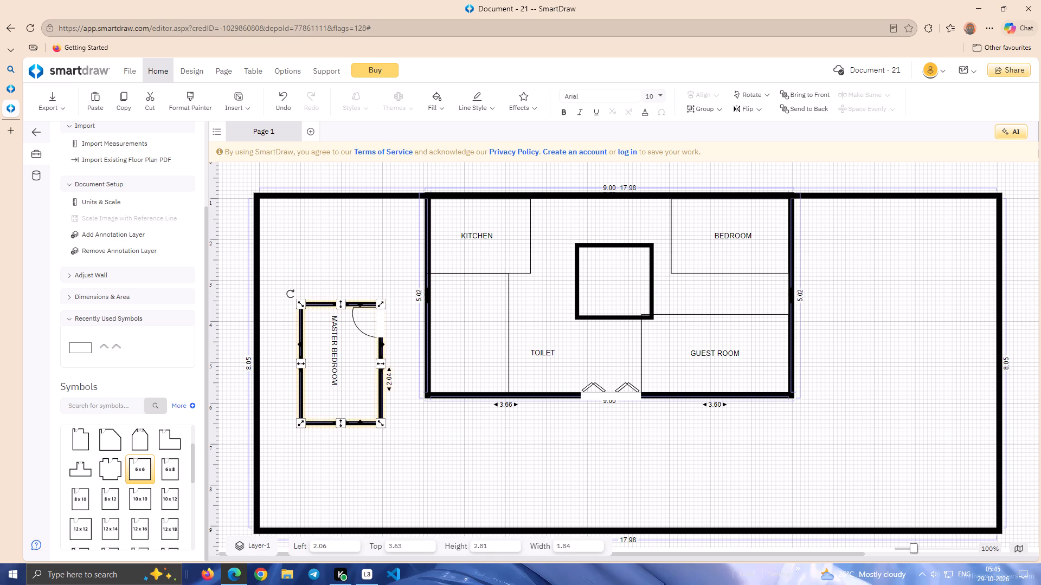
# Move the door off MASTER BEDROOM's wall to just outside the room's lower right corner.
pyautogui.moveTo(376, 325); pyautogui.dragTo(393, 336)
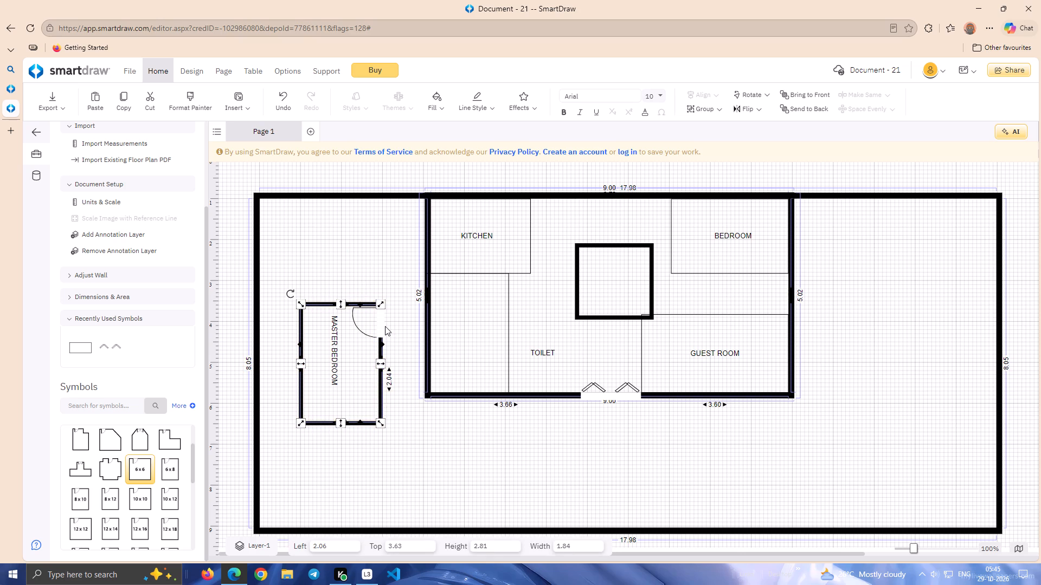
pyautogui.moveTo(381, 323); pyautogui.dragTo(414, 442)
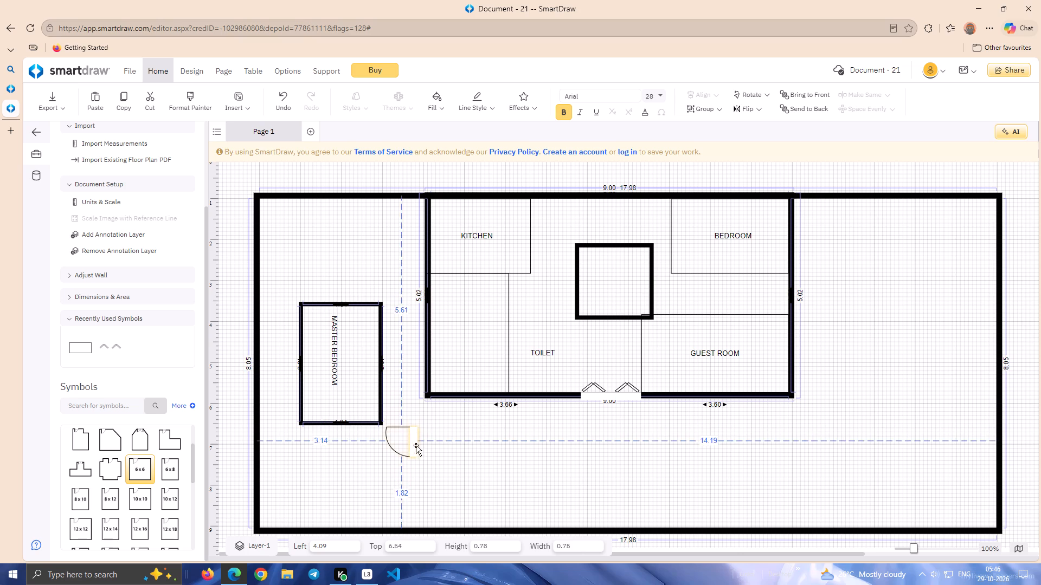
pyautogui.moveTo(424, 438); pyautogui.dragTo(424, 445)
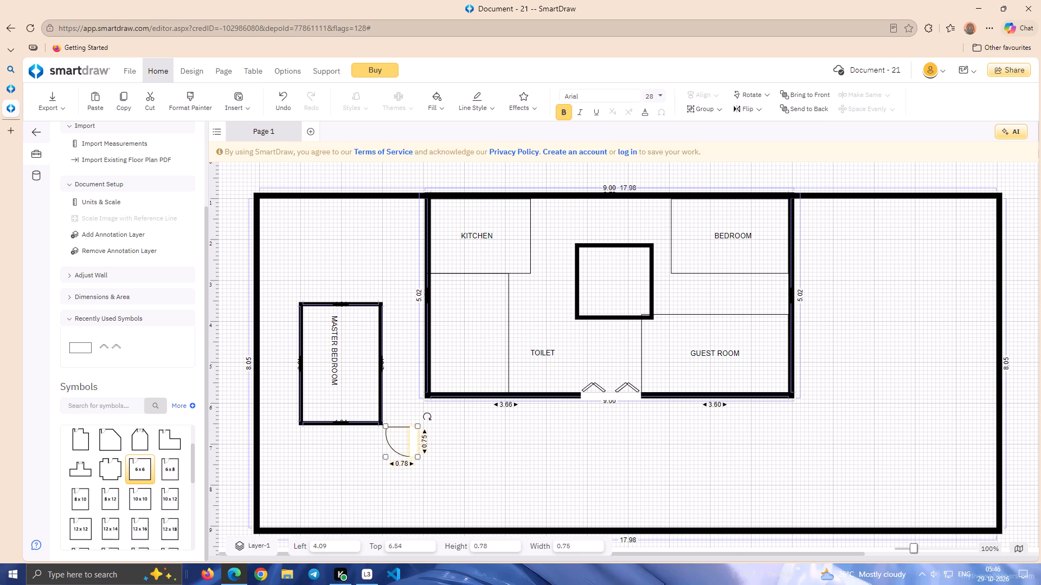
pyautogui.click(426, 443)
pyautogui.moveTo(415, 443); pyautogui.dragTo(403, 413)
pyautogui.moveTo(403, 413); pyautogui.dragTo(395, 376)
# Adjust MASTER BEDROOM's lower width dimension so that it sits against the room's lower wall.
pyautogui.click(355, 424)
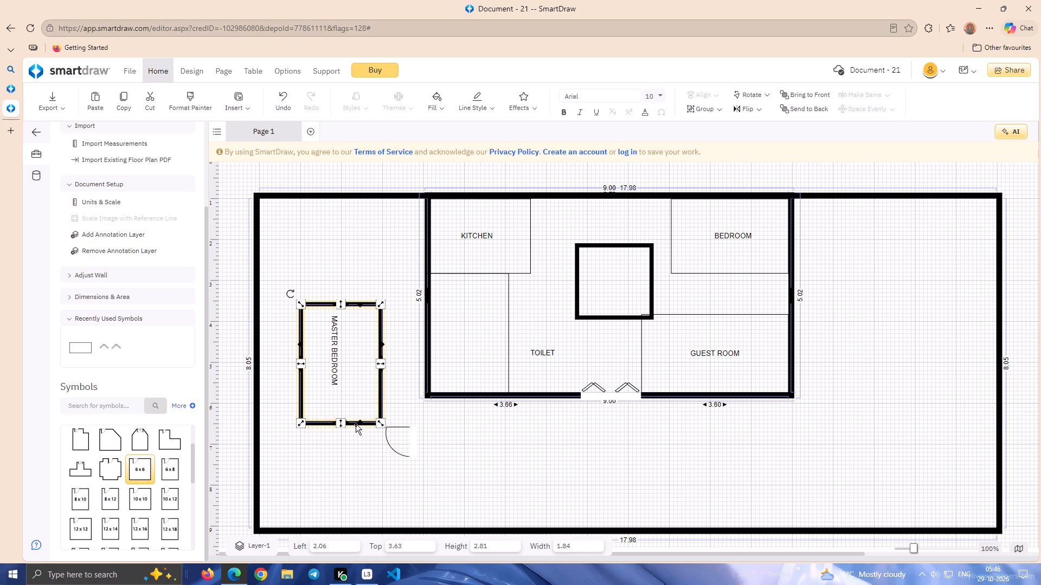
pyautogui.moveTo(361, 422); pyautogui.dragTo(362, 428)
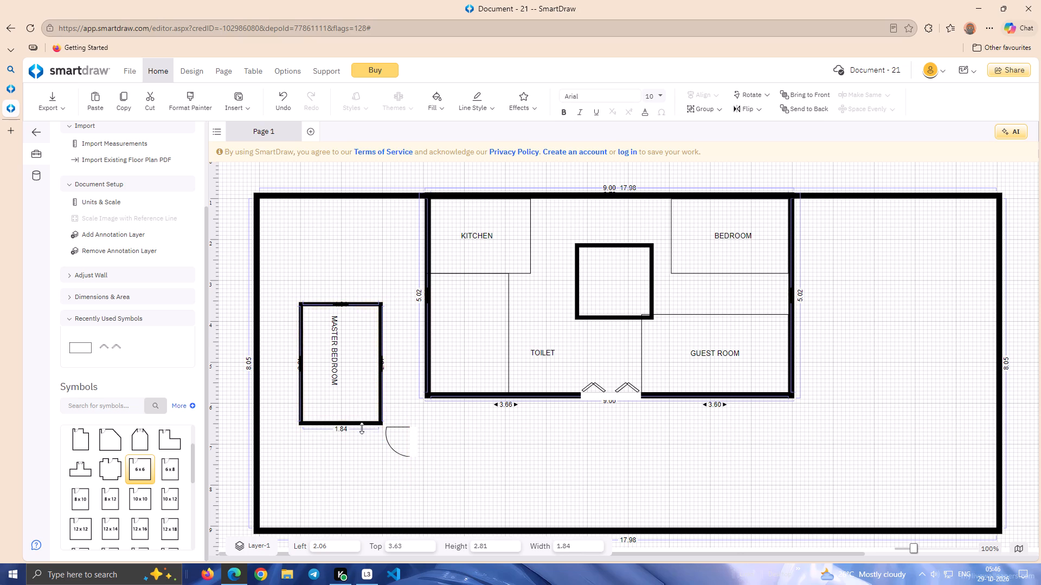
pyautogui.moveTo(362, 428); pyautogui.dragTo(364, 424)
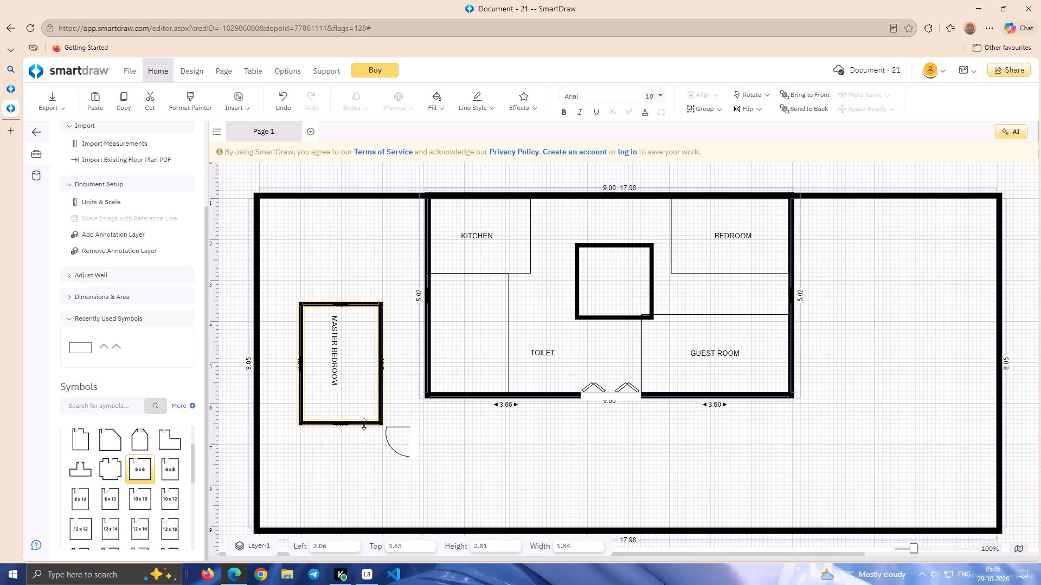
pyautogui.moveTo(364, 424); pyautogui.dragTo(364, 424)
pyautogui.moveTo(364, 424); pyautogui.dragTo(365, 423)
pyautogui.moveTo(365, 423); pyautogui.dragTo(366, 424)
pyautogui.click(358, 441)
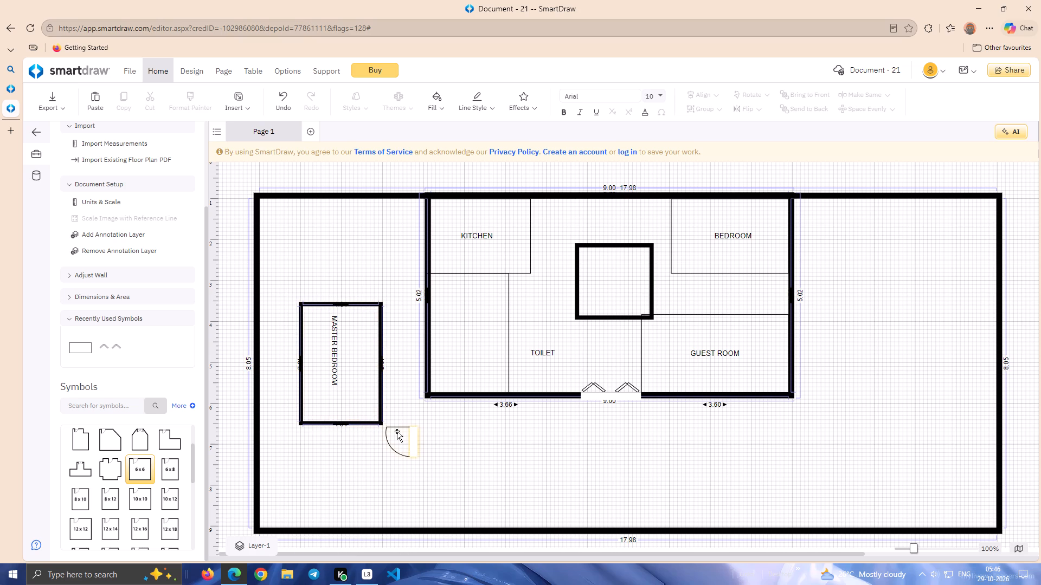
# Shrink the detached MASTER BEDROOM door to about 0.62 by 0.60.
pyautogui.click(413, 439)
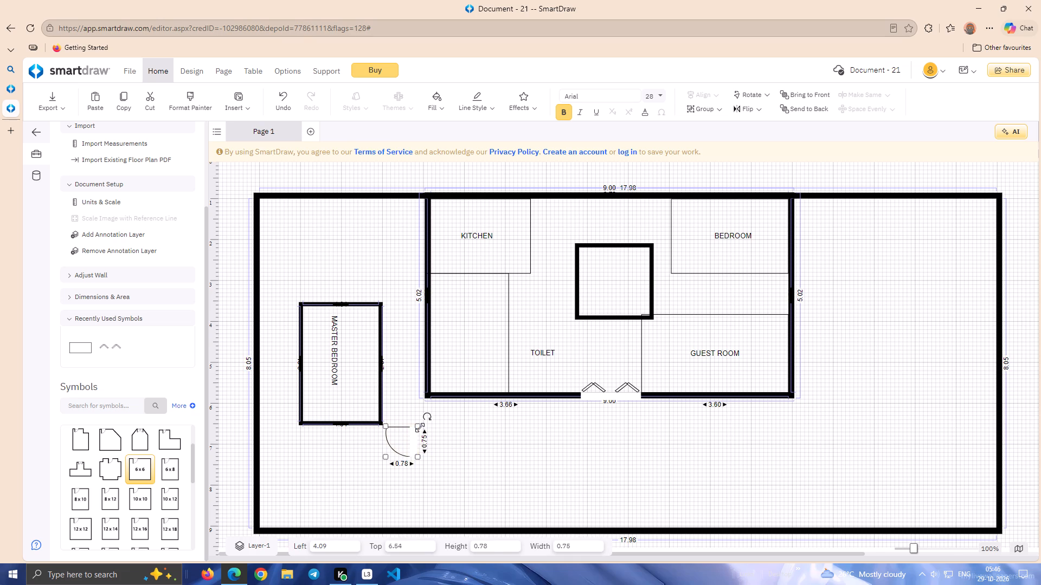
pyautogui.moveTo(420, 427); pyautogui.dragTo(416, 432)
# Place the smaller door into MASTER BEDROOM's right wall, just below the upper right corner.
pyautogui.moveTo(405, 443); pyautogui.dragTo(382, 332)
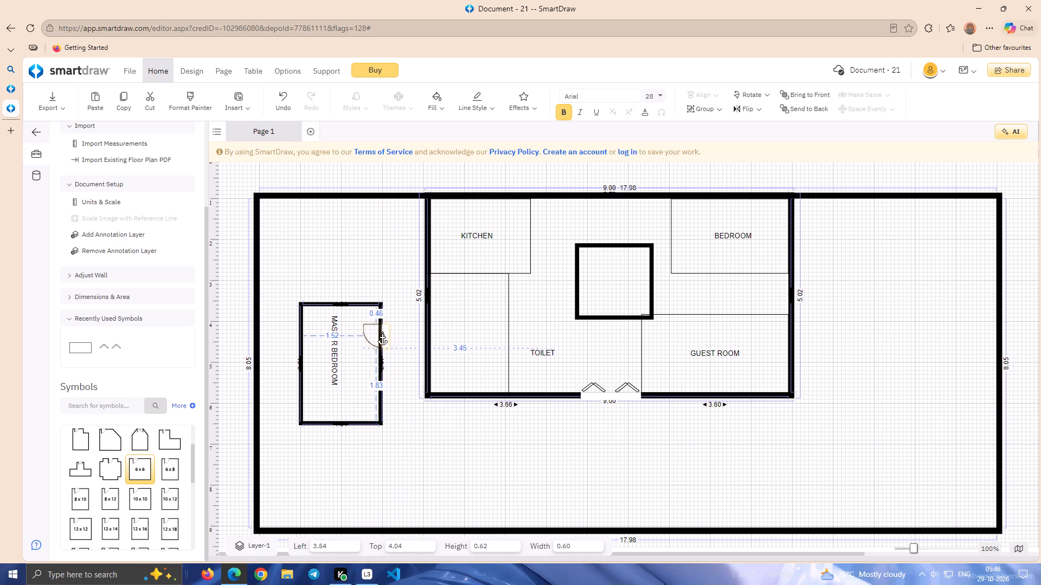
pyautogui.moveTo(382, 332); pyautogui.dragTo(381, 326)
pyautogui.click(408, 347)
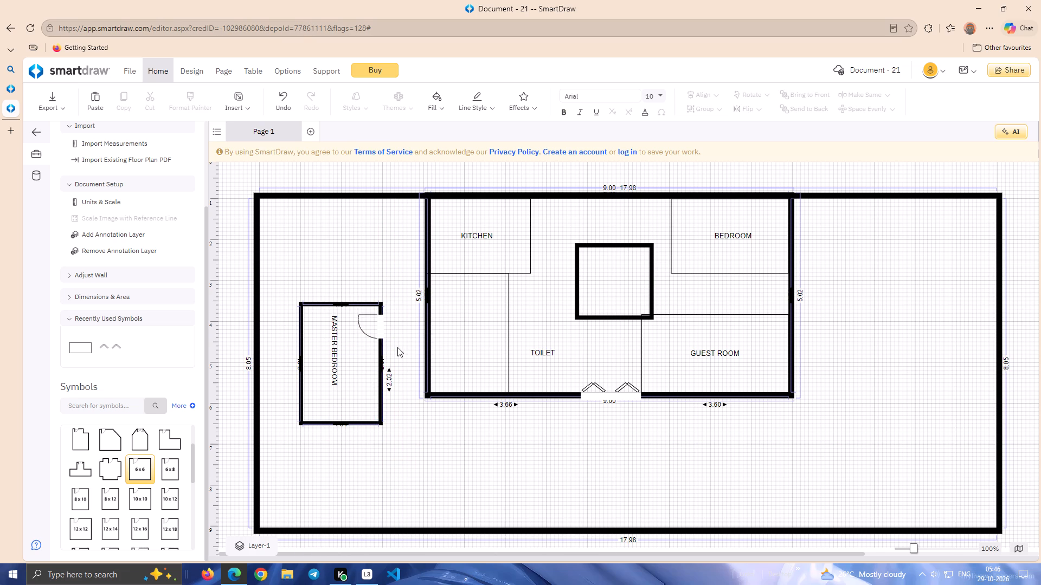
# Move the MASTER BEDROOM label to the centre of its room.
pyautogui.moveTo(335, 366); pyautogui.dragTo(339, 380)
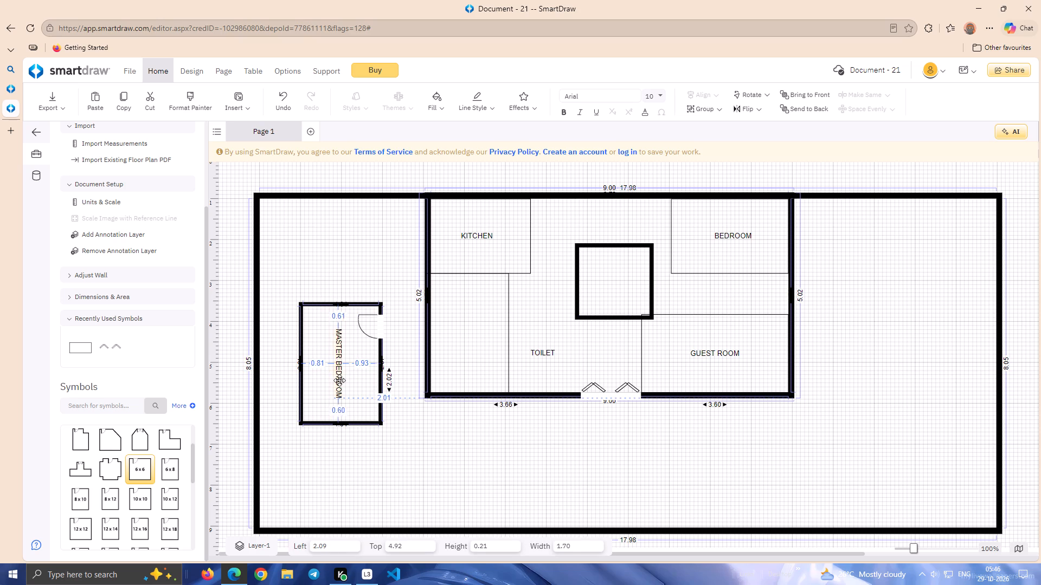
pyautogui.moveTo(339, 380); pyautogui.dragTo(343, 380)
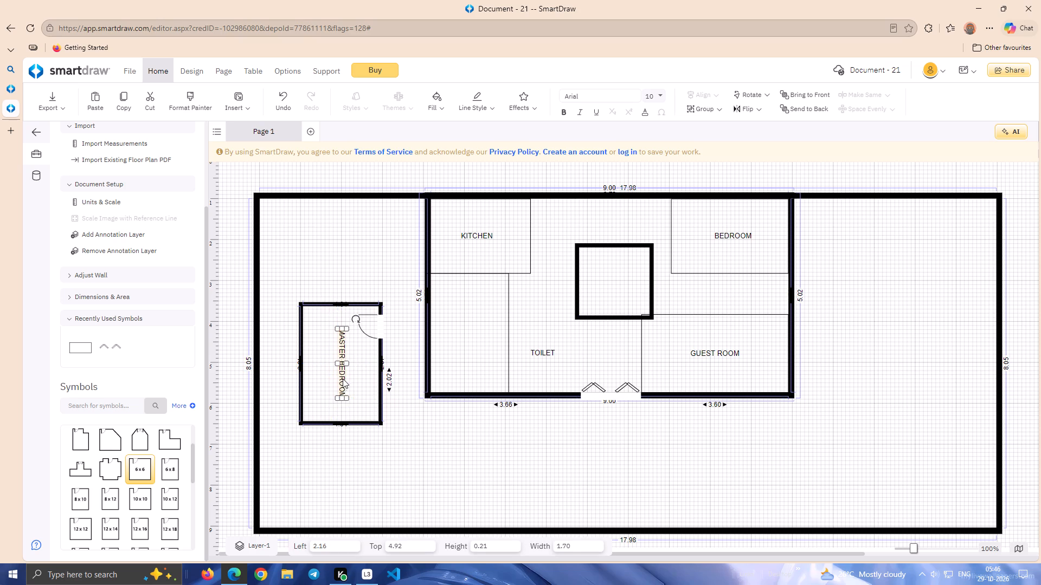
pyautogui.click(355, 419)
# Move MASTER BEDROOM back into the inner room's lower left corner below KITCHEN and nudge it up into line with the walls.
pyautogui.moveTo(358, 426); pyautogui.dragTo(448, 414)
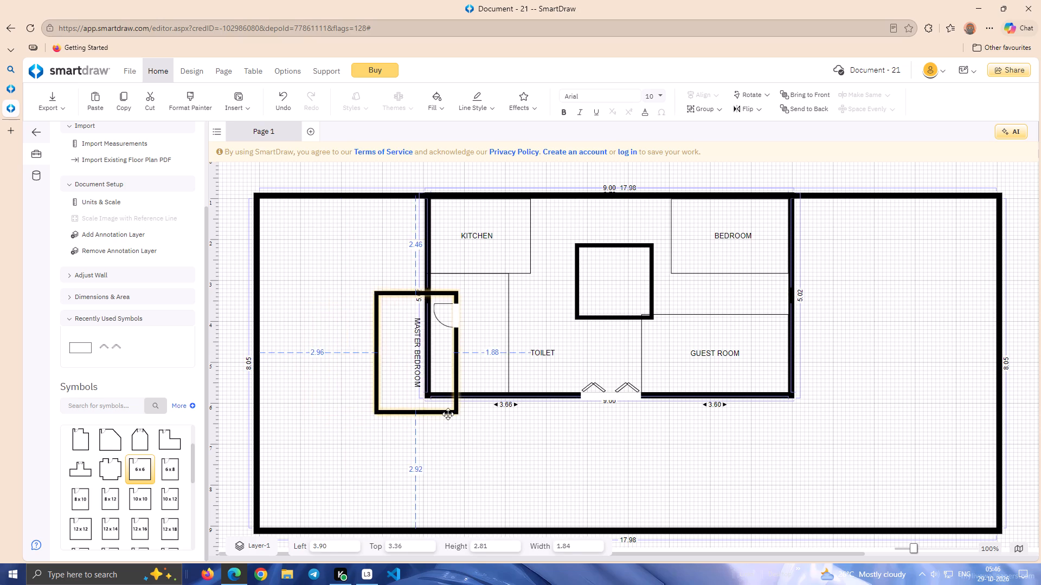
pyautogui.moveTo(448, 414); pyautogui.dragTo(480, 405)
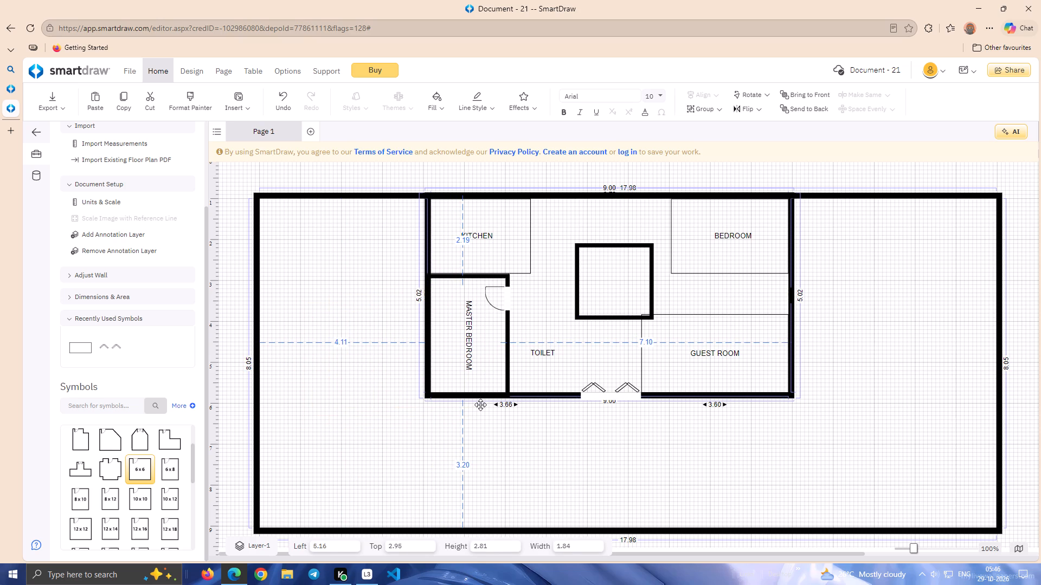
pyautogui.moveTo(480, 405); pyautogui.dragTo(480, 404)
pyautogui.press('Up')
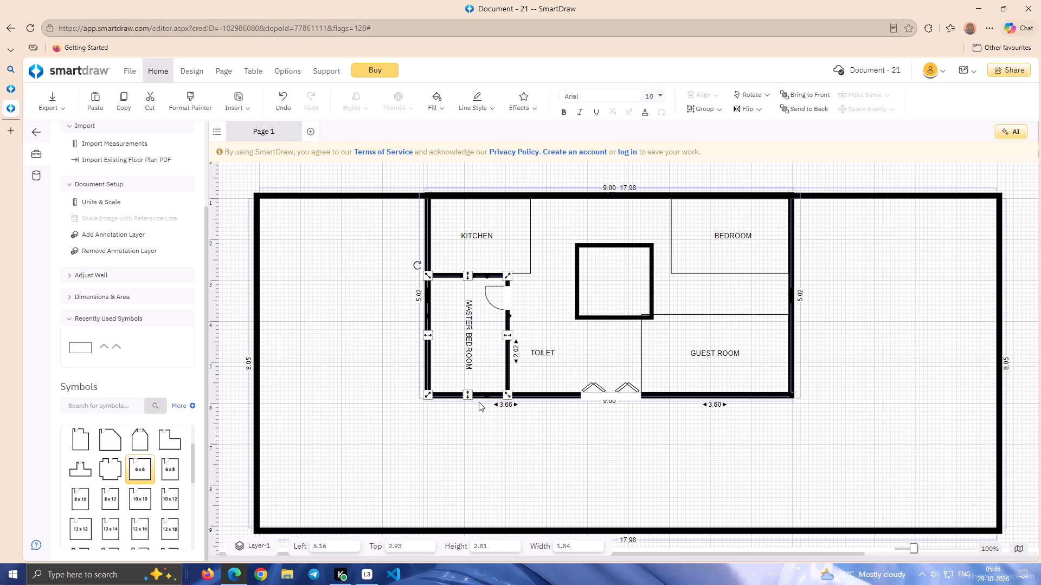
pyautogui.press('Up')
pyautogui.click(462, 450)
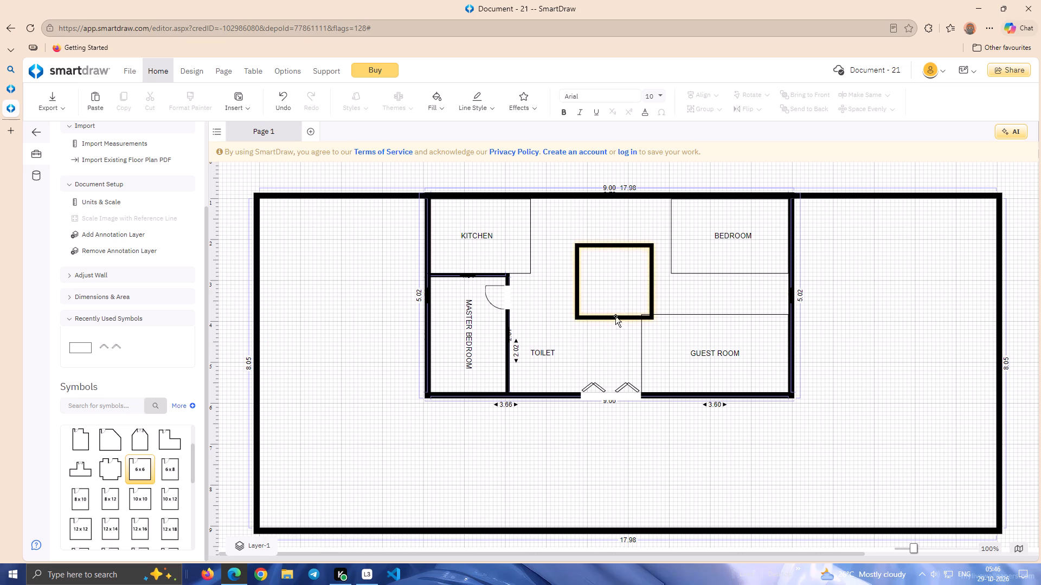
# Move the thick-outlined rectangle around TOILET against MASTER BEDROOM's right wall, at about 7.06 left and 3.83 top.
pyautogui.moveTo(615, 317); pyautogui.dragTo(548, 388)
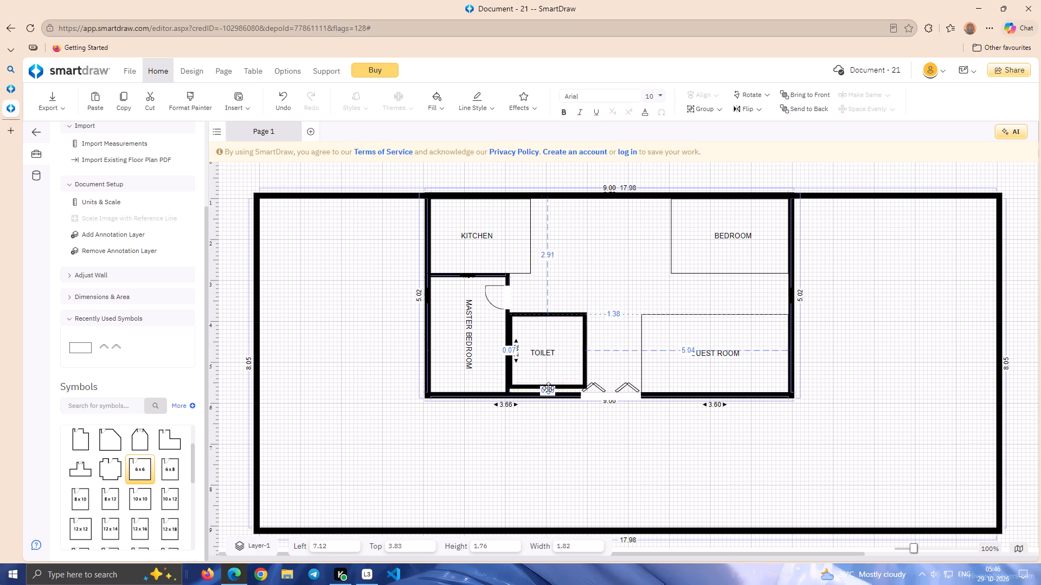
pyautogui.moveTo(548, 388); pyautogui.dragTo(544, 391)
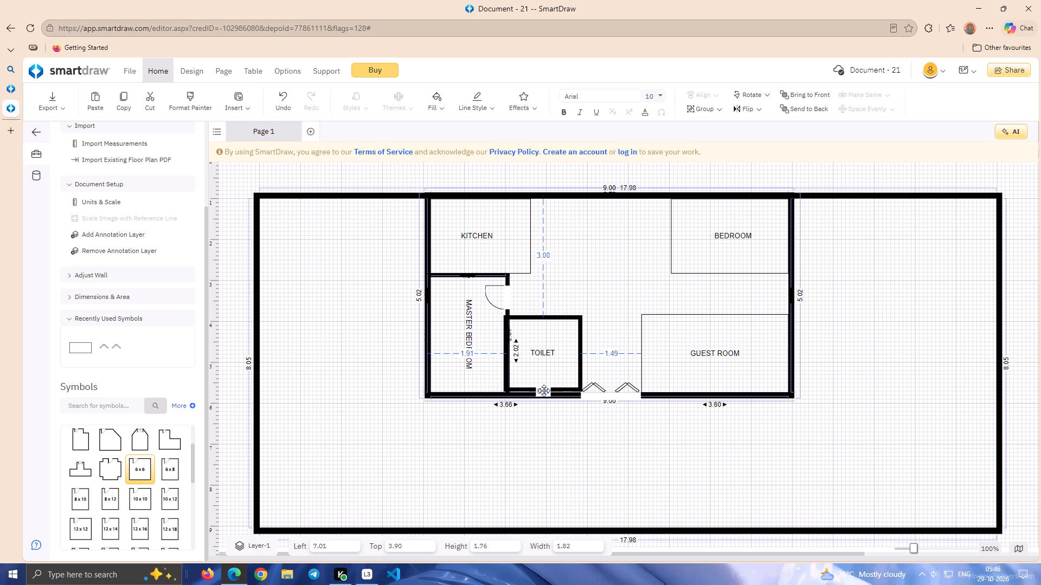
pyautogui.moveTo(544, 391); pyautogui.dragTo(545, 390)
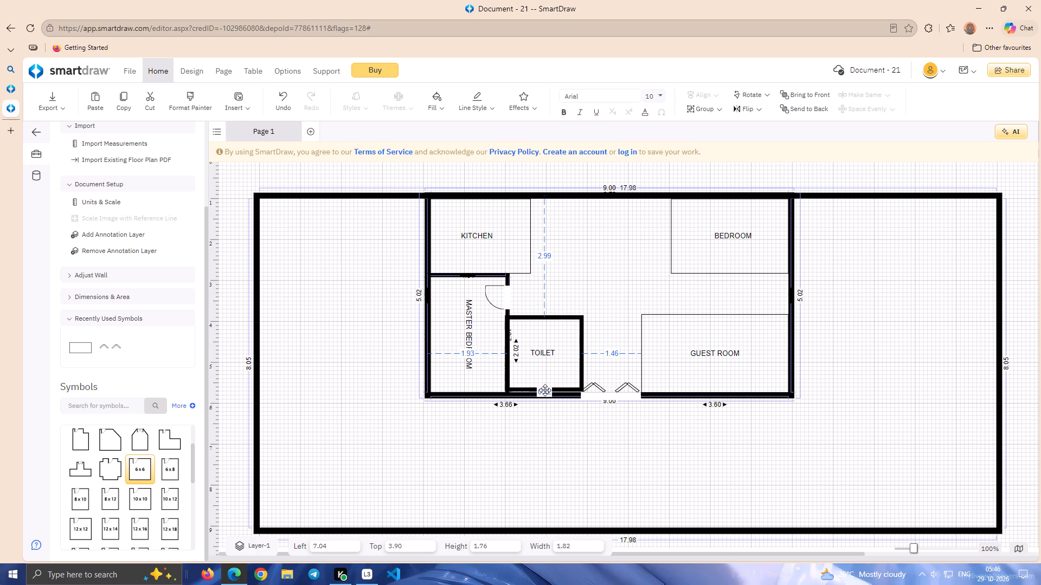
pyautogui.moveTo(545, 390); pyautogui.dragTo(546, 388)
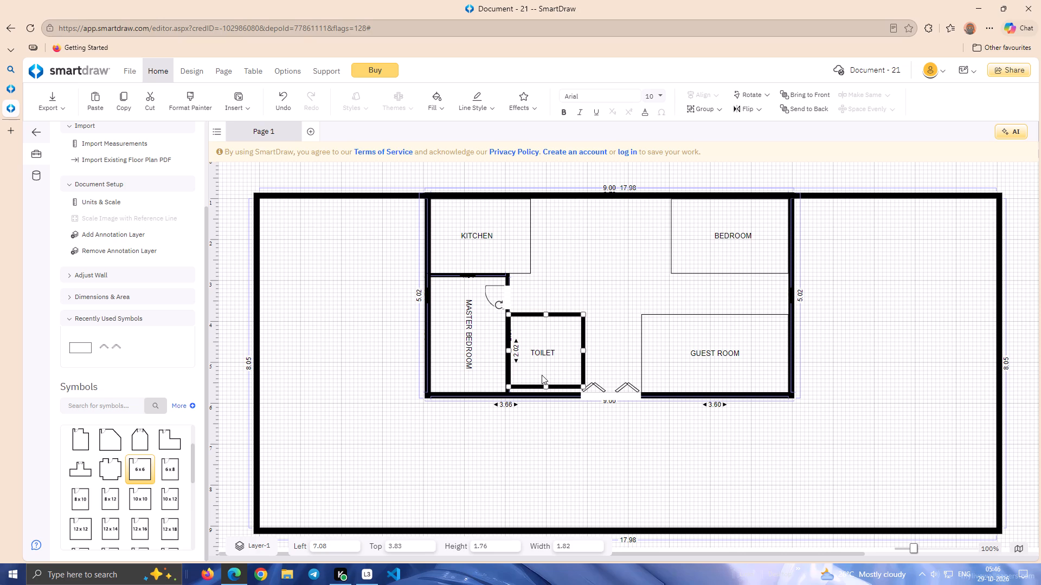
pyautogui.press('Left')
pyautogui.press('Left')
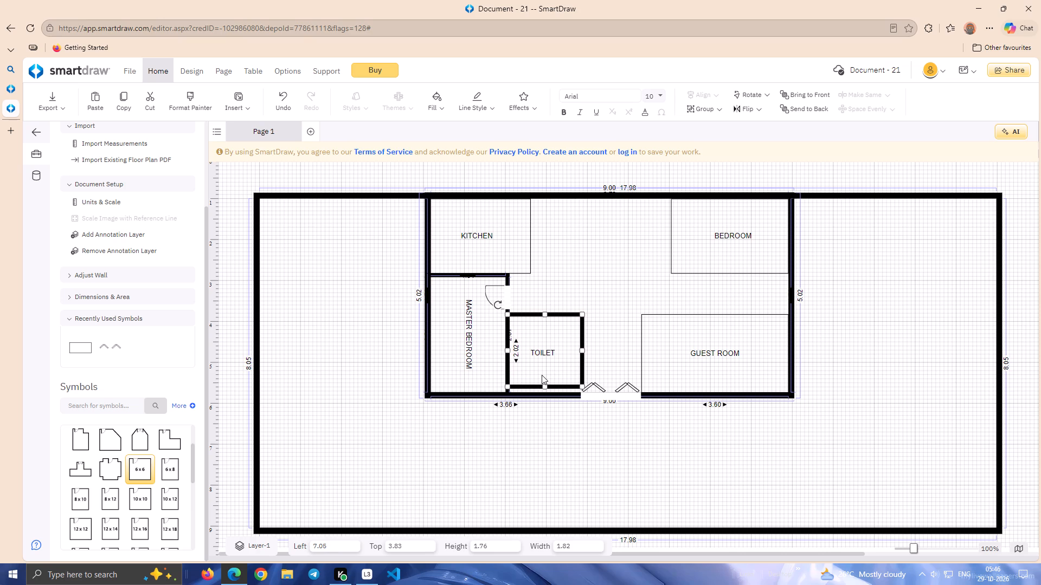
pyautogui.press('Left')
pyautogui.press('Right')
# Stretch the TOILET rectangle's lower edge down onto the inner room's lower wall, for a height of about 2.00.
pyautogui.moveTo(544, 388); pyautogui.dragTo(544, 395)
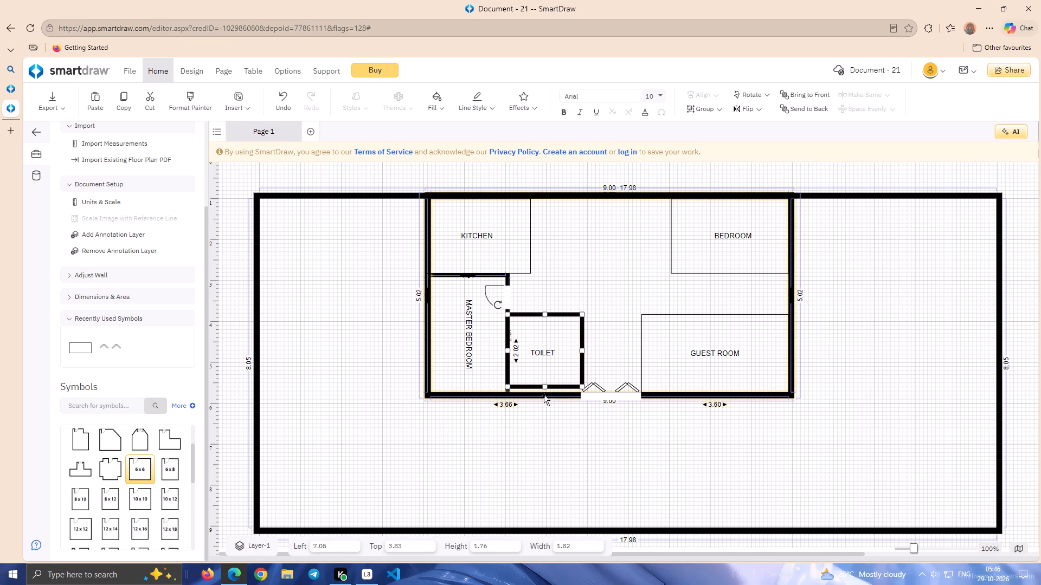
pyautogui.moveTo(544, 395); pyautogui.dragTo(544, 396)
pyautogui.moveTo(545, 387); pyautogui.dragTo(544, 392)
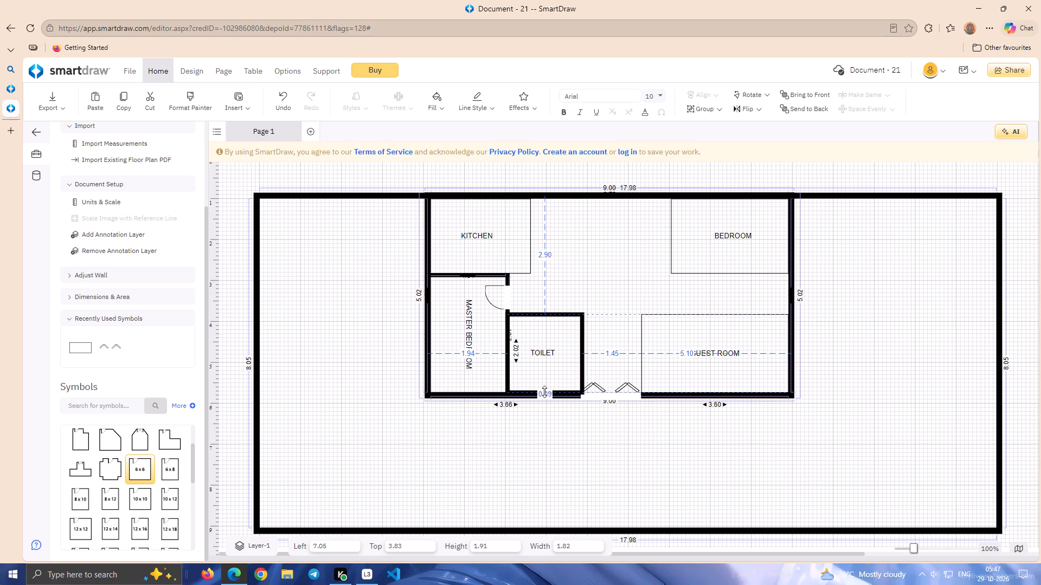
pyautogui.moveTo(544, 392); pyautogui.dragTo(543, 395)
# Narrow the TOILET rectangle from its right edge to a width of about 1.73.
pyautogui.click(581, 355)
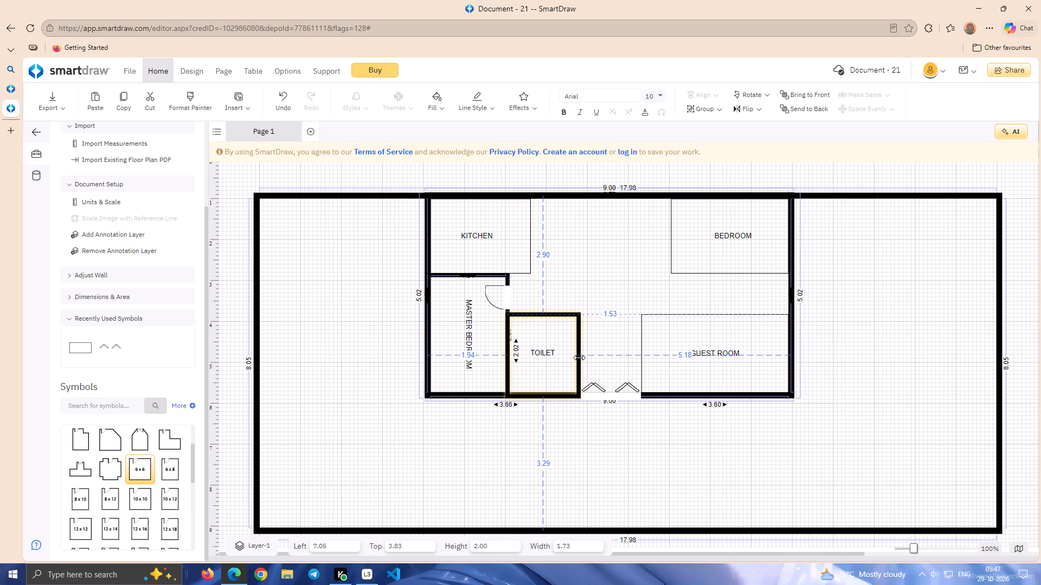
pyautogui.click(612, 334)
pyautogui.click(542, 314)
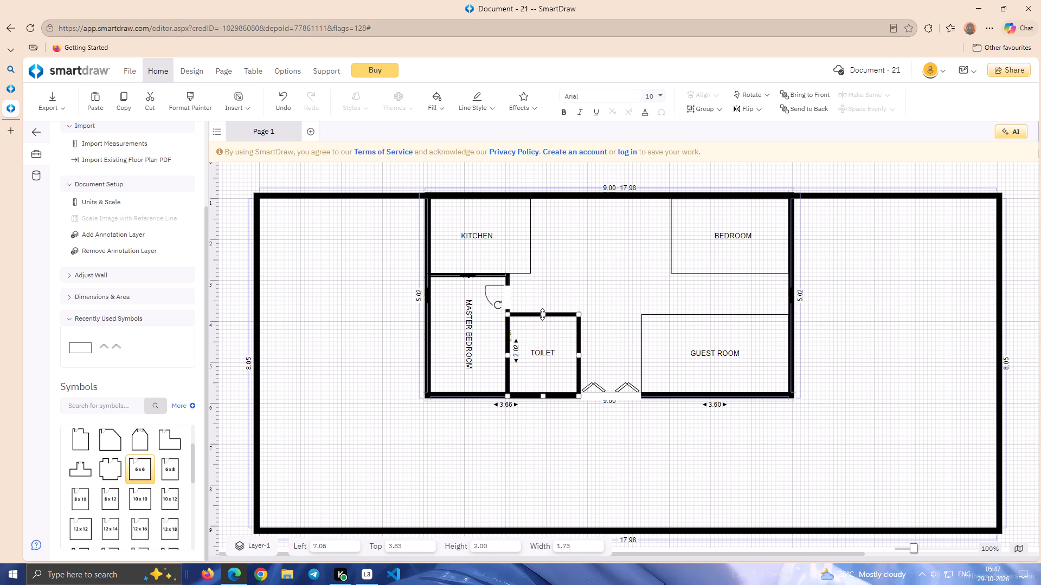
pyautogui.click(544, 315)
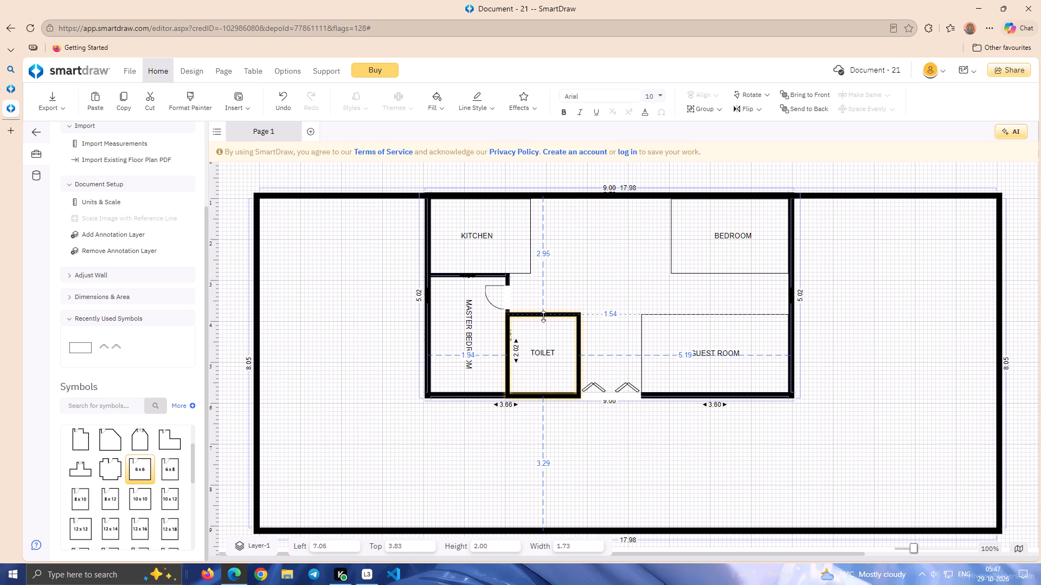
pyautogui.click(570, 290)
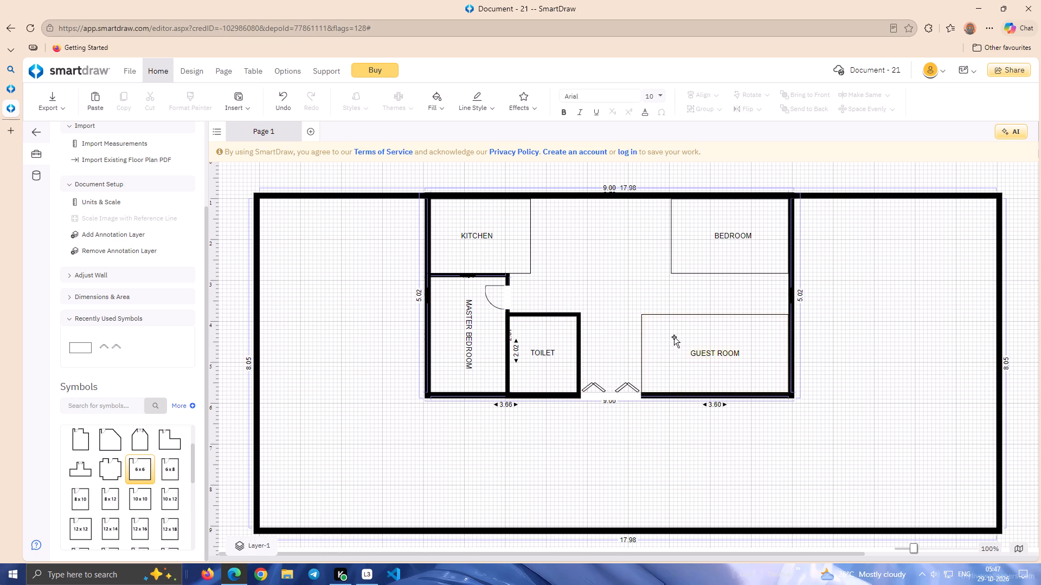
# Move the TOILET label up within its room, closer to the upper wall.
pyautogui.moveTo(544, 349); pyautogui.dragTo(544, 329)
pyautogui.click(573, 278)
# Copy the MASTER BEDROOM door and place the copy in TOILET's right wall, at about 8.22 left and 4.00 top.
pyautogui.click(509, 298)
pyautogui.rightClick(509, 298)
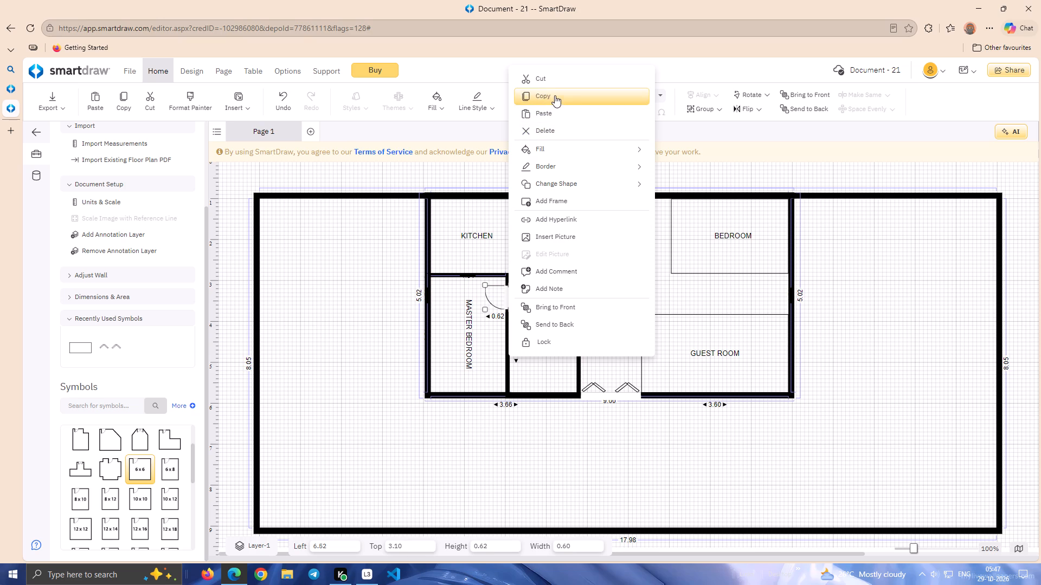
pyautogui.click(555, 94)
pyautogui.rightClick(580, 243)
pyautogui.click(596, 256)
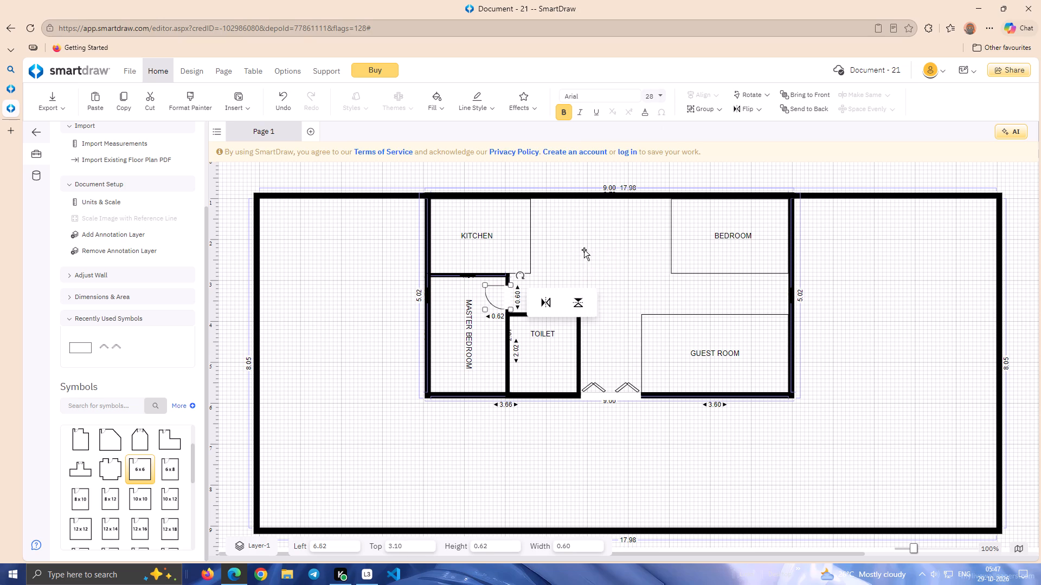
pyautogui.moveTo(603, 258); pyautogui.dragTo(589, 313)
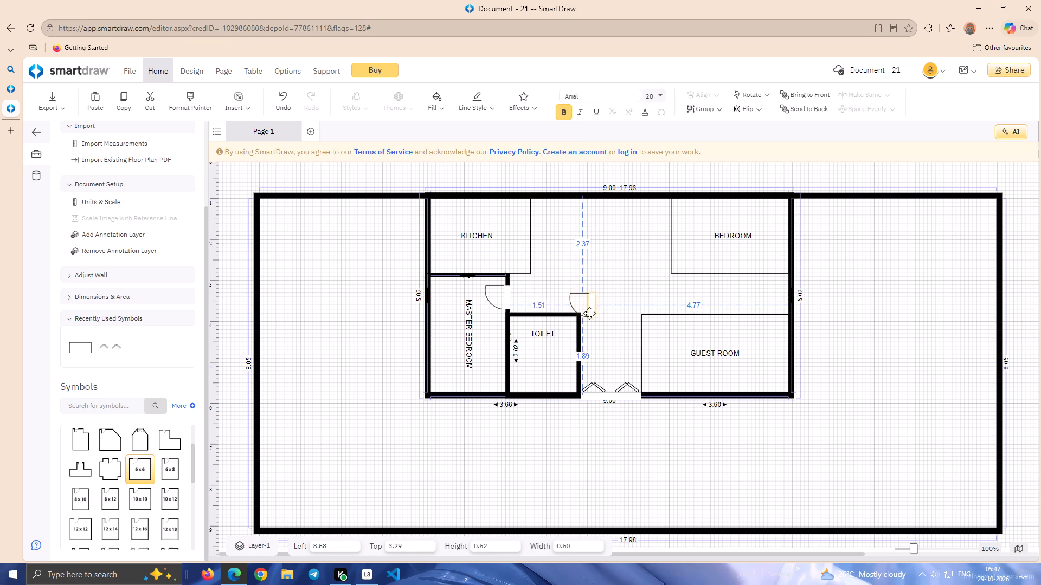
pyautogui.moveTo(589, 313); pyautogui.dragTo(579, 340)
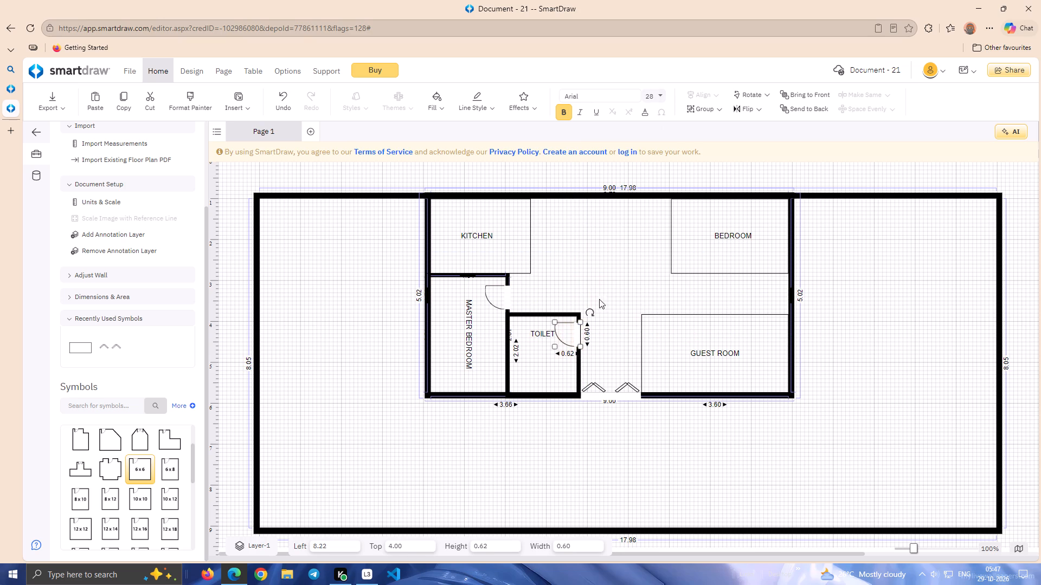
pyautogui.click(595, 224)
# Slide the copied door along TOILET's right wall to just below its upper corner, at about 3.90 top.
pyautogui.moveTo(579, 331); pyautogui.dragTo(581, 337)
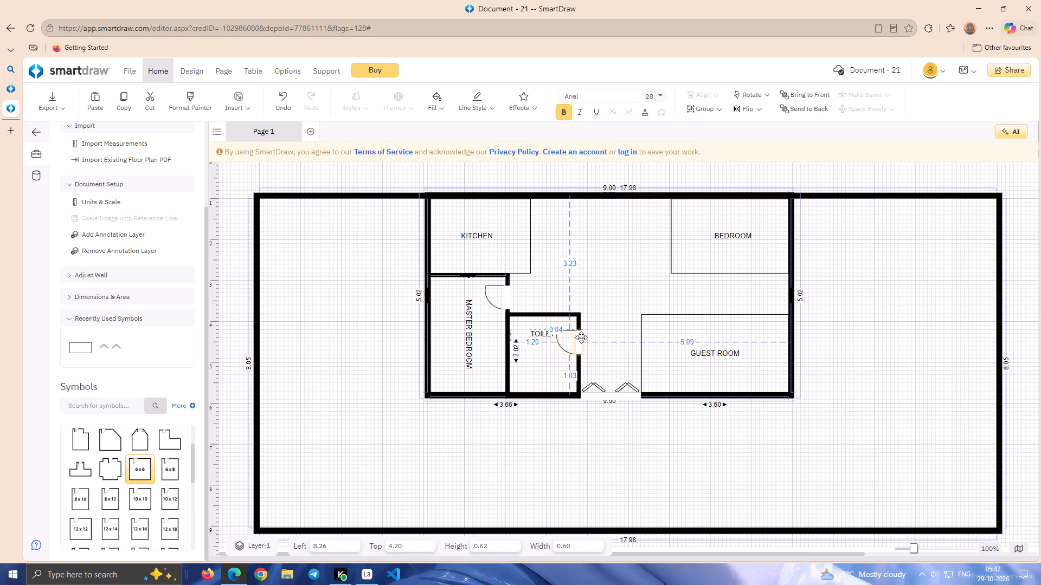
pyautogui.moveTo(581, 337); pyautogui.dragTo(581, 337)
pyautogui.click(622, 268)
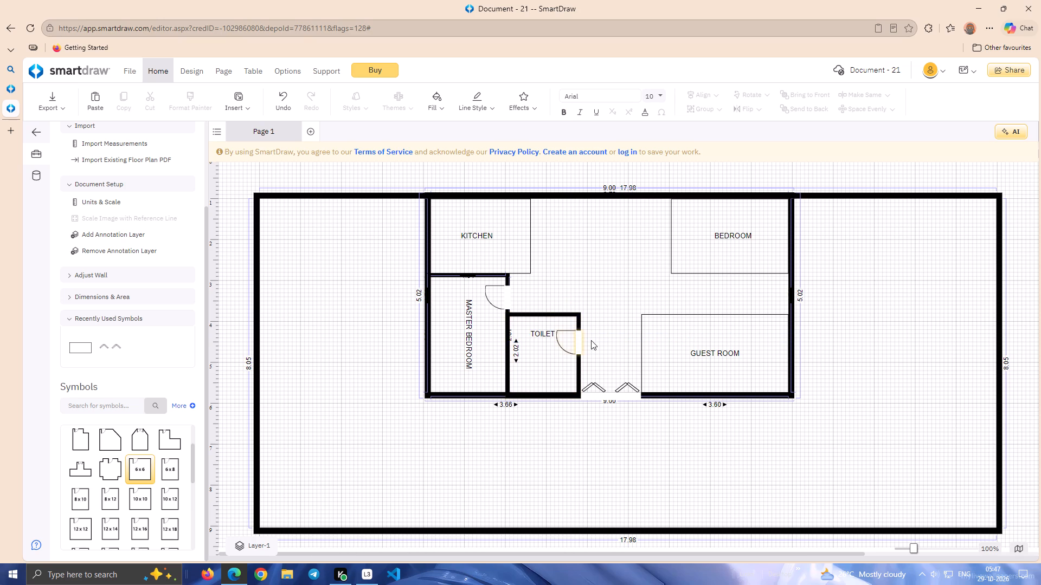
pyautogui.moveTo(579, 338); pyautogui.dragTo(579, 328)
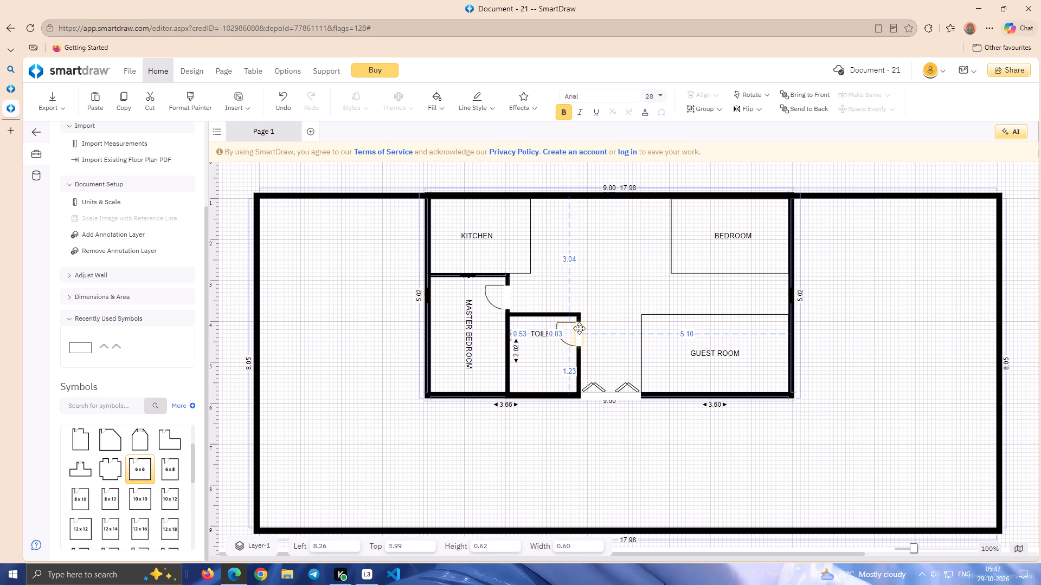
pyautogui.moveTo(579, 328); pyautogui.dragTo(579, 326)
pyautogui.click(614, 285)
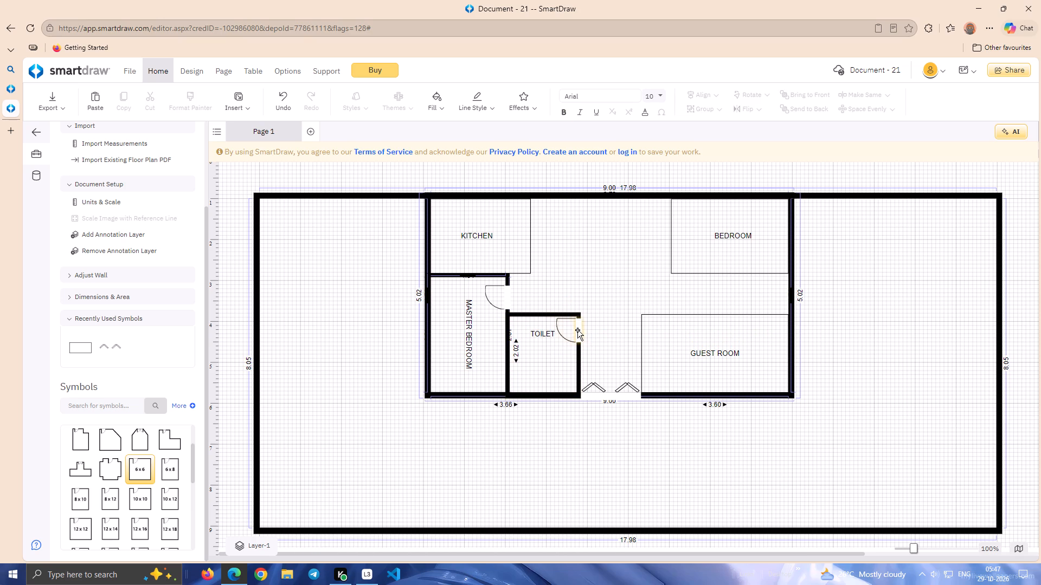
# Shrink the TOILET door to about 0.52 high and 0.50 wide and seat it in the right wall at about 8.35 left.
pyautogui.click(577, 330)
pyautogui.moveTo(584, 344); pyautogui.dragTo(579, 340)
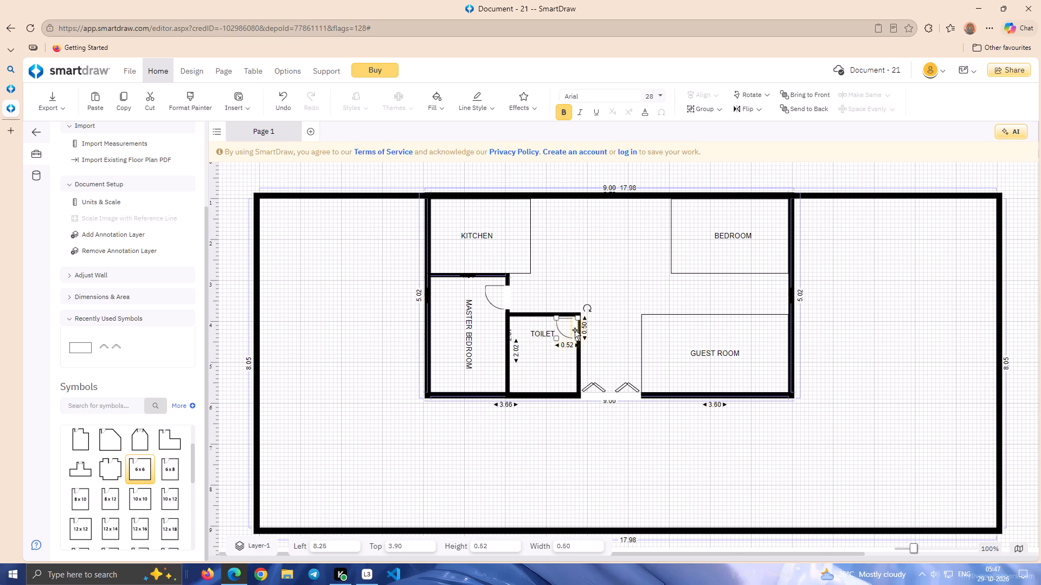
pyautogui.click(575, 330)
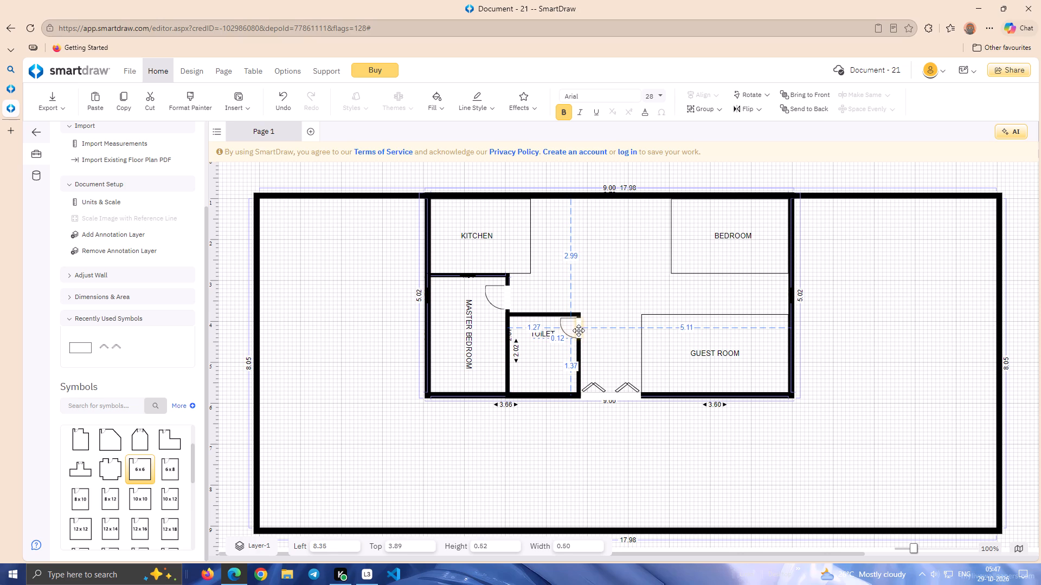
pyautogui.click(613, 257)
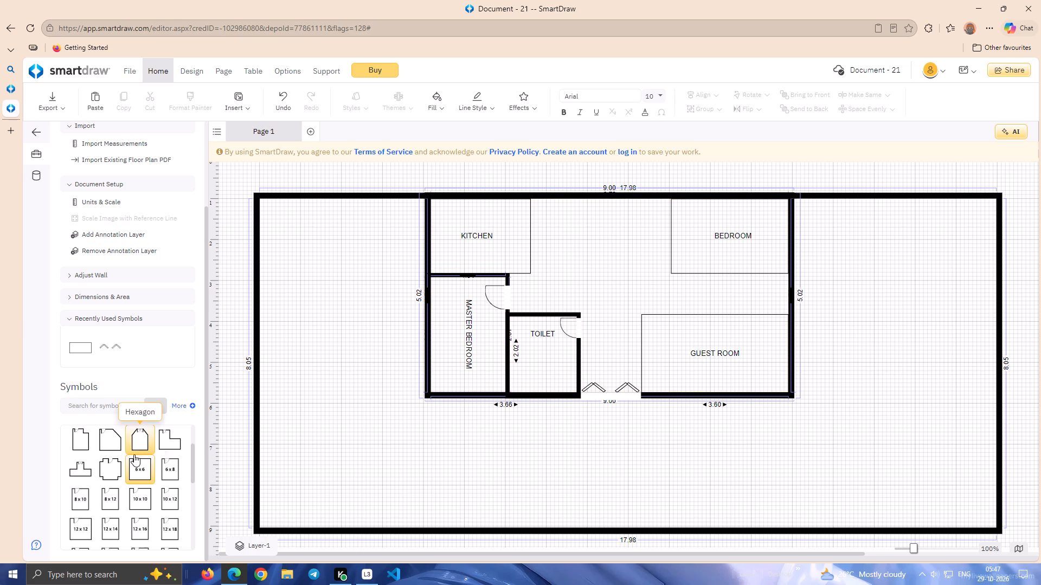
# Place a 6 x 6 room with a door in the outer room's lower left area, at about 1.74 left and 5.87 top.
pyautogui.moveTo(136, 464); pyautogui.dragTo(336, 446)
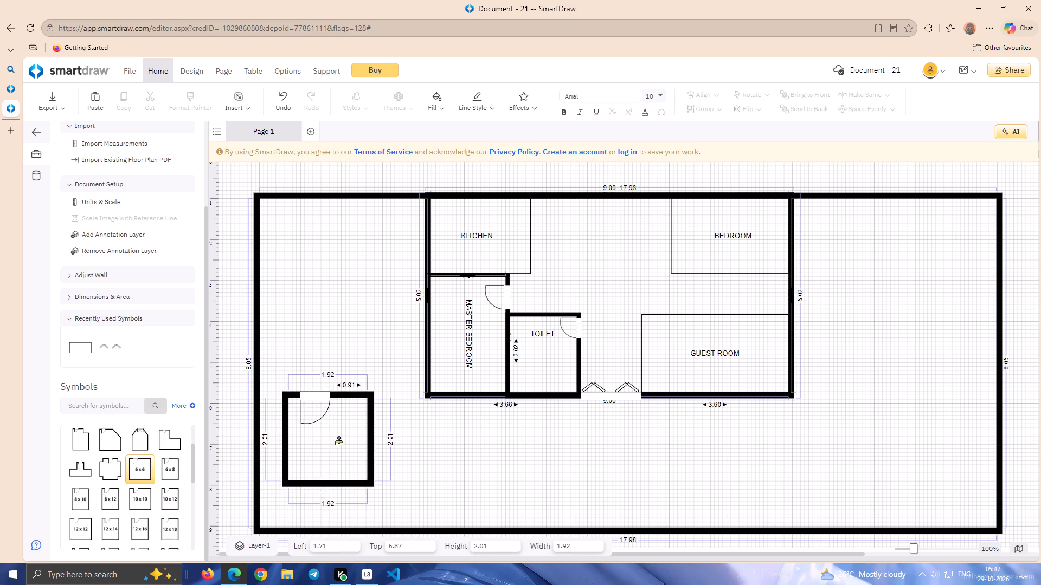
pyautogui.click(339, 419)
# Apply the thickest preset line thickness to the newly placed 6 x 6 room.
pyautogui.click(345, 393)
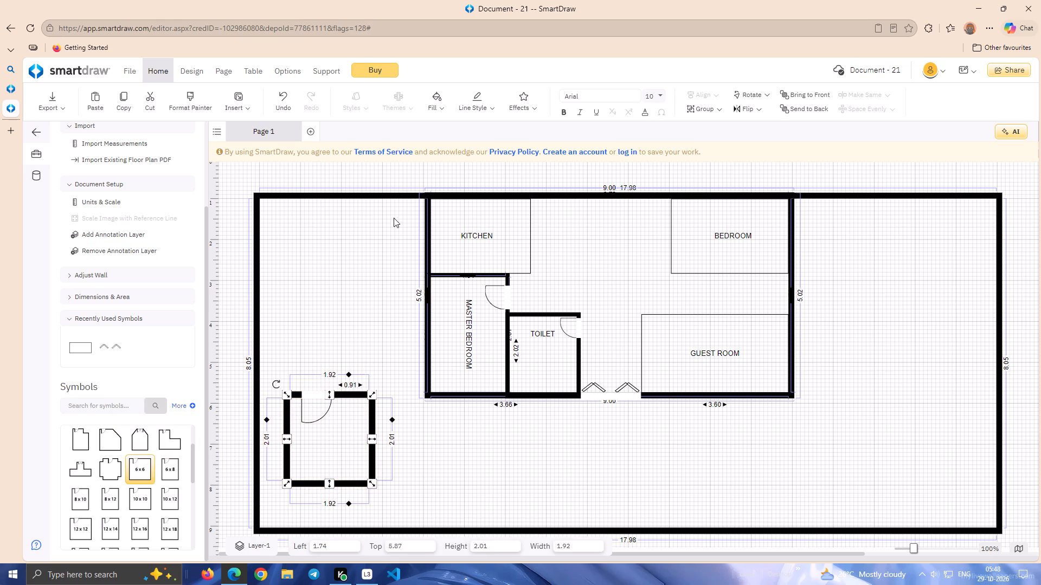
pyautogui.click(472, 96)
pyautogui.click(502, 161)
pyautogui.click(621, 252)
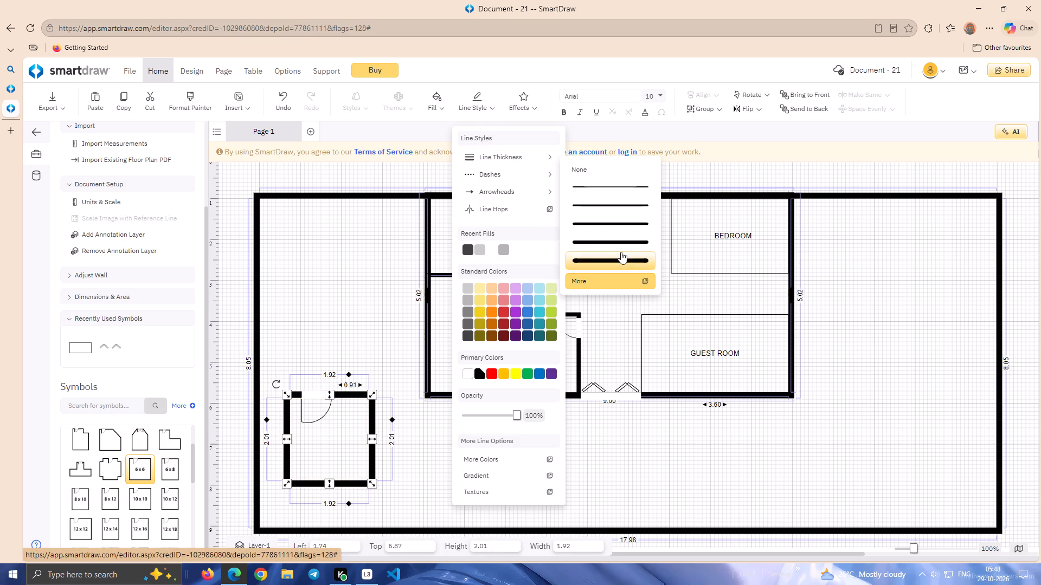
# Pull the new room's four wall dimension lines in onto or close against its upper, right, lower and left walls.
pyautogui.moveTo(350, 376); pyautogui.dragTo(350, 379)
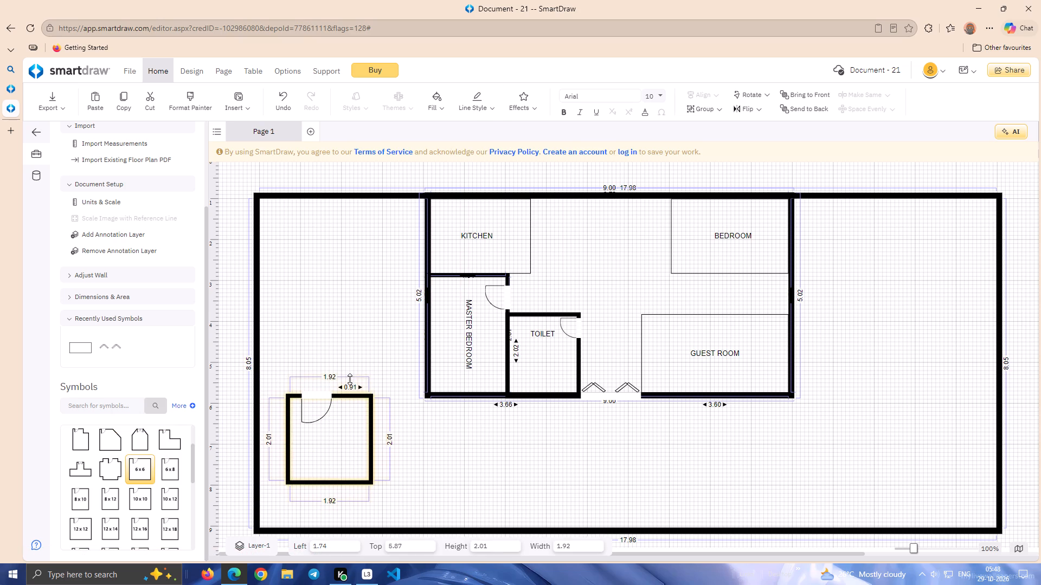
pyautogui.moveTo(350, 379); pyautogui.dragTo(350, 396)
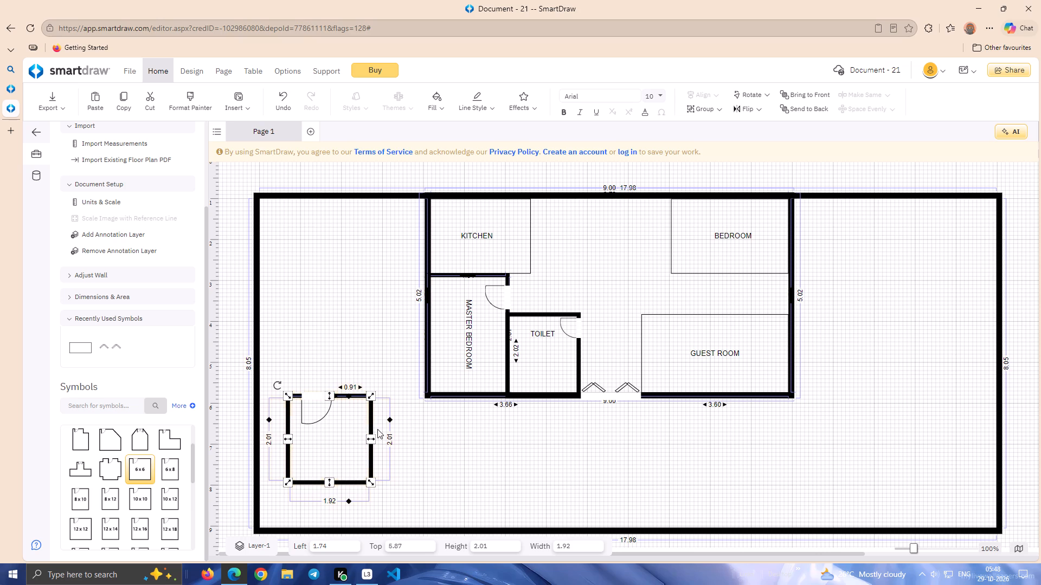
pyautogui.moveTo(392, 420); pyautogui.dragTo(368, 421)
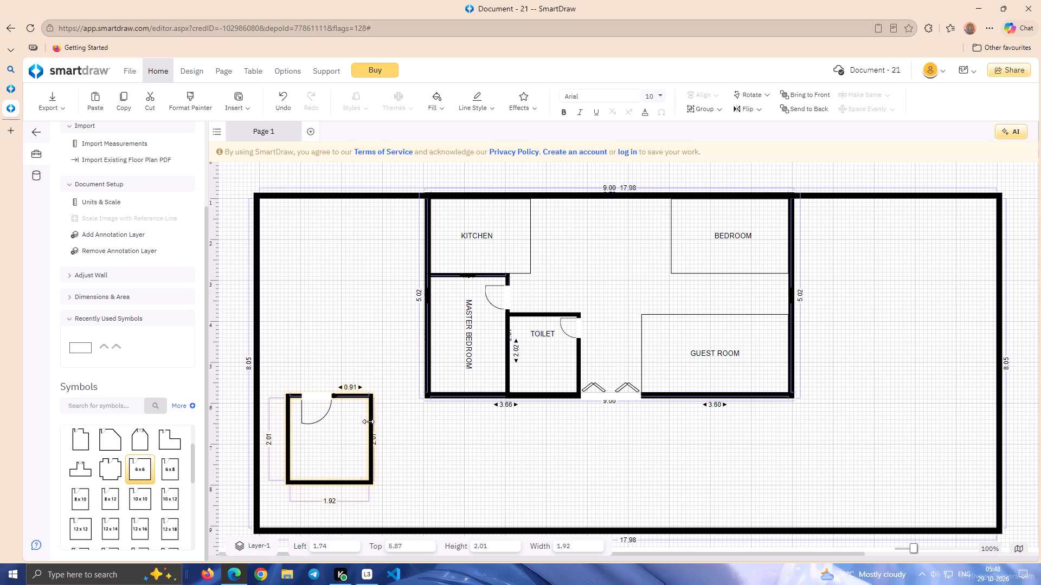
pyautogui.moveTo(368, 421); pyautogui.dragTo(372, 422)
pyautogui.moveTo(372, 422); pyautogui.dragTo(376, 427)
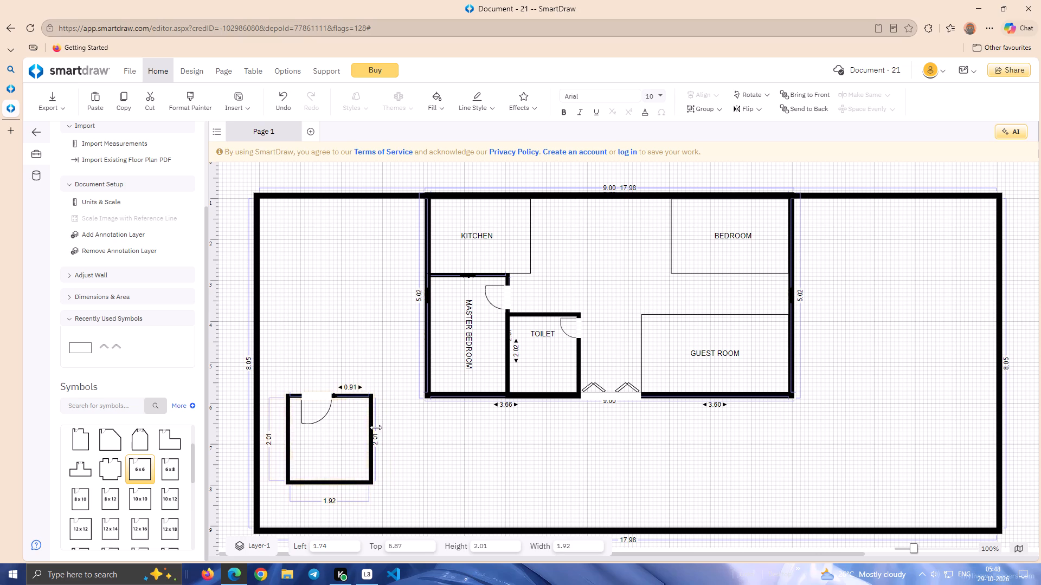
pyautogui.moveTo(376, 427); pyautogui.dragTo(377, 427)
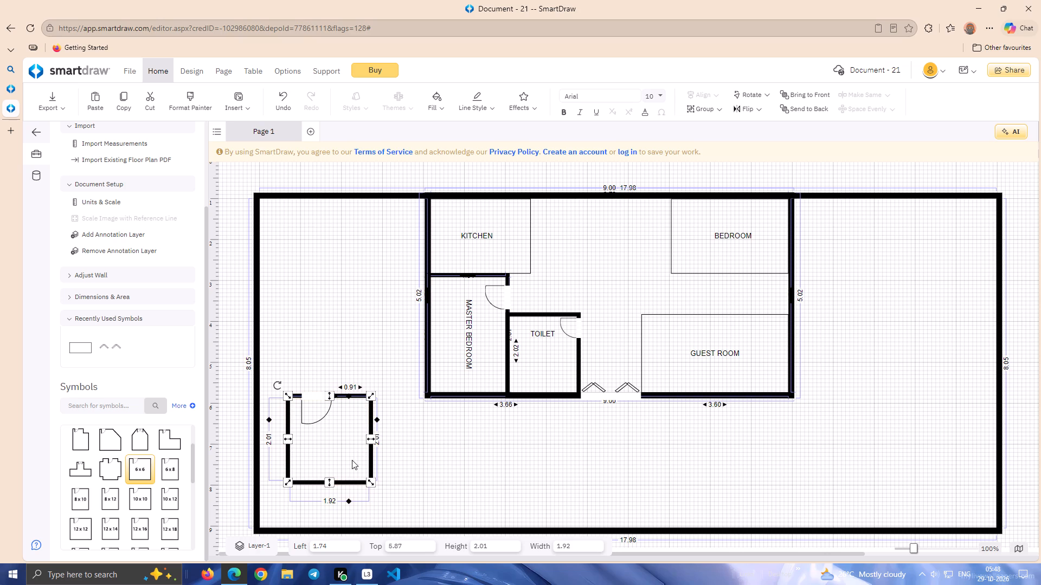
pyautogui.moveTo(350, 502); pyautogui.dragTo(355, 486)
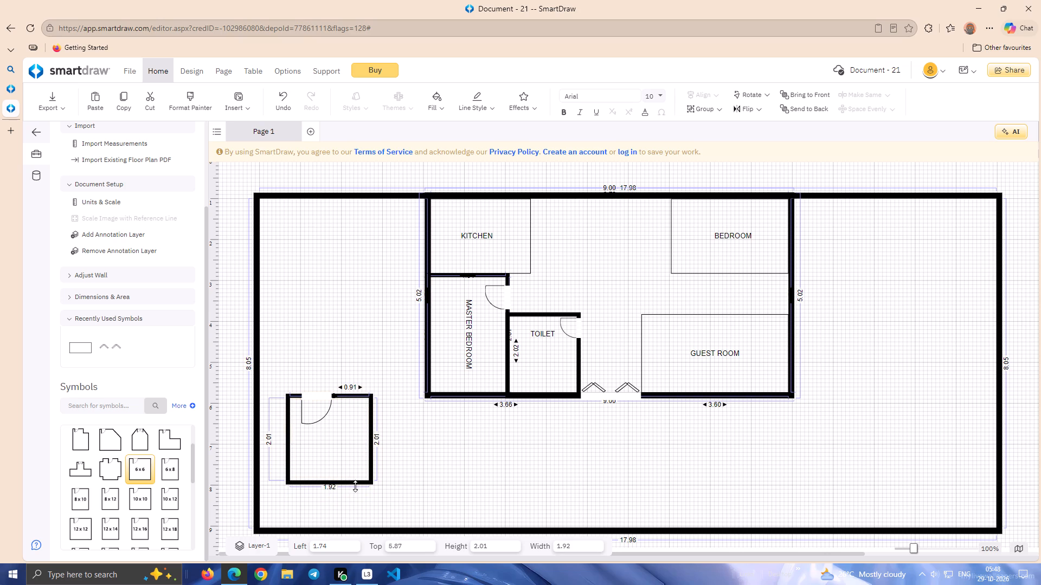
pyautogui.moveTo(355, 486); pyautogui.dragTo(357, 483)
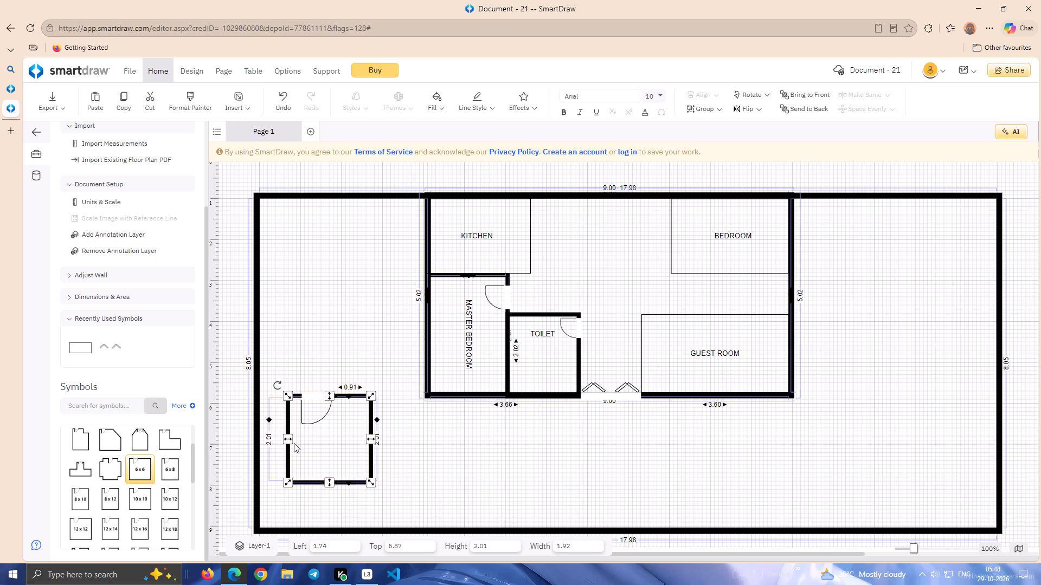
pyautogui.moveTo(268, 418); pyautogui.dragTo(287, 422)
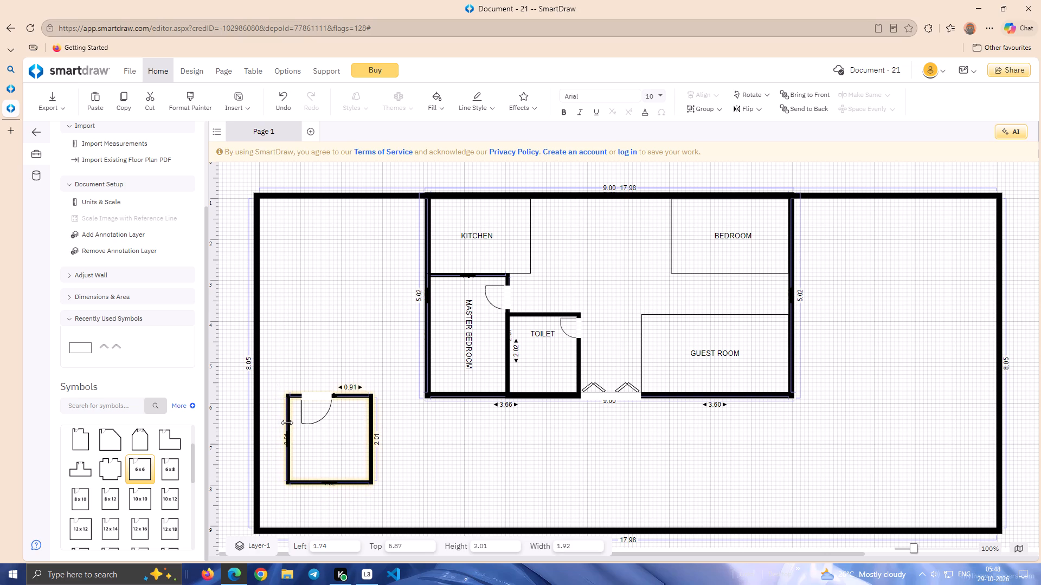
pyautogui.moveTo(287, 422); pyautogui.dragTo(288, 424)
pyautogui.moveTo(288, 424); pyautogui.dragTo(287, 425)
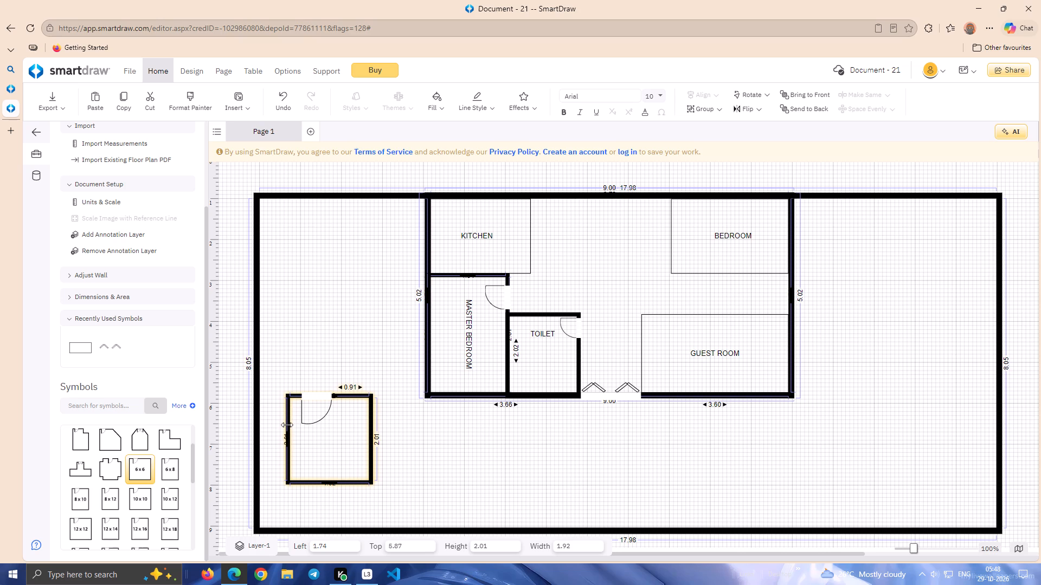
pyautogui.moveTo(287, 425); pyautogui.dragTo(289, 425)
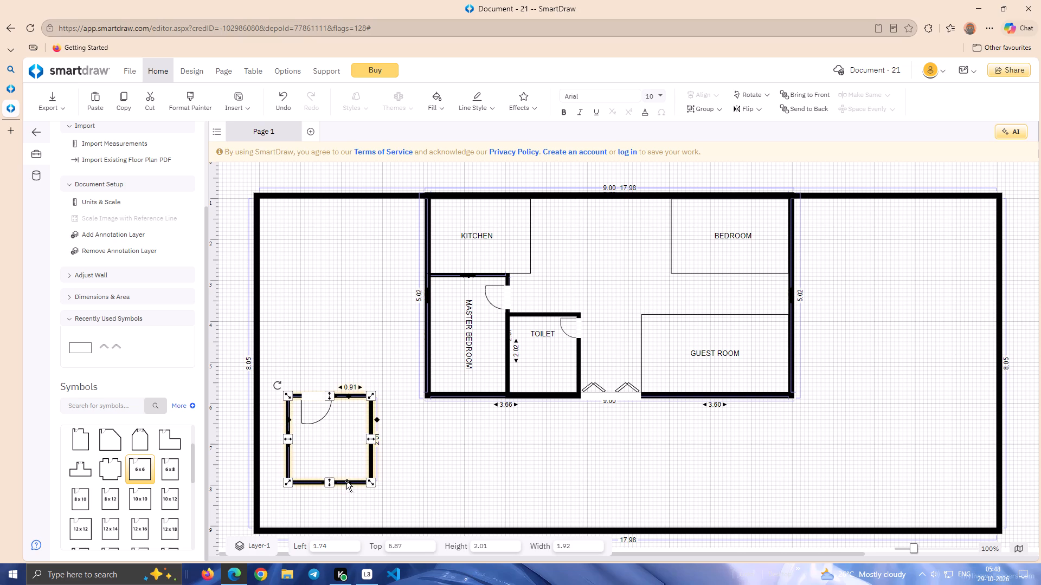
# Move the thick-walled room over KITCHEN in the inner room's upper left corner, flush with the upper and left walls.
pyautogui.moveTo(346, 481); pyautogui.dragTo(497, 296)
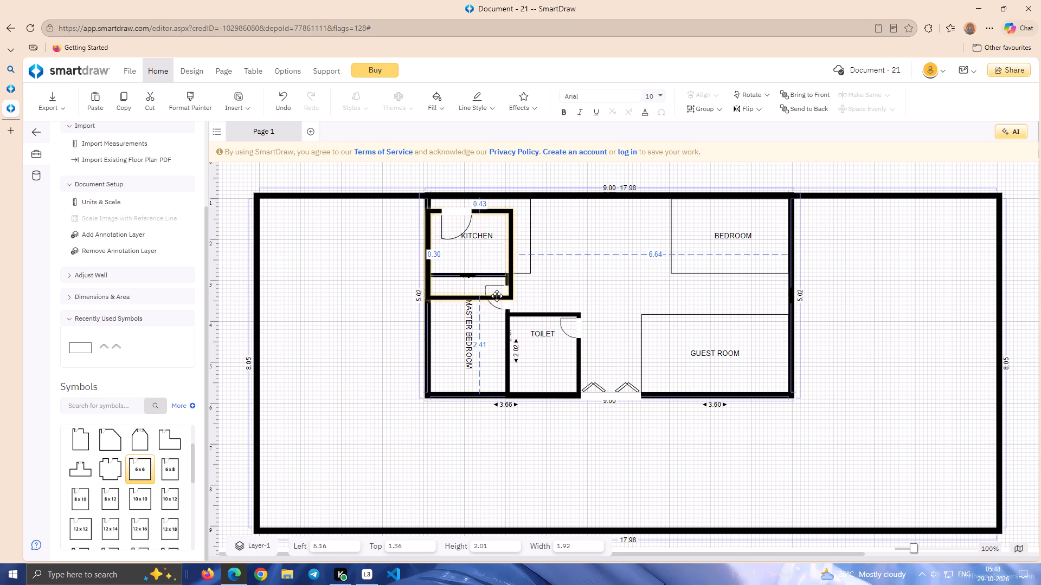
pyautogui.moveTo(497, 296); pyautogui.dragTo(496, 291)
# Move the room's door out of the upper wall into the open area right of KITCHEN, at about 7.91 left and 1.82 top.
pyautogui.moveTo(458, 199); pyautogui.dragTo(459, 201)
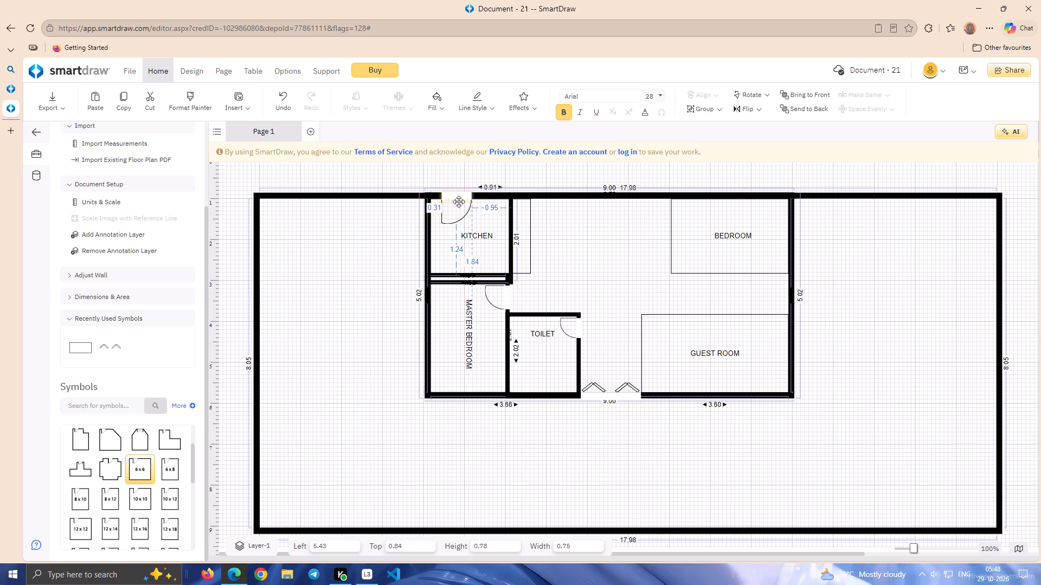
pyautogui.moveTo(459, 201); pyautogui.dragTo(559, 239)
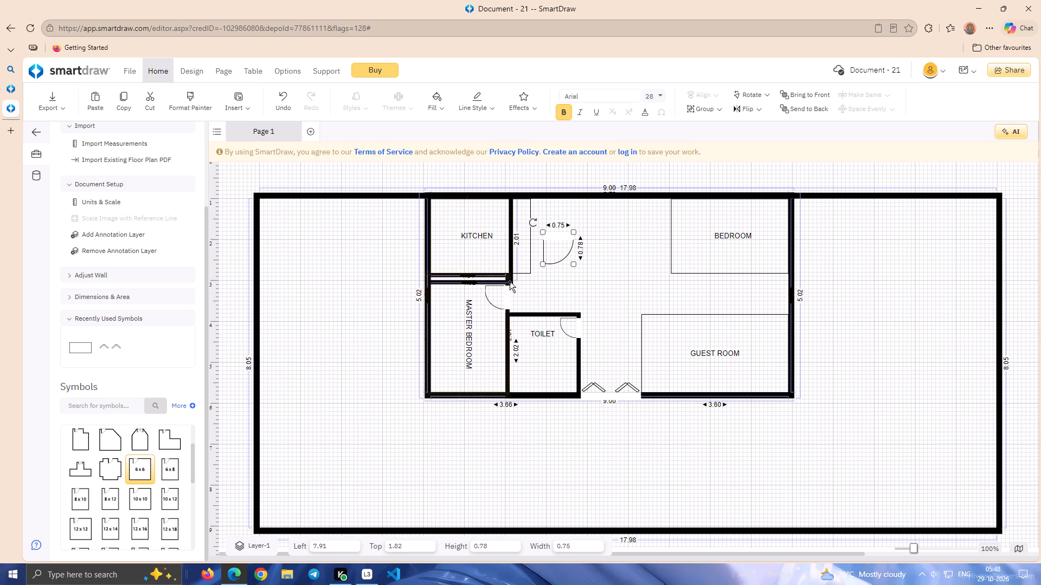
# Move the thick-walled room together with KITCHEN out to the left of the inner room, at about 2.71 left and 2.28 top.
pyautogui.click(510, 282)
pyautogui.moveTo(509, 229); pyautogui.dragTo(426, 269)
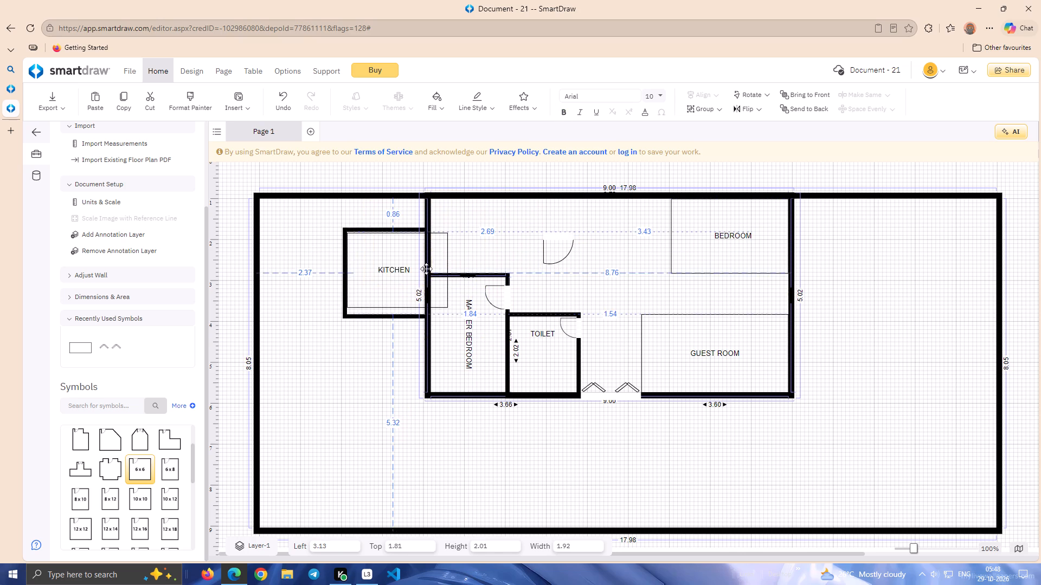
pyautogui.moveTo(426, 269); pyautogui.dragTo(408, 282)
pyautogui.click(408, 335)
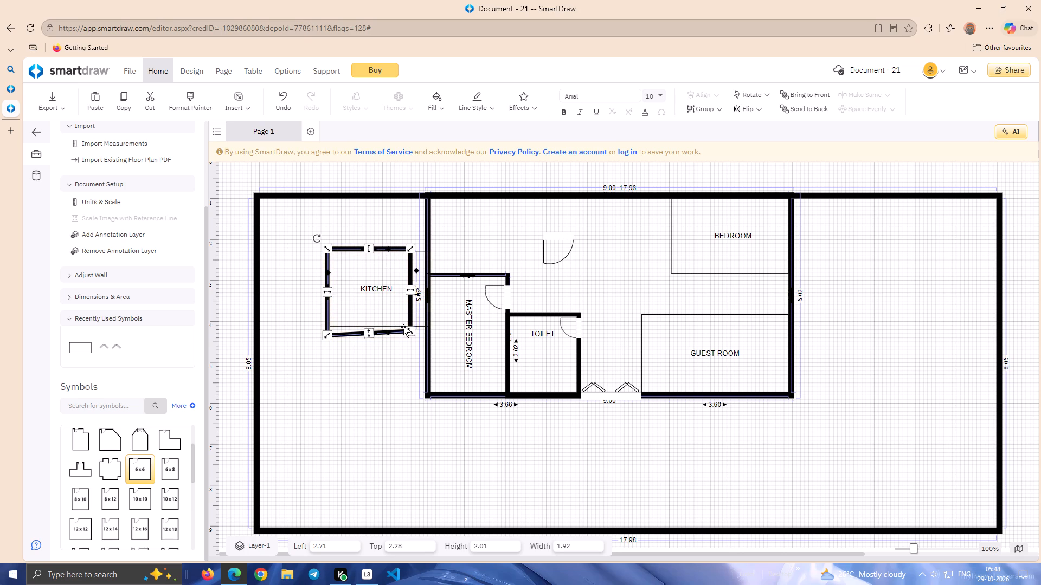
# Square up the lower right corner of the thick-walled room around KITCHEN and shrink it to about 1.86 wide and 1.89 high.
pyautogui.moveTo(410, 330); pyautogui.dragTo(410, 334)
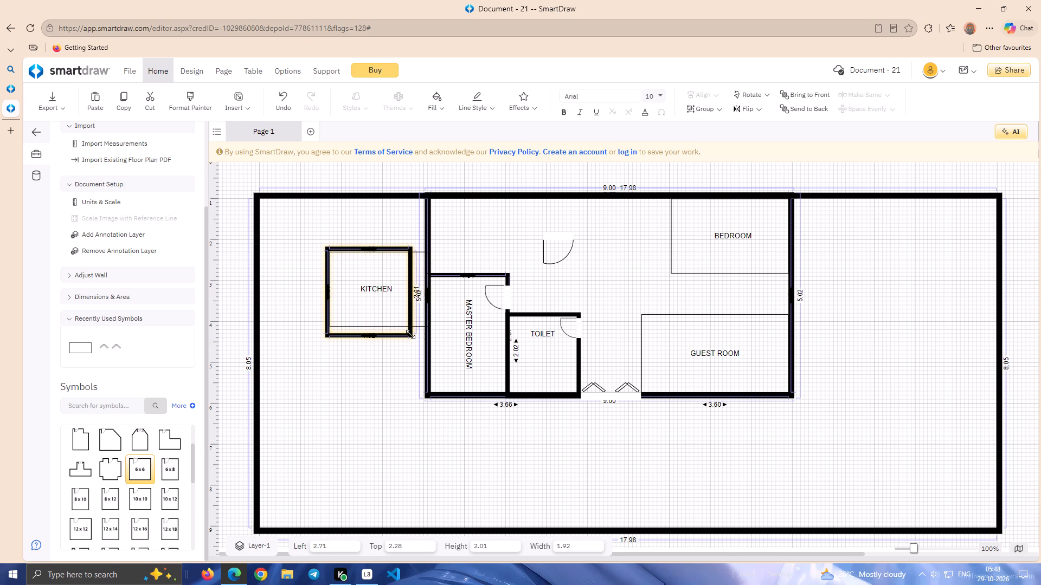
pyautogui.moveTo(410, 334); pyautogui.dragTo(410, 337)
pyautogui.moveTo(369, 251); pyautogui.dragTo(369, 256)
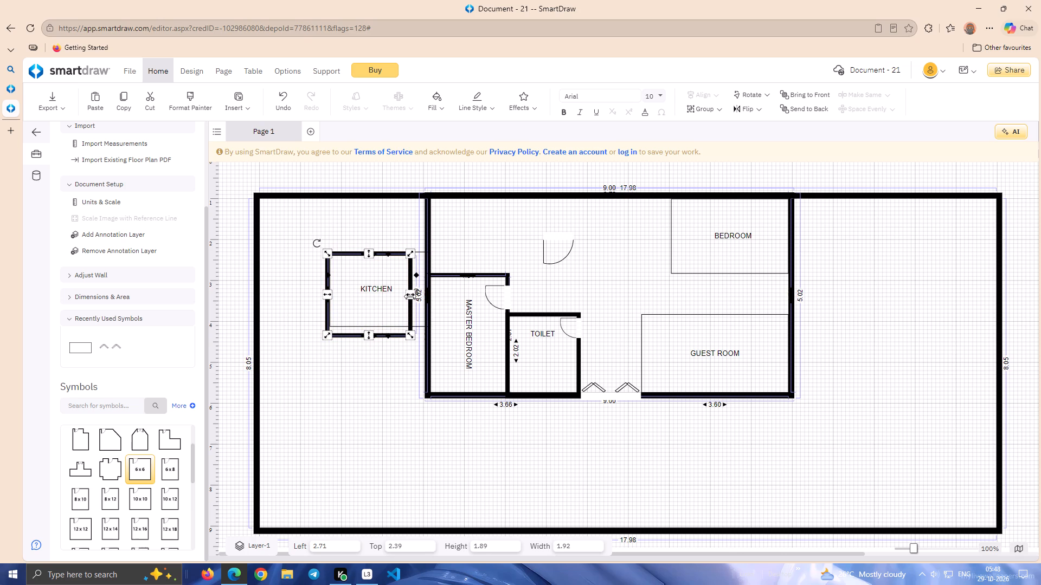
pyautogui.click(410, 296)
pyautogui.click(505, 261)
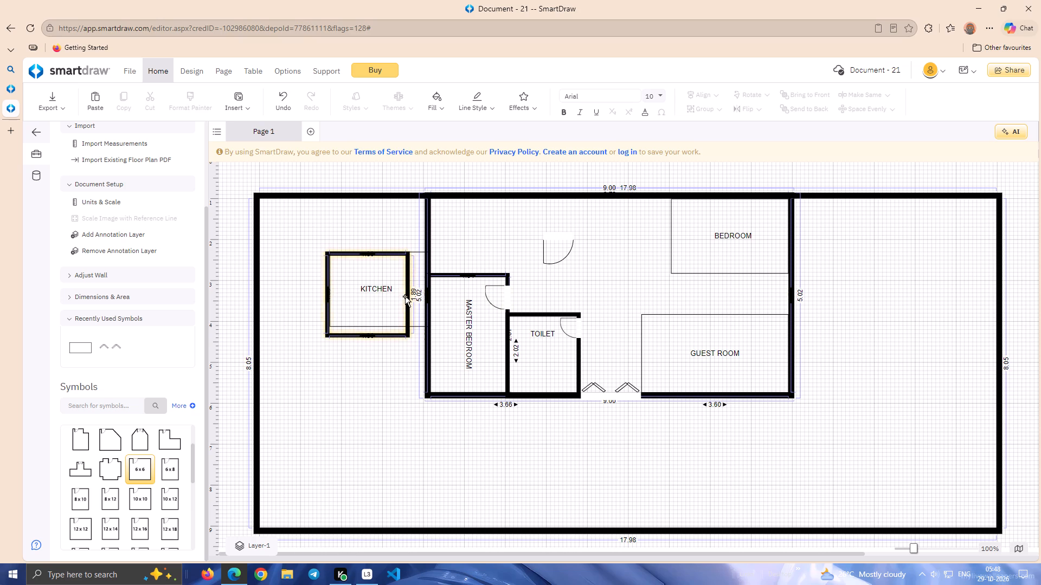
# Set the thick-walled room with KITCHEN aside and return its thin outline to the inner room's upper left corner, about 5.17 left and 1.01 top.
pyautogui.moveTo(407, 312); pyautogui.dragTo(374, 348)
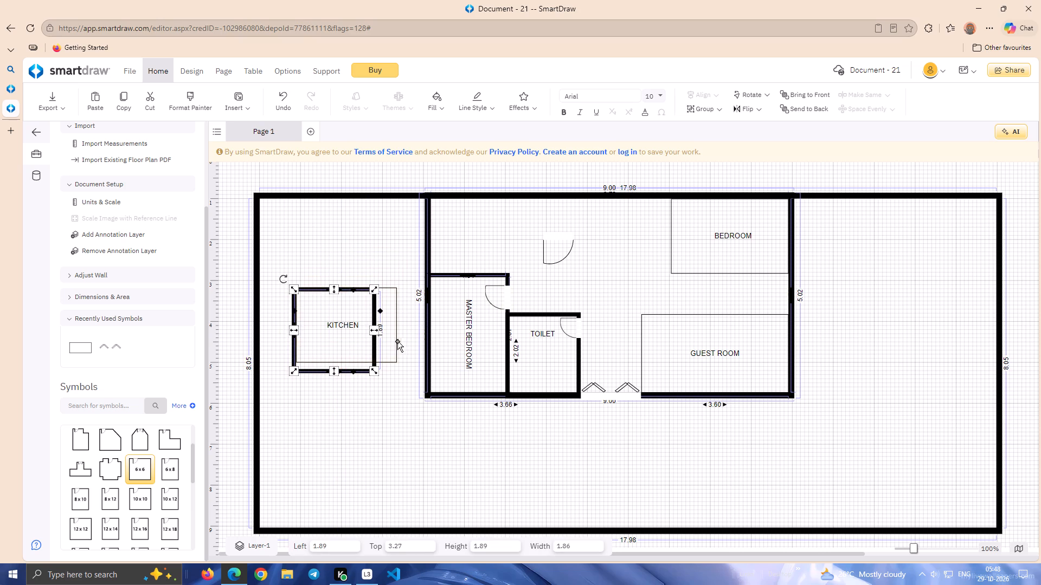
pyautogui.click(395, 342)
pyautogui.moveTo(395, 341); pyautogui.dragTo(491, 258)
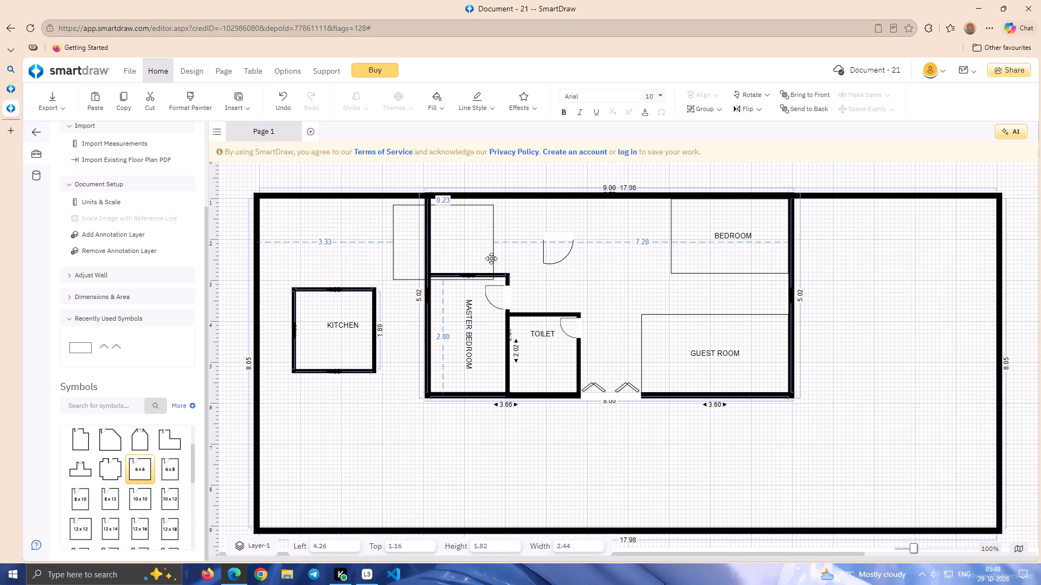
pyautogui.moveTo(491, 258); pyautogui.dragTo(525, 253)
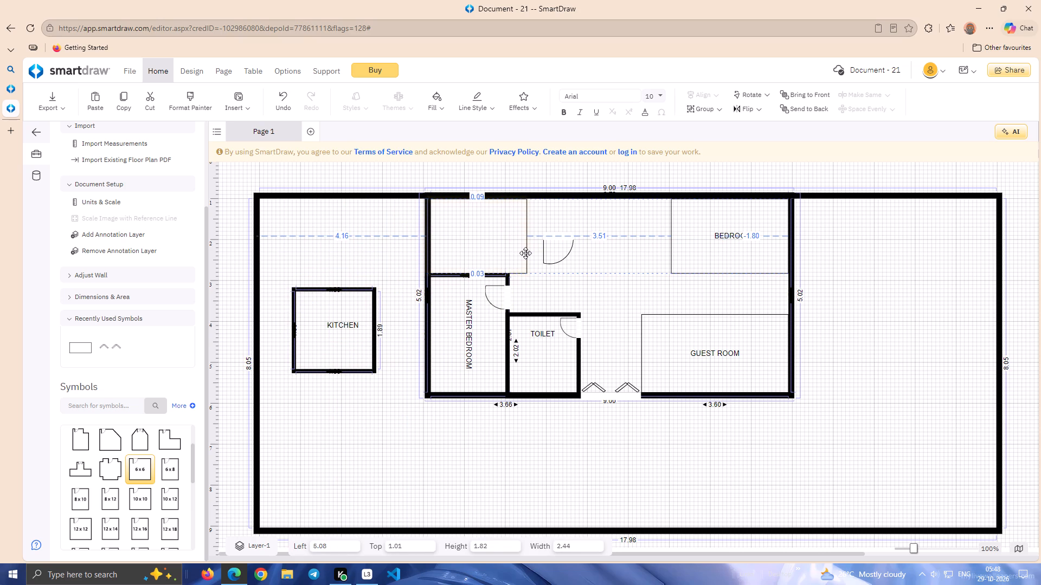
pyautogui.moveTo(525, 253); pyautogui.dragTo(529, 253)
pyautogui.click(554, 285)
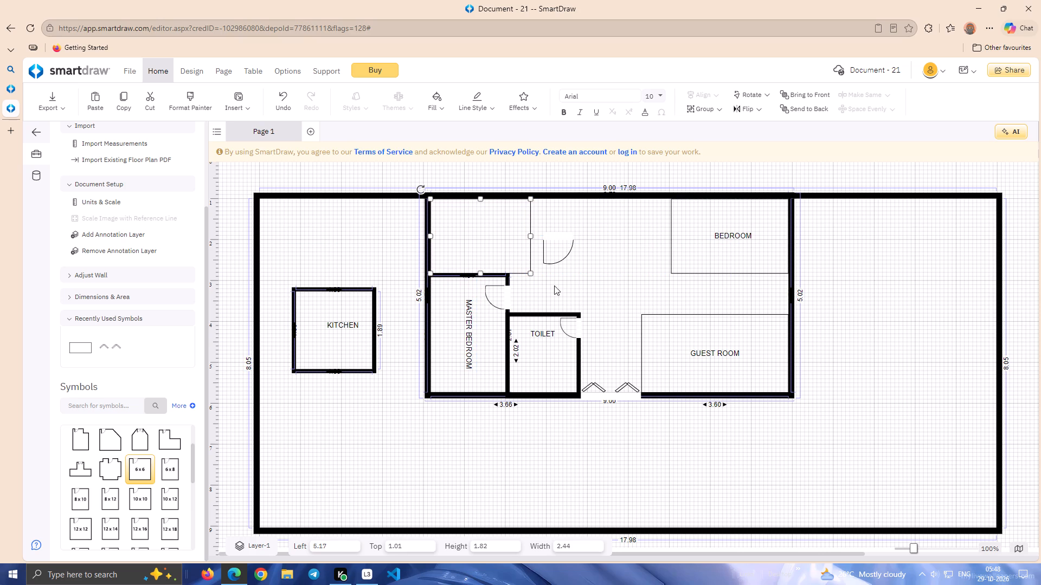
# Move the loose door aside and place the thick-walled room with KITCHEN, about 1.83 high, flush in the inner room's upper left corner.
pyautogui.moveTo(565, 240); pyautogui.dragTo(593, 240)
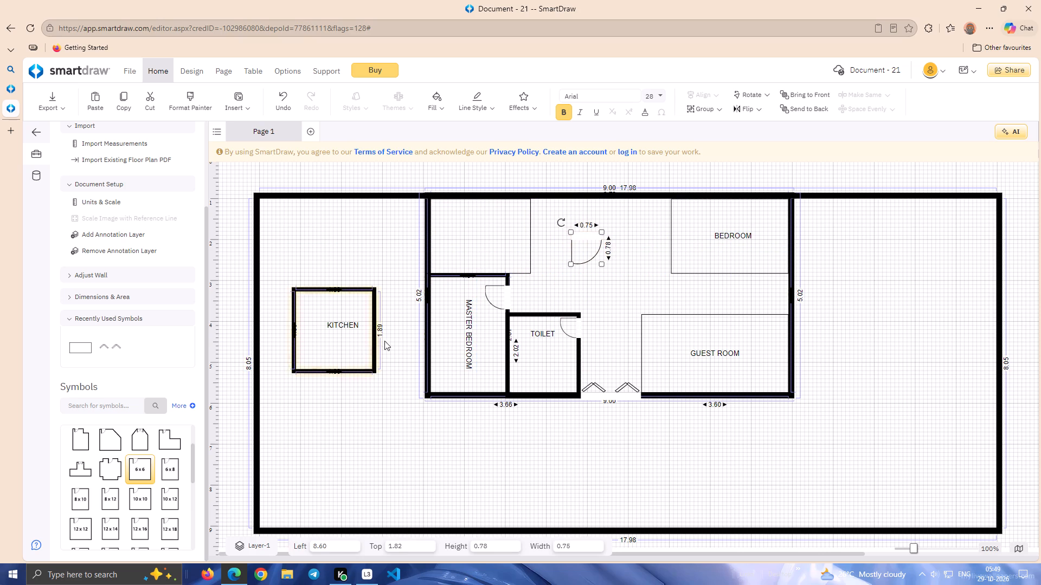
pyautogui.moveTo(374, 352); pyautogui.dragTo(520, 271)
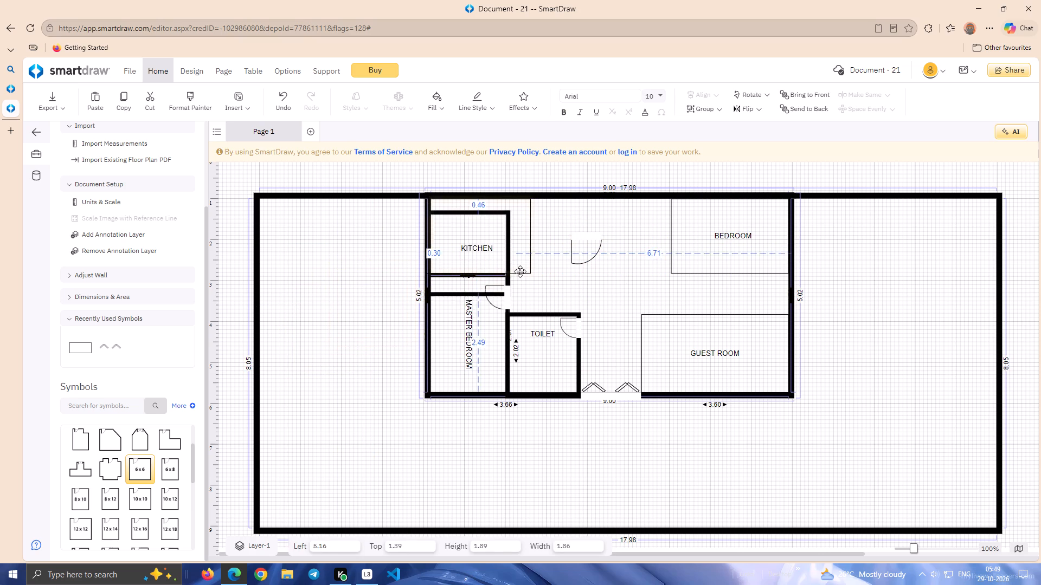
pyautogui.moveTo(520, 271); pyautogui.dragTo(529, 257)
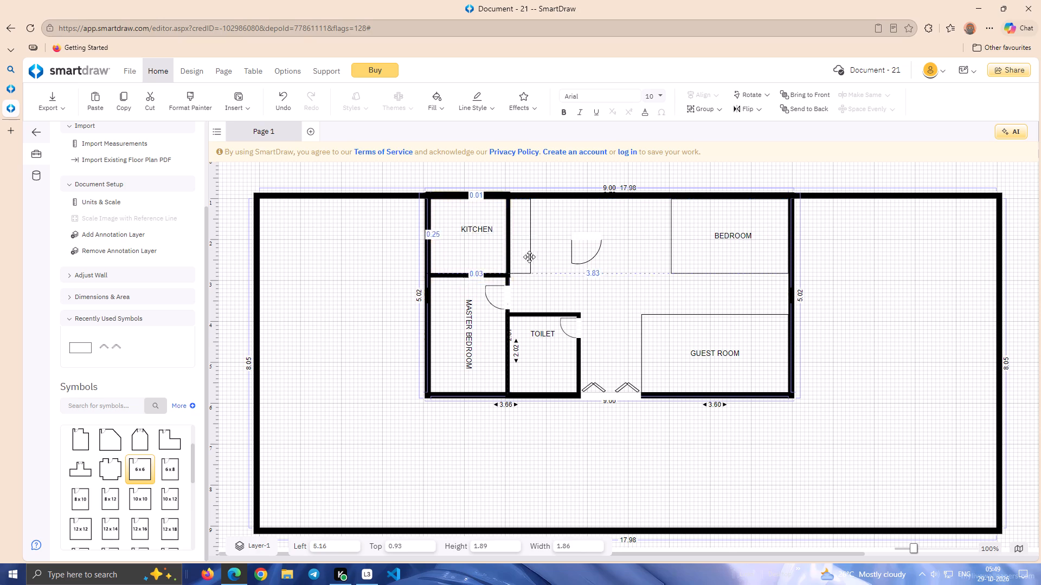
pyautogui.moveTo(529, 257); pyautogui.dragTo(599, 261)
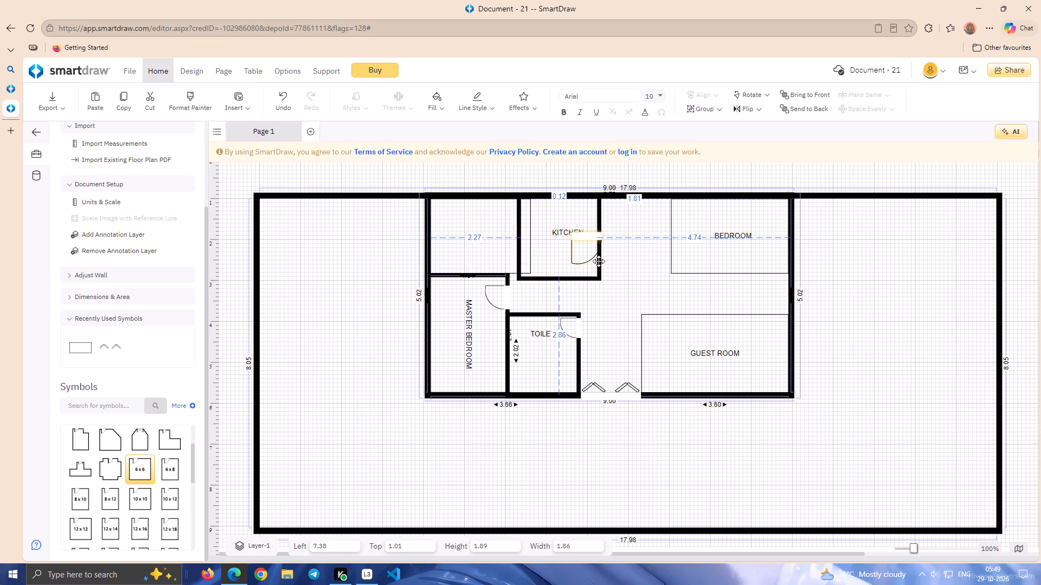
pyautogui.moveTo(599, 261); pyautogui.dragTo(600, 261)
pyautogui.click(562, 281)
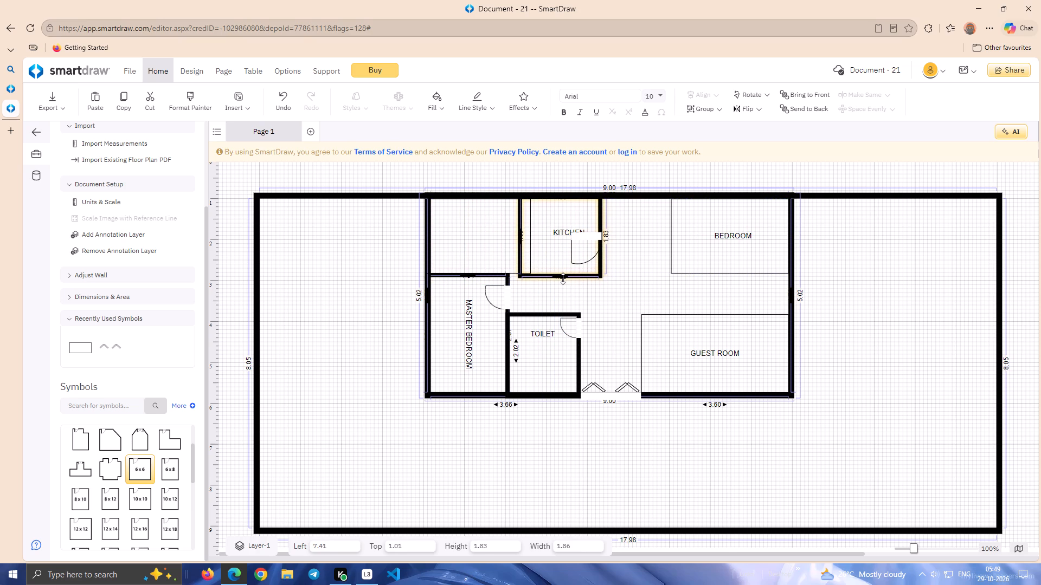
pyautogui.moveTo(582, 277); pyautogui.dragTo(579, 277)
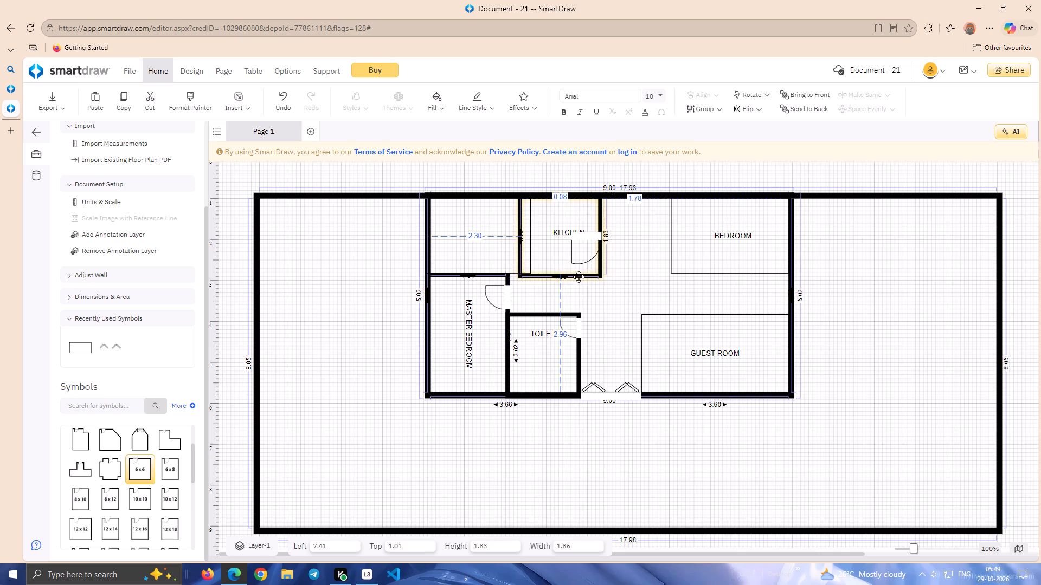
pyautogui.moveTo(579, 277); pyautogui.dragTo(511, 276)
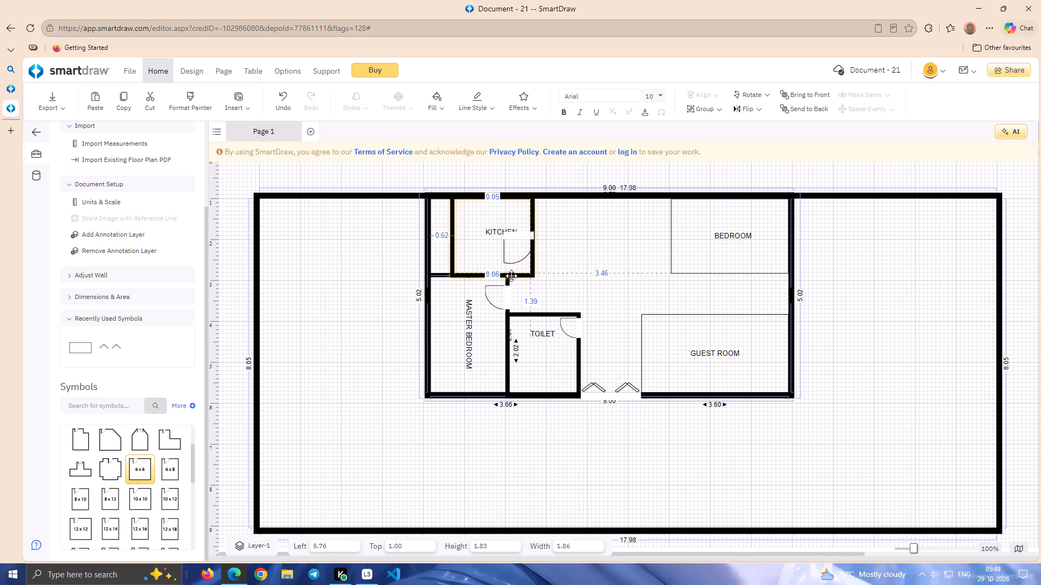
pyautogui.moveTo(511, 276); pyautogui.dragTo(497, 276)
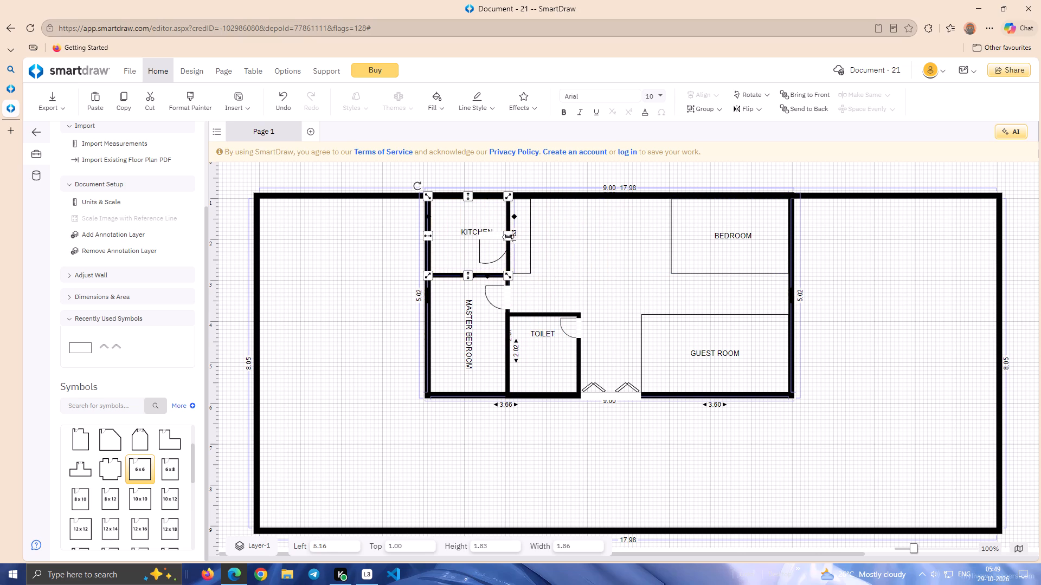
# Widen KITCHEN's thick-walled room to about 2.4 so its right wall meets the thin outline's right edge.
pyautogui.moveTo(508, 236); pyautogui.dragTo(524, 235)
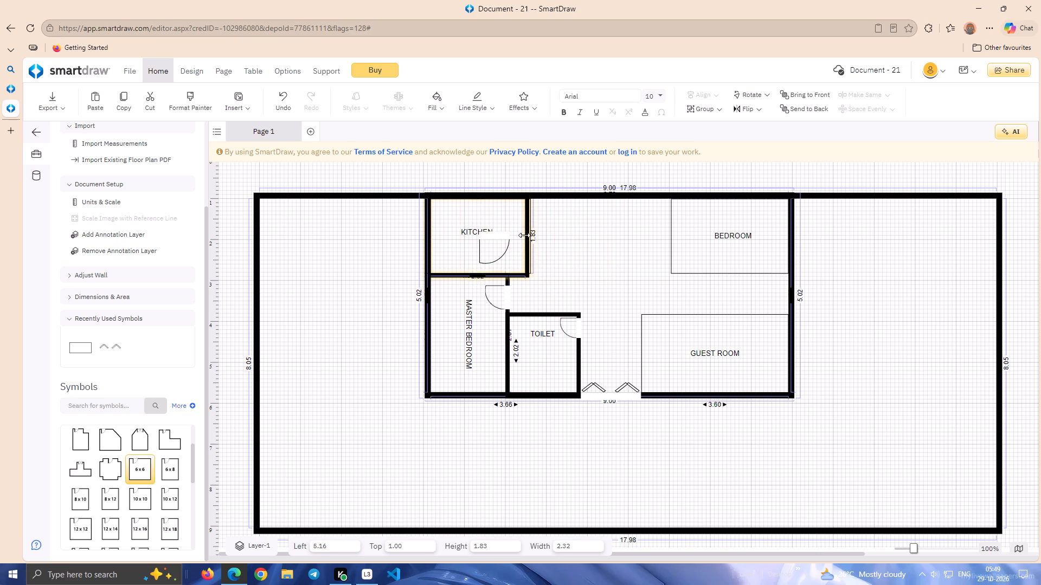
pyautogui.moveTo(524, 235); pyautogui.dragTo(531, 237)
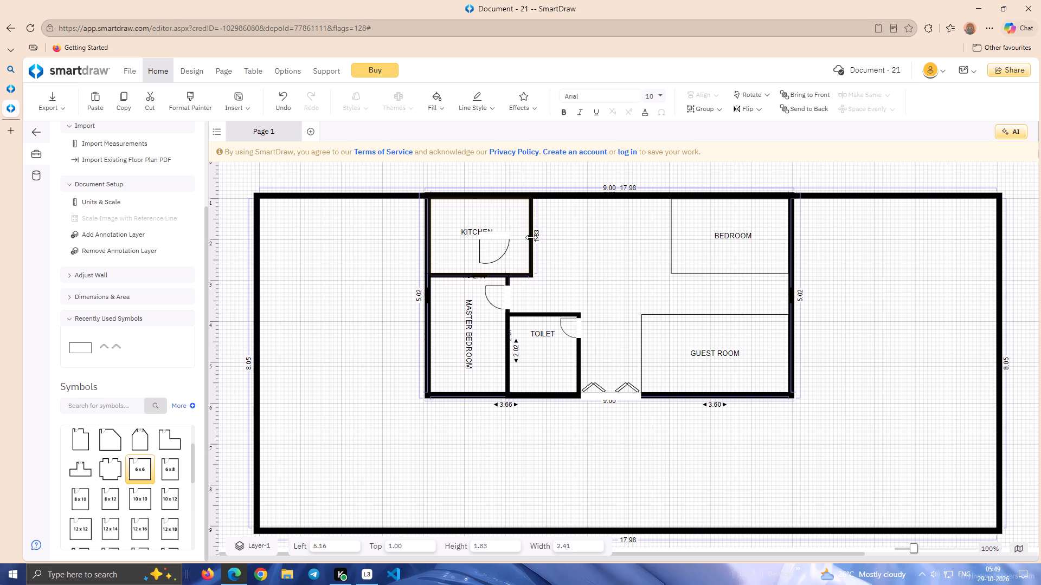
pyautogui.moveTo(531, 237); pyautogui.dragTo(532, 237)
pyautogui.click(566, 232)
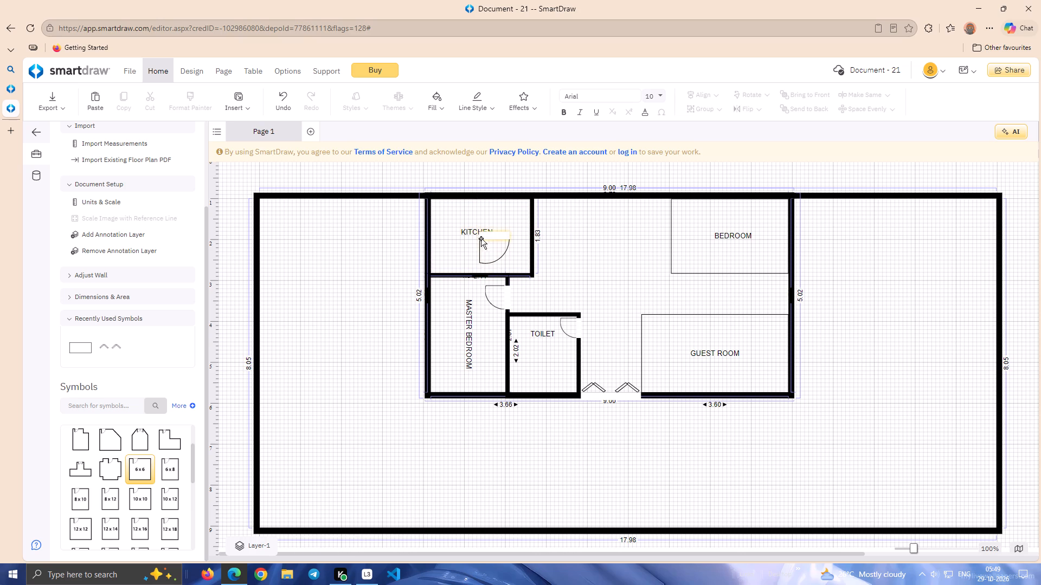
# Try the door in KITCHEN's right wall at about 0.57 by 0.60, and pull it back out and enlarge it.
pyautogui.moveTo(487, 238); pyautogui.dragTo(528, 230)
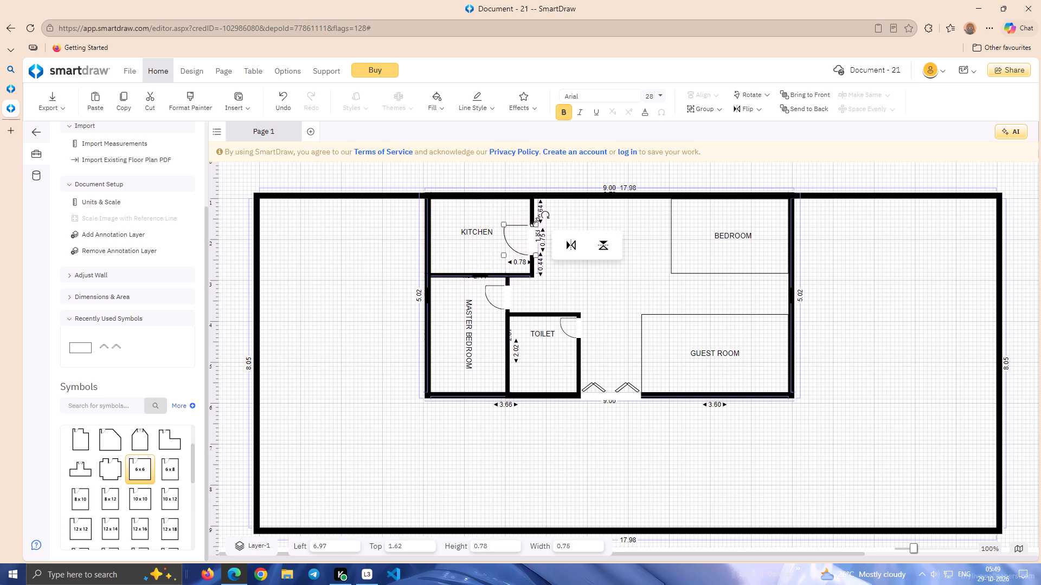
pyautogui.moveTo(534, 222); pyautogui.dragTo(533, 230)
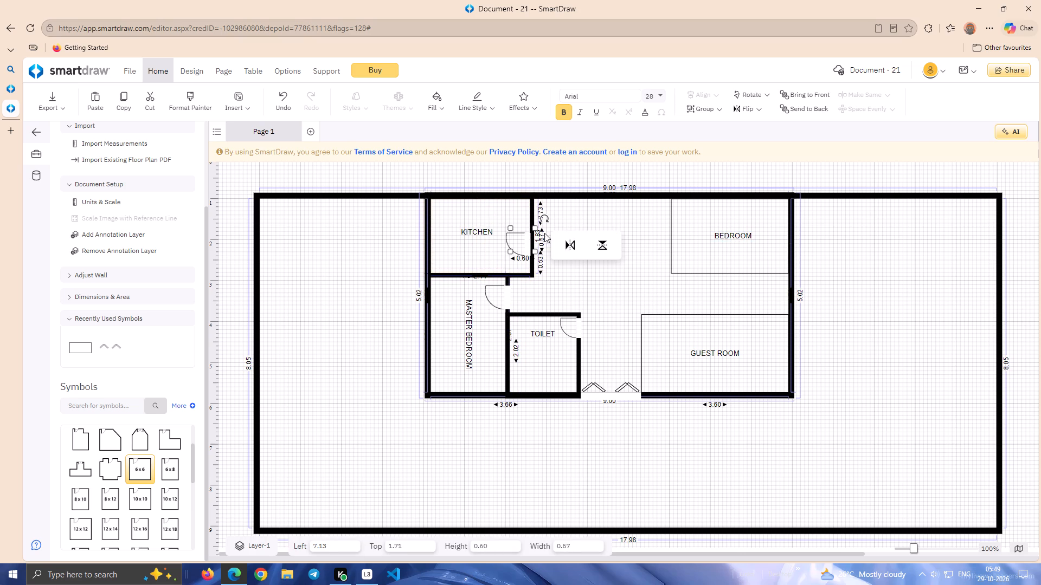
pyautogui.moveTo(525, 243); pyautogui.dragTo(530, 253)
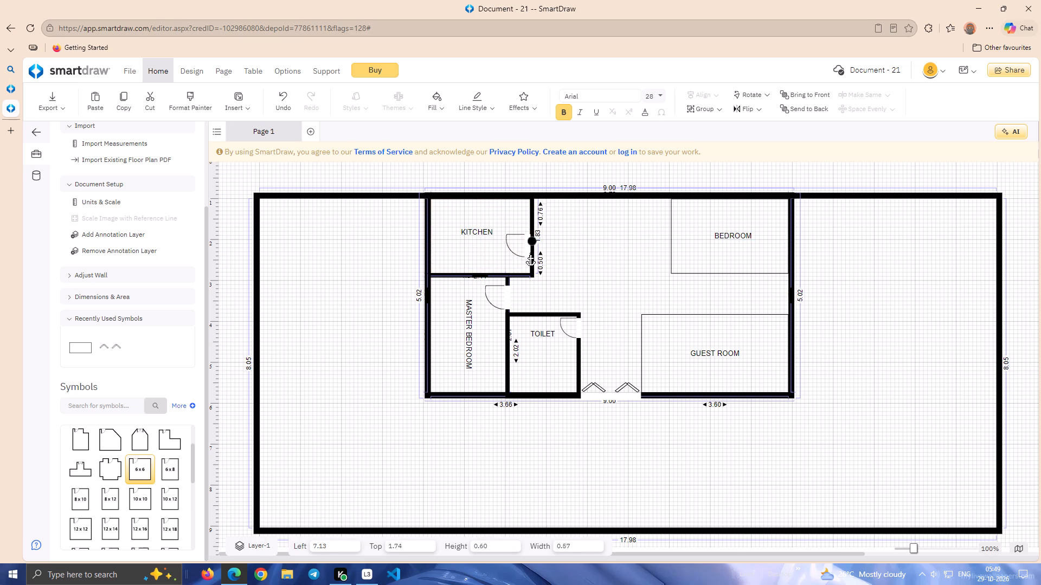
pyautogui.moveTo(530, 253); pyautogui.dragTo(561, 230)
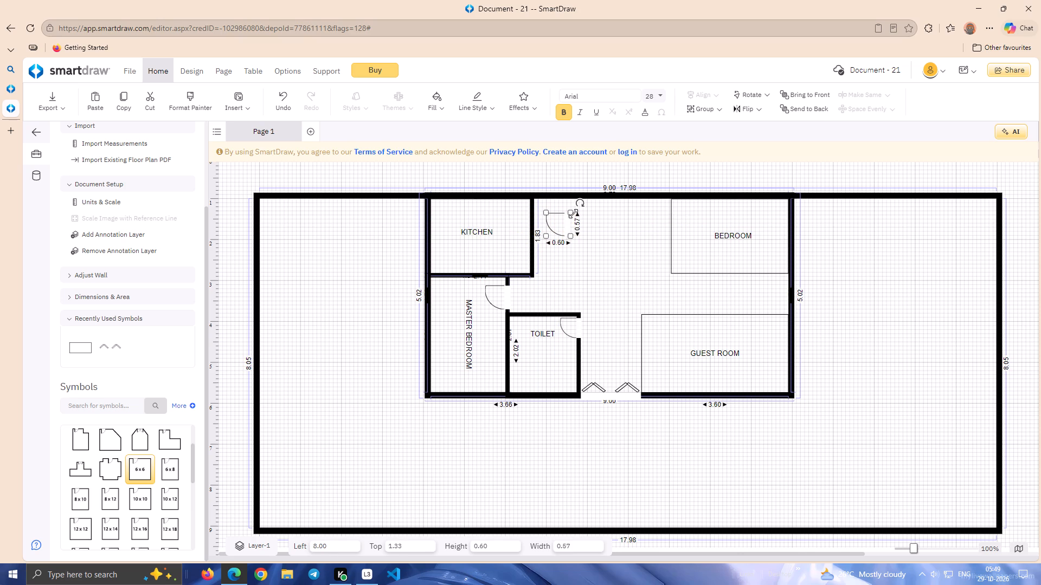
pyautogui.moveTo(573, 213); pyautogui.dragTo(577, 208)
# Fit the door near the top of KITCHEN's right wall, shrunk to about 0.43 wide and 0.45 high, at about 1.17 top.
pyautogui.moveTo(573, 222); pyautogui.dragTo(533, 237)
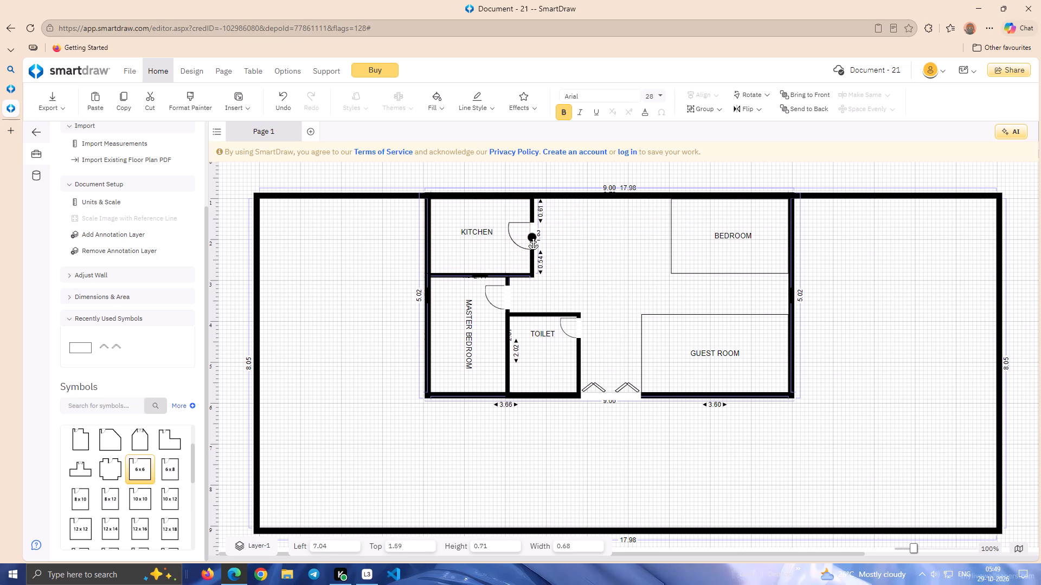
pyautogui.moveTo(533, 237); pyautogui.dragTo(532, 226)
pyautogui.click(534, 213)
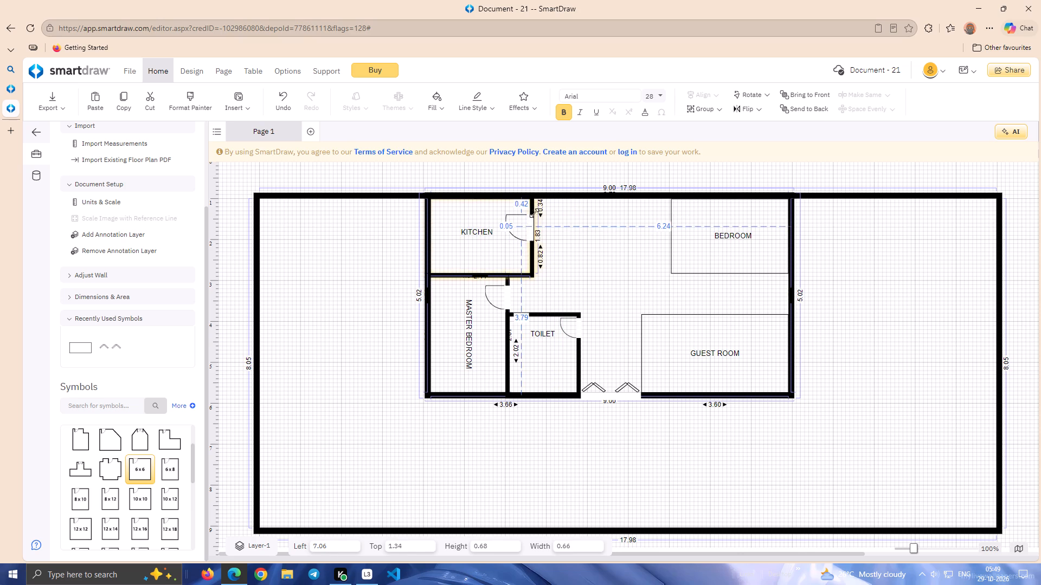
pyautogui.click(583, 251)
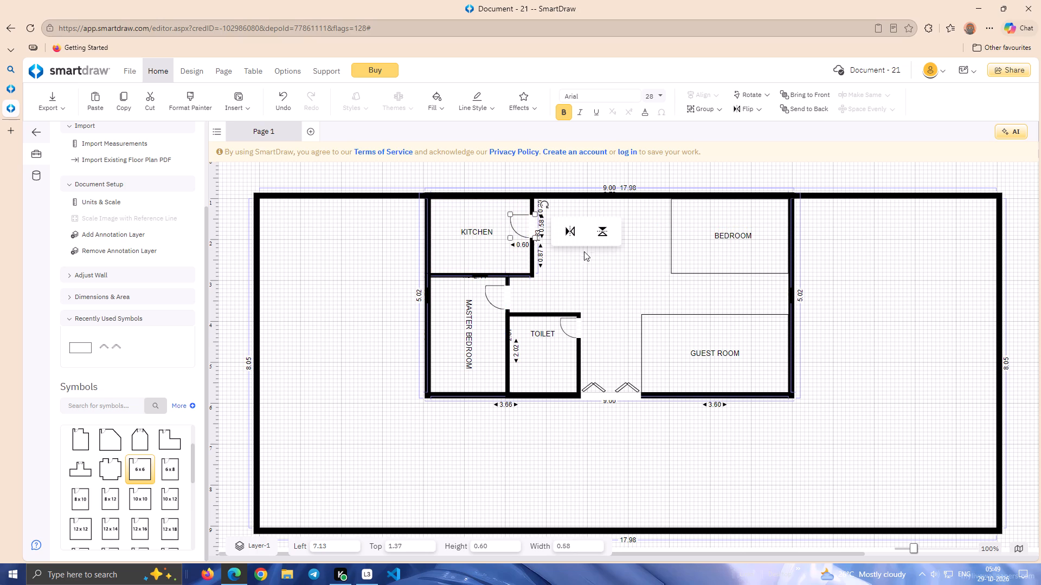
pyautogui.click(531, 226)
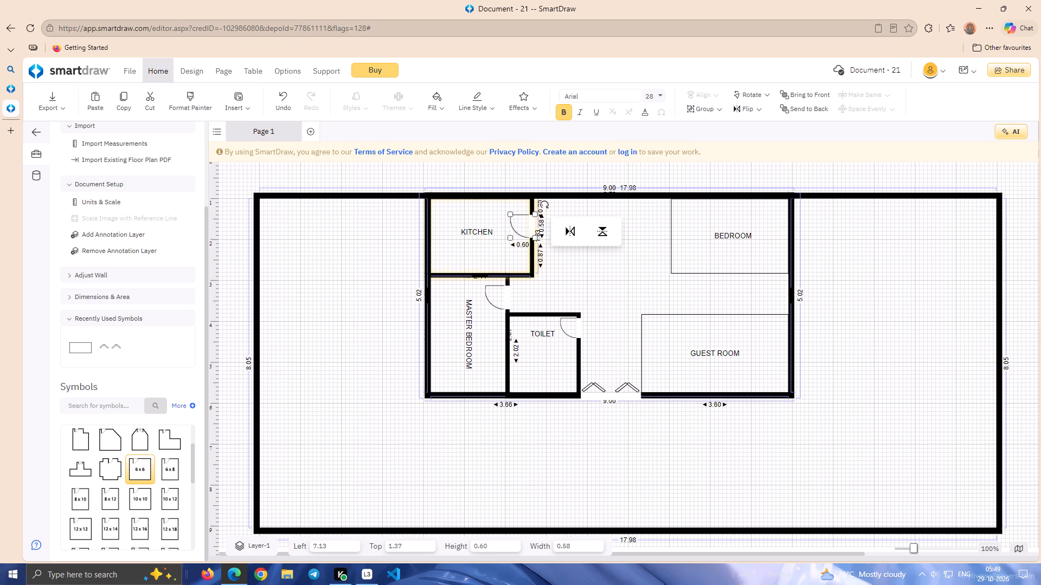
pyautogui.moveTo(535, 238); pyautogui.dragTo(530, 231)
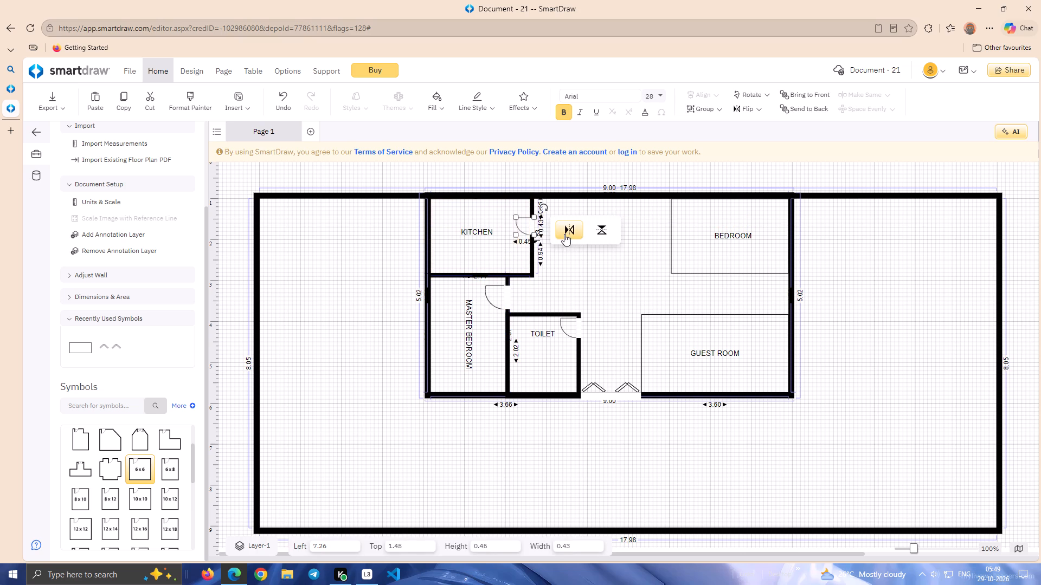
pyautogui.click(573, 279)
pyautogui.moveTo(531, 227); pyautogui.dragTo(531, 217)
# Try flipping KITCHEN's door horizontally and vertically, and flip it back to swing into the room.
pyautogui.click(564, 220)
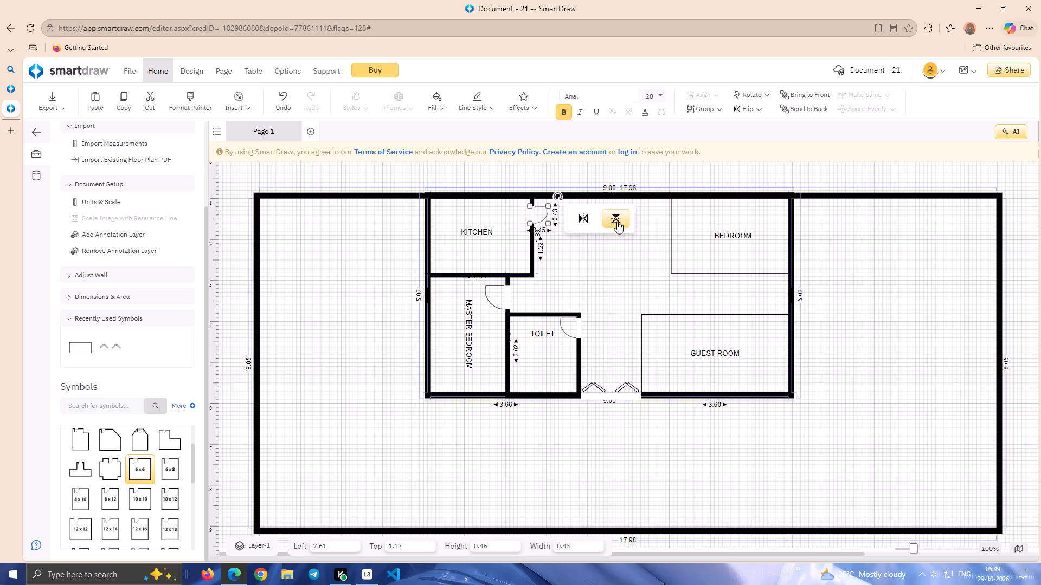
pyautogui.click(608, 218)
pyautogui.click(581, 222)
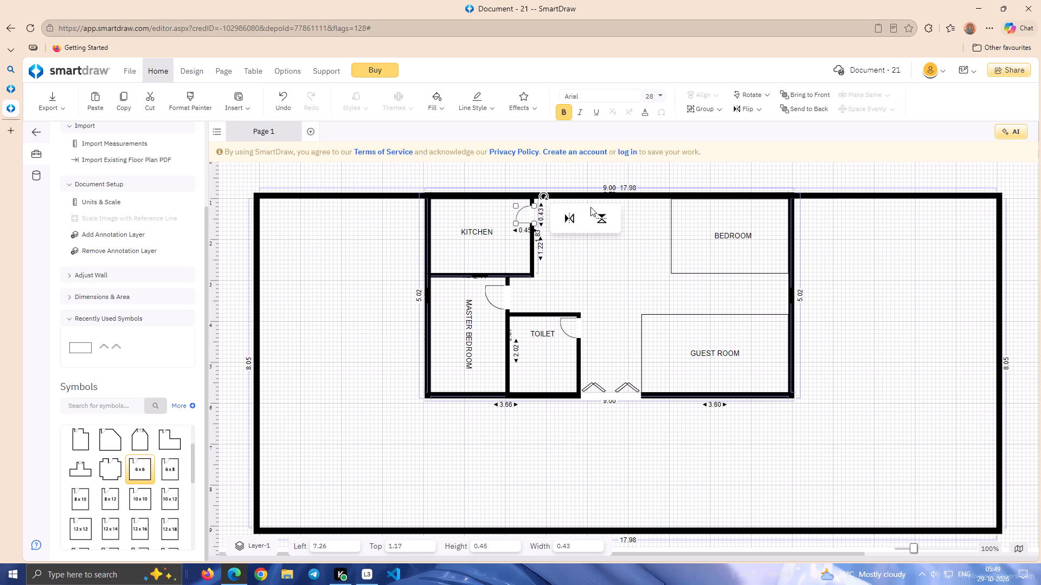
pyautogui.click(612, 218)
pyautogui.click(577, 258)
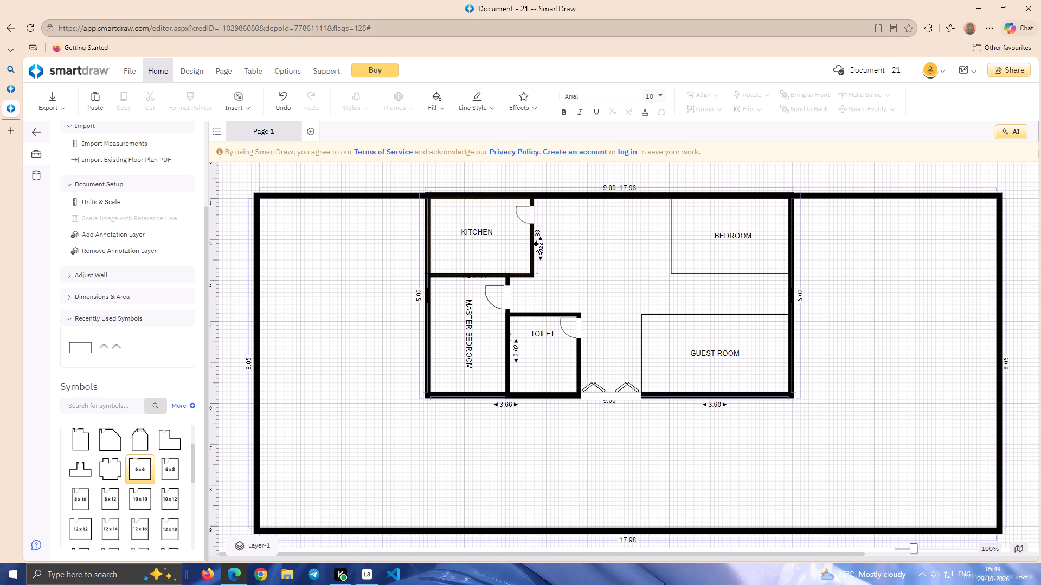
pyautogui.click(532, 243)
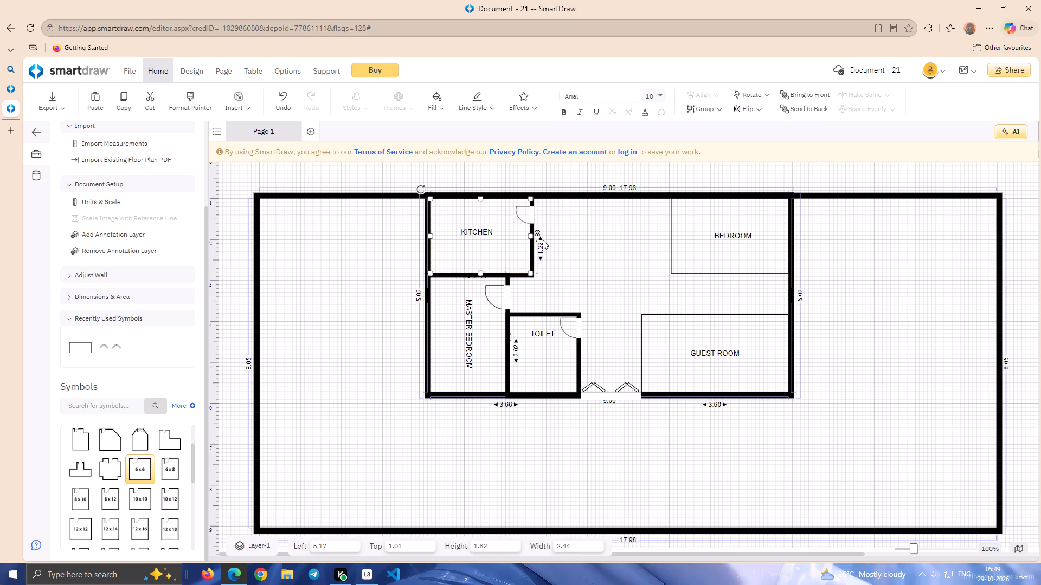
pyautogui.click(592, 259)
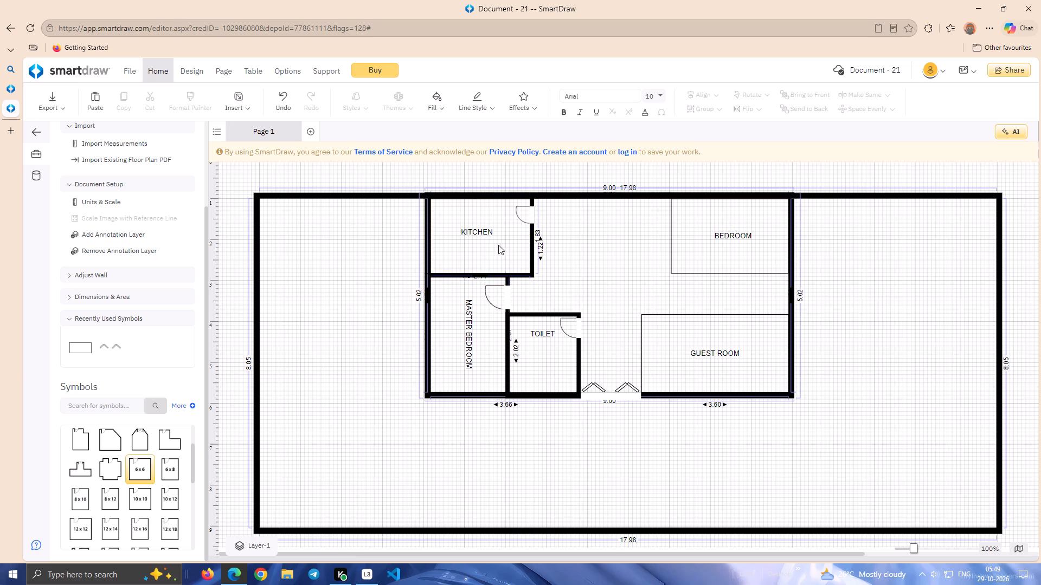
# Centre the KITCHEN label in its room, level with the BEDROOM label.
pyautogui.moveTo(481, 230); pyautogui.dragTo(481, 236)
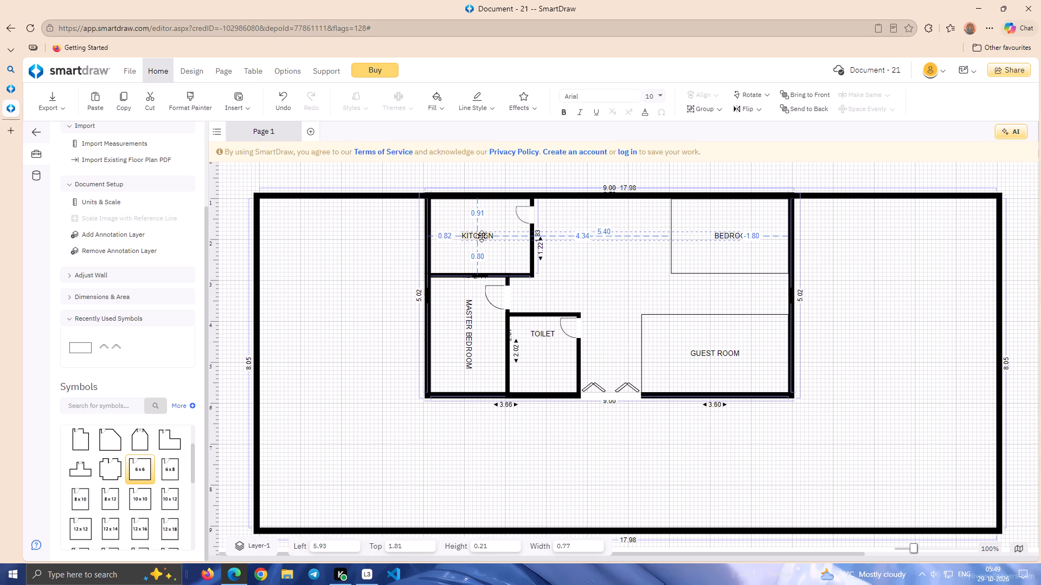
pyautogui.moveTo(481, 236); pyautogui.dragTo(482, 236)
pyautogui.click(595, 247)
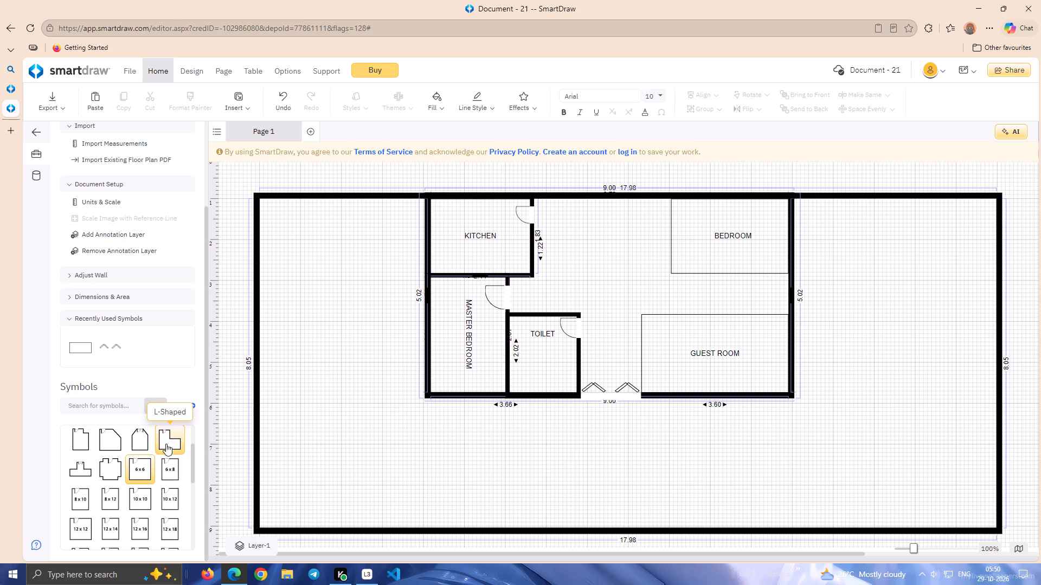
# Add another 6 x 6 room with a door in the open area below MASTER BEDROOM and TOILET, at about 5.75 left and 6.43 top.
pyautogui.moveTo(141, 465); pyautogui.dragTo(500, 469)
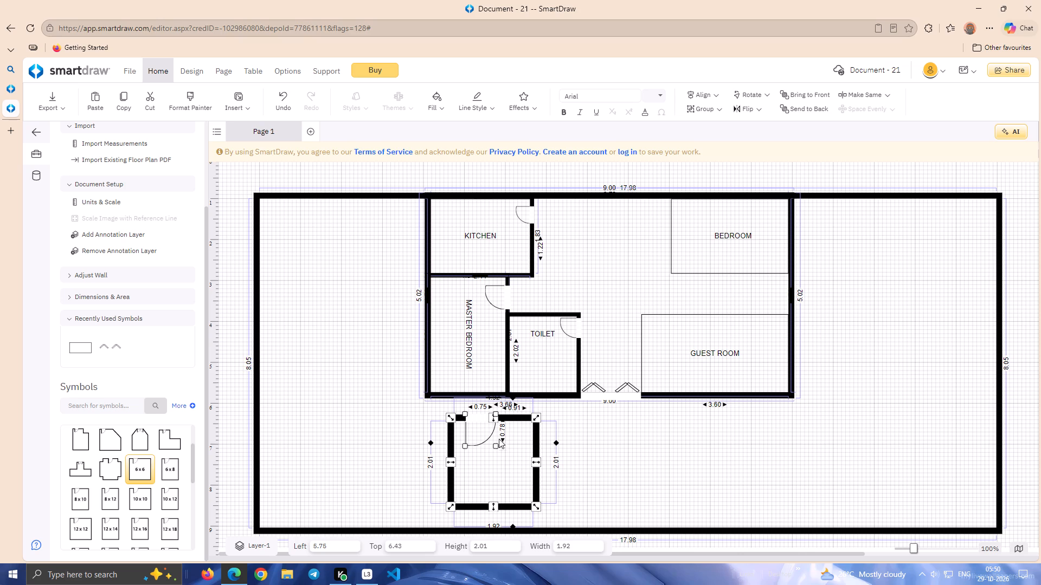
# Delete the door from the newly added 6 x 6 room below MASTER BEDROOM and TOILET.
pyautogui.click(486, 419)
pyautogui.click(503, 486)
pyautogui.click(486, 420)
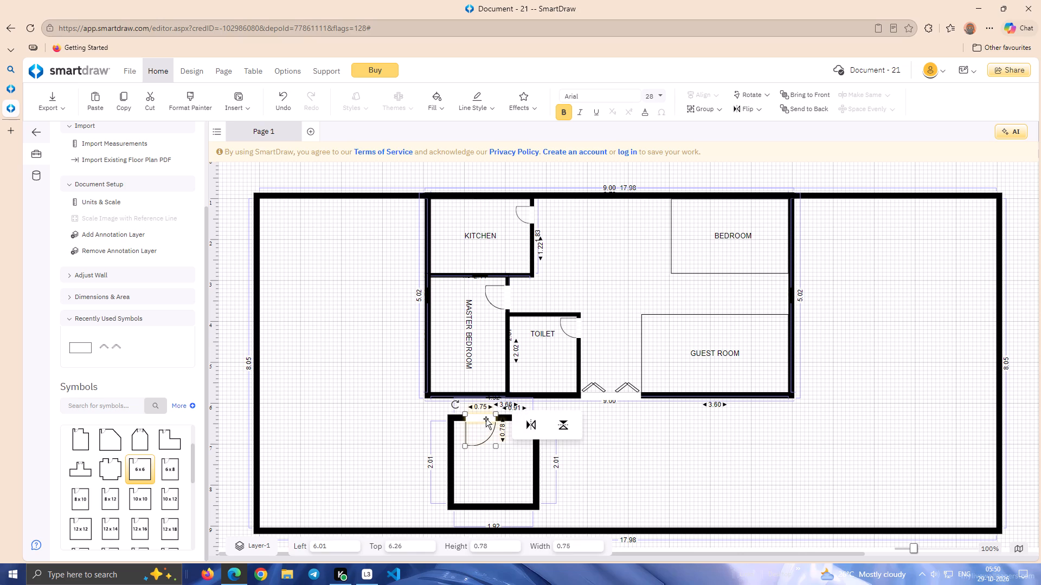
pyautogui.press('BackSpace')
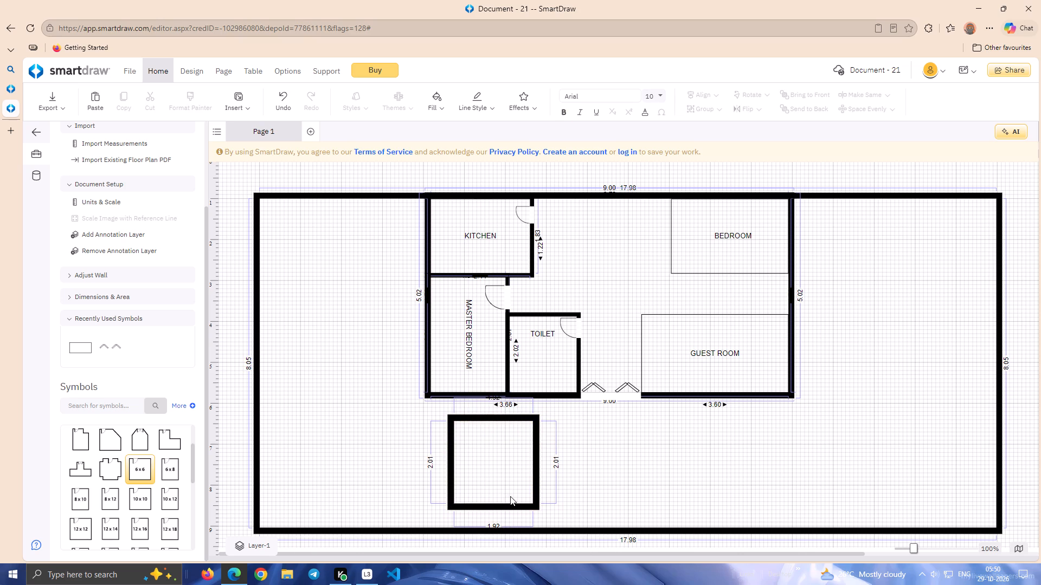
# Move the doorless room to the open area beyond the inner room's lower-right corner, at about 14.71 left and 5.87 top, with its upper dimension pulled closer.
pyautogui.moveTo(531, 419); pyautogui.dragTo(789, 431)
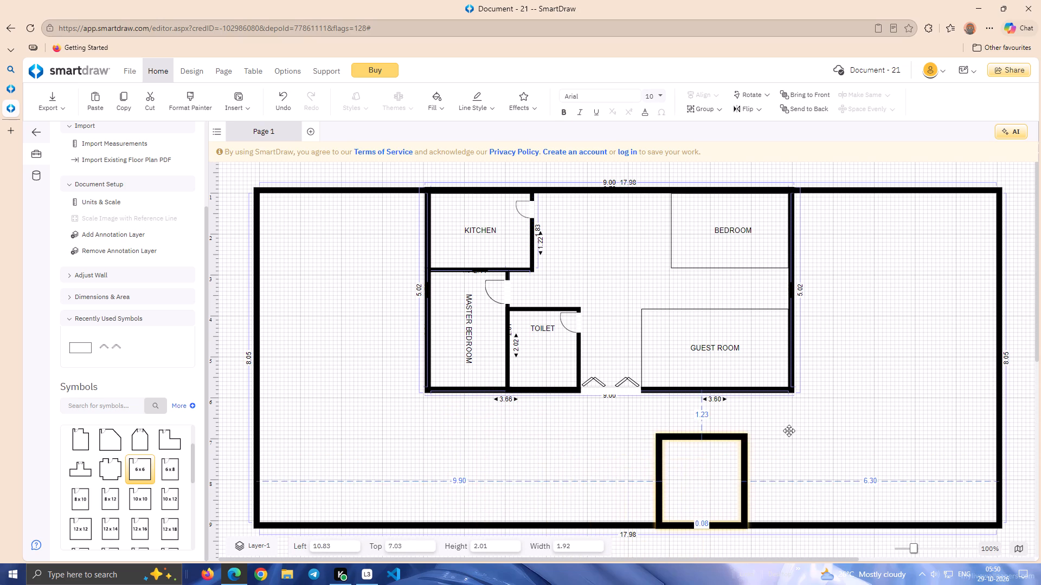
pyautogui.moveTo(789, 431); pyautogui.dragTo(899, 398)
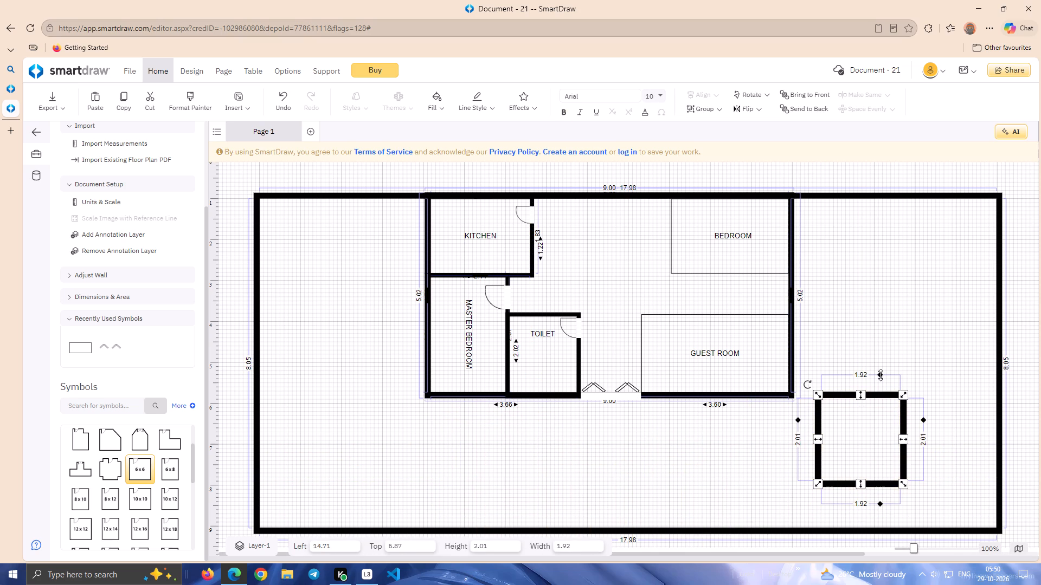
pyautogui.moveTo(881, 375); pyautogui.dragTo(884, 386)
# Set the doorless room's wall line thickness to the thickest preset.
pyautogui.click(472, 102)
pyautogui.click(528, 148)
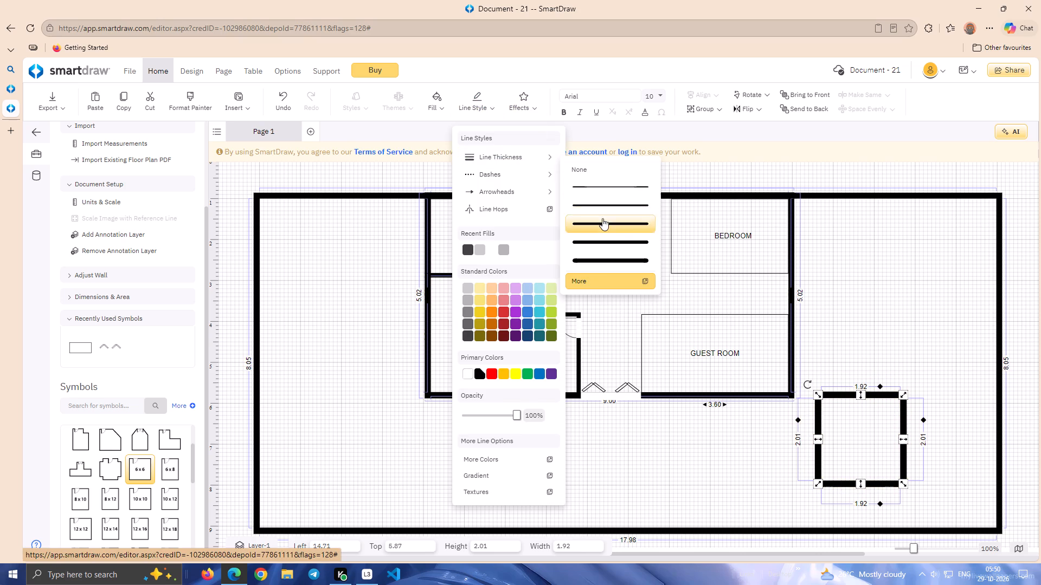
pyautogui.click(601, 257)
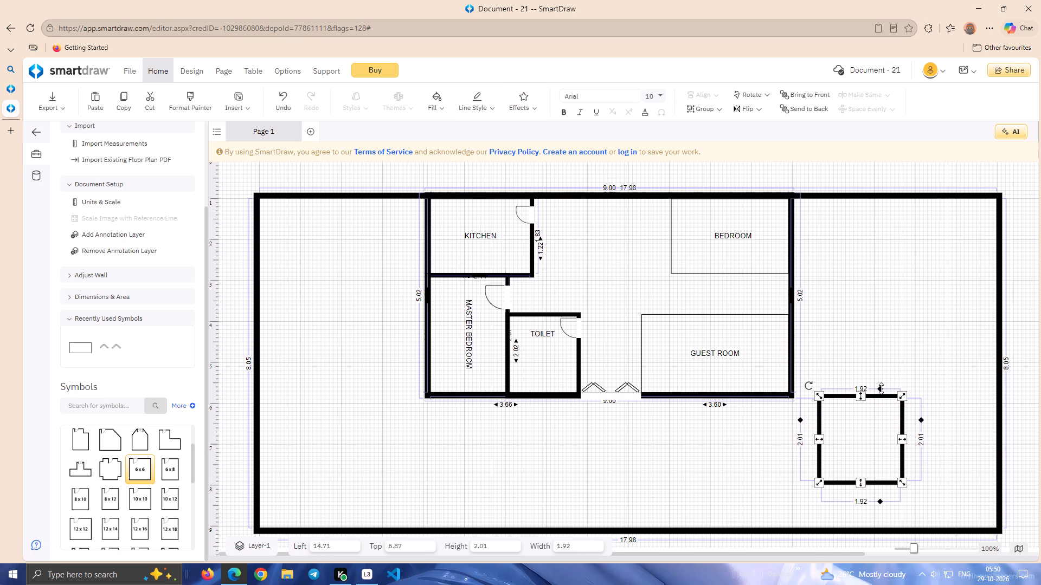
# Reposition the small room's dimensions: the left and bottom ones onto their walls, the right one just inside its wall.
pyautogui.click(881, 388)
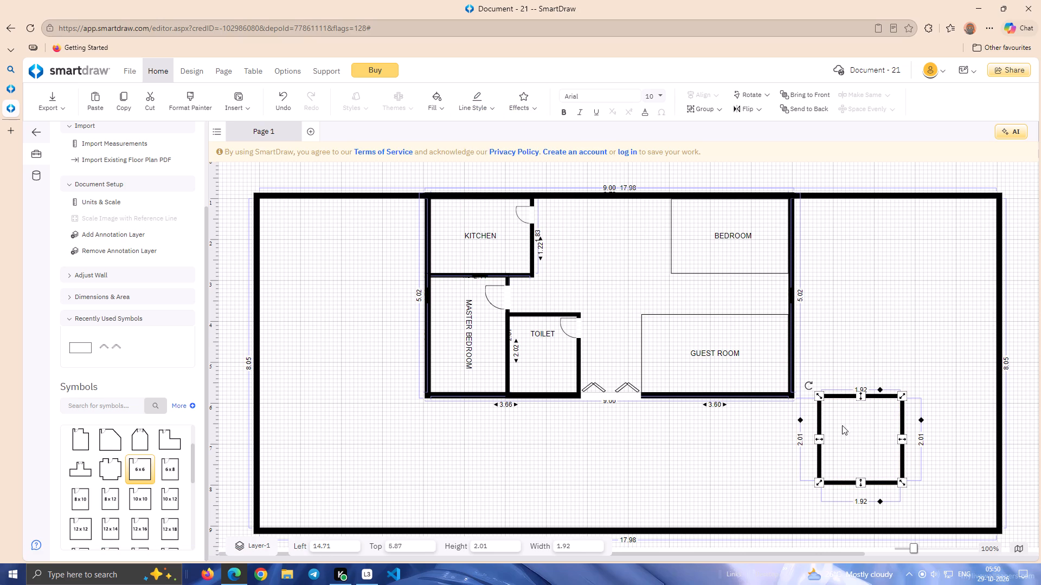
pyautogui.moveTo(800, 420); pyautogui.dragTo(808, 420)
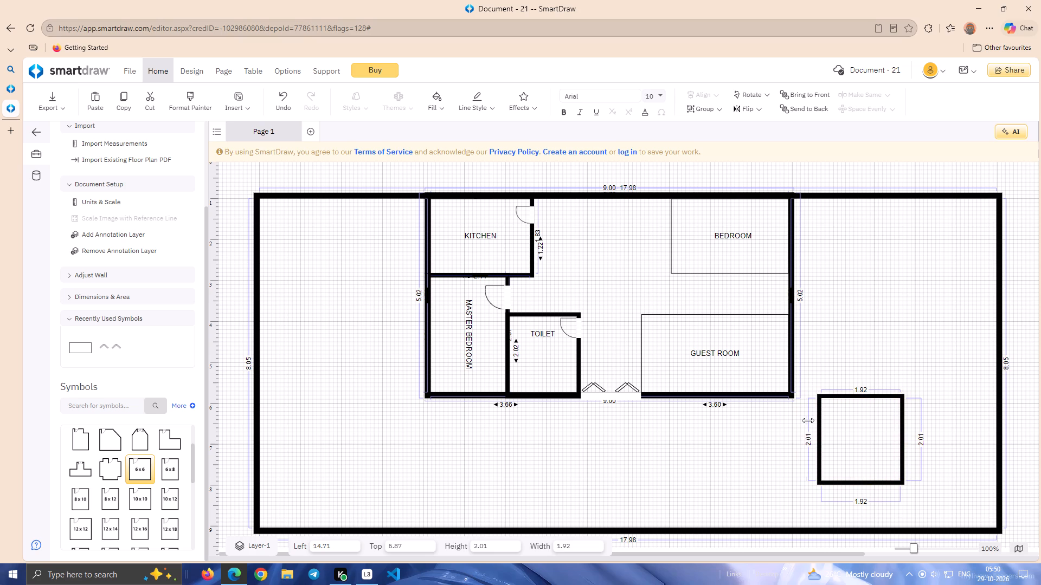
pyautogui.moveTo(808, 420); pyautogui.dragTo(813, 420)
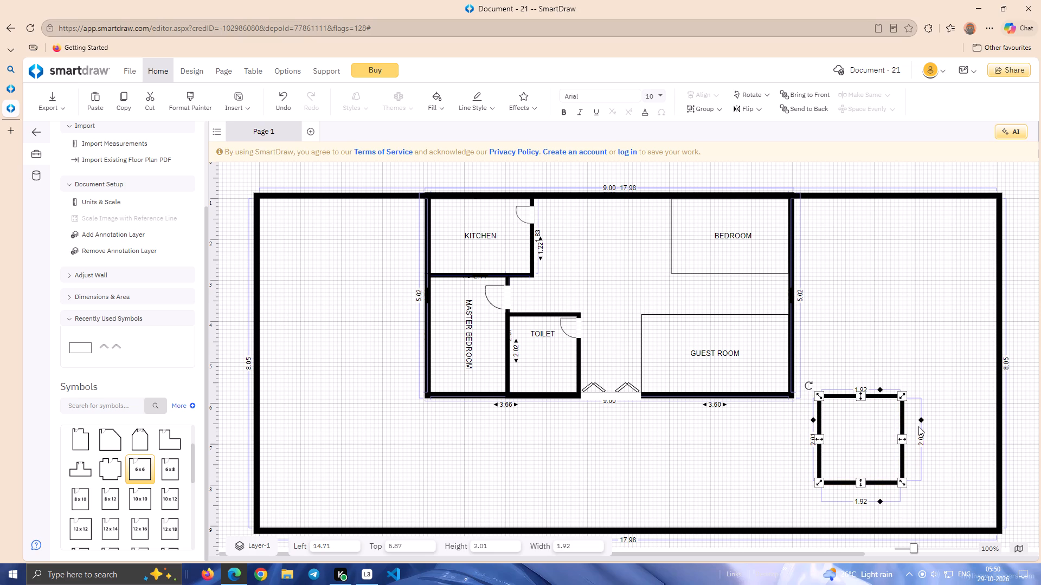
pyautogui.moveTo(921, 419); pyautogui.dragTo(902, 430)
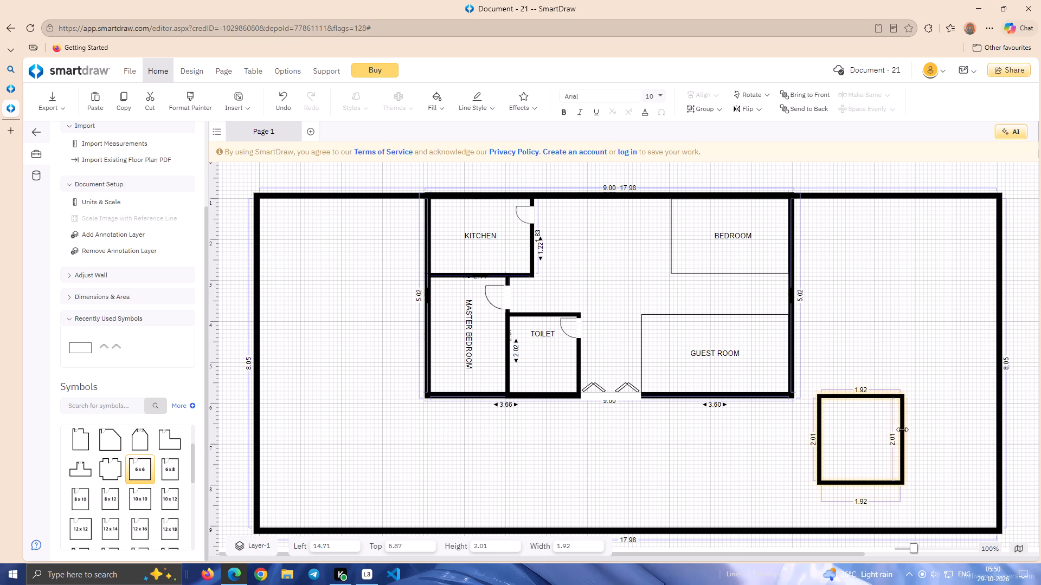
pyautogui.moveTo(902, 430); pyautogui.dragTo(907, 425)
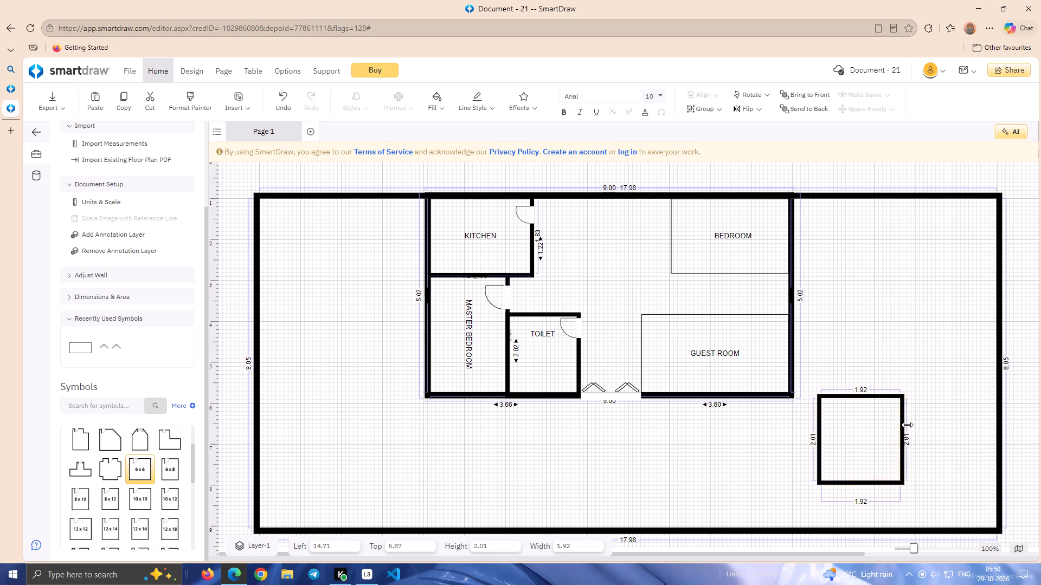
pyautogui.moveTo(907, 425); pyautogui.dragTo(901, 426)
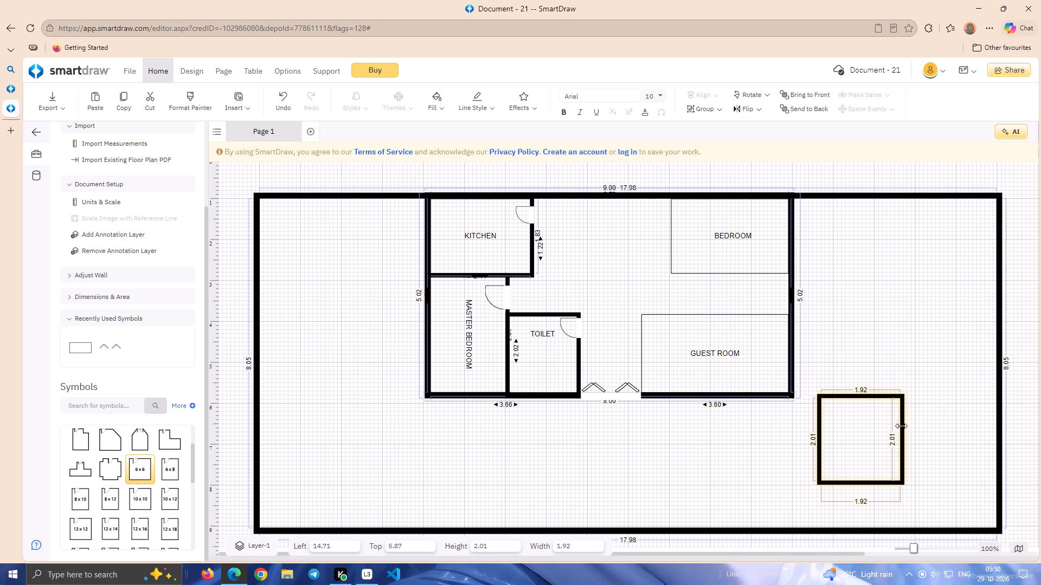
pyautogui.moveTo(901, 426); pyautogui.dragTo(895, 426)
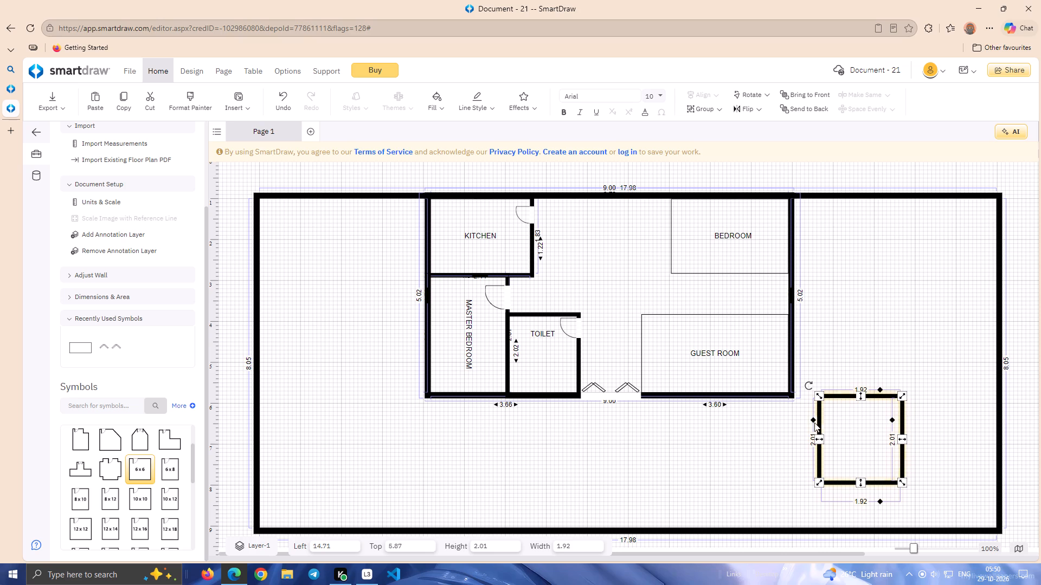
pyautogui.moveTo(814, 420); pyautogui.dragTo(820, 419)
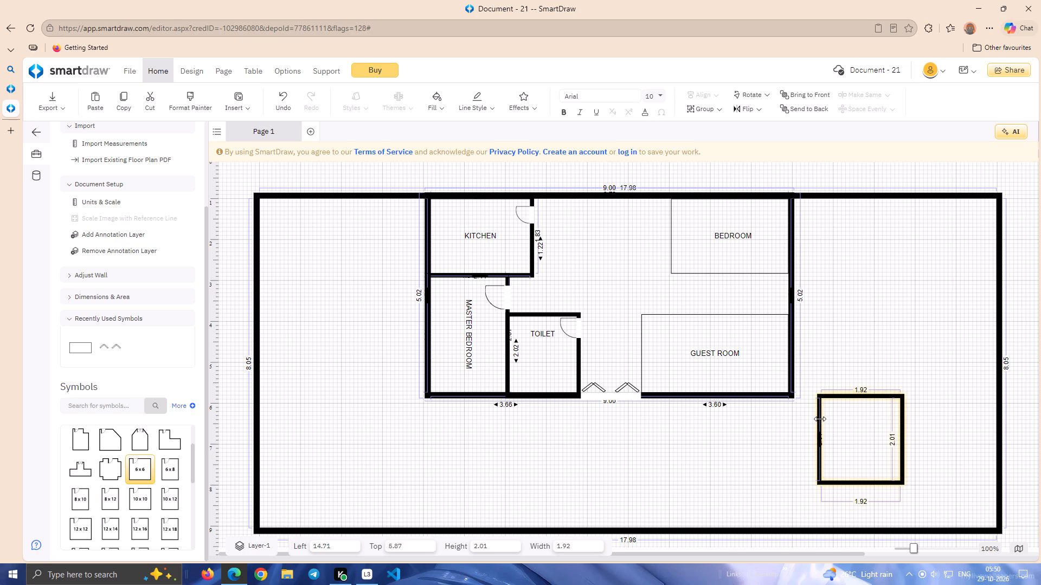
pyautogui.moveTo(820, 419); pyautogui.dragTo(820, 419)
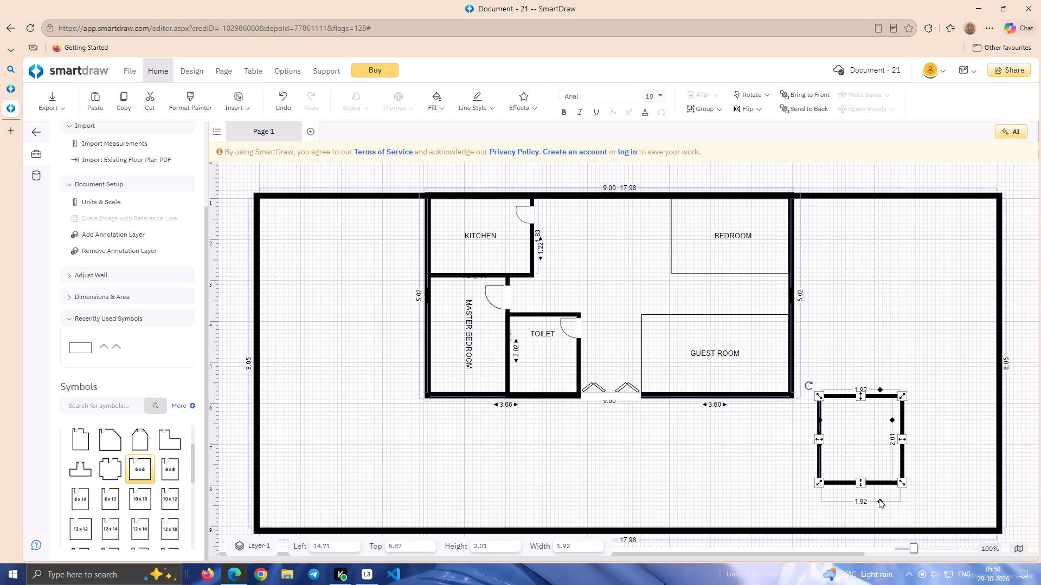
pyautogui.moveTo(880, 502); pyautogui.dragTo(881, 482)
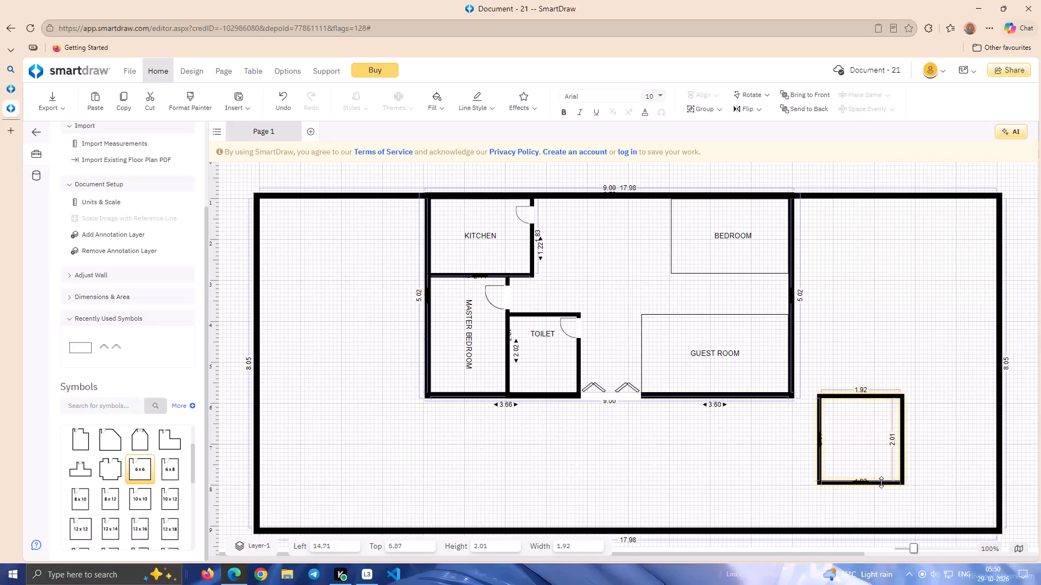
pyautogui.moveTo(881, 482); pyautogui.dragTo(881, 484)
pyautogui.click(880, 497)
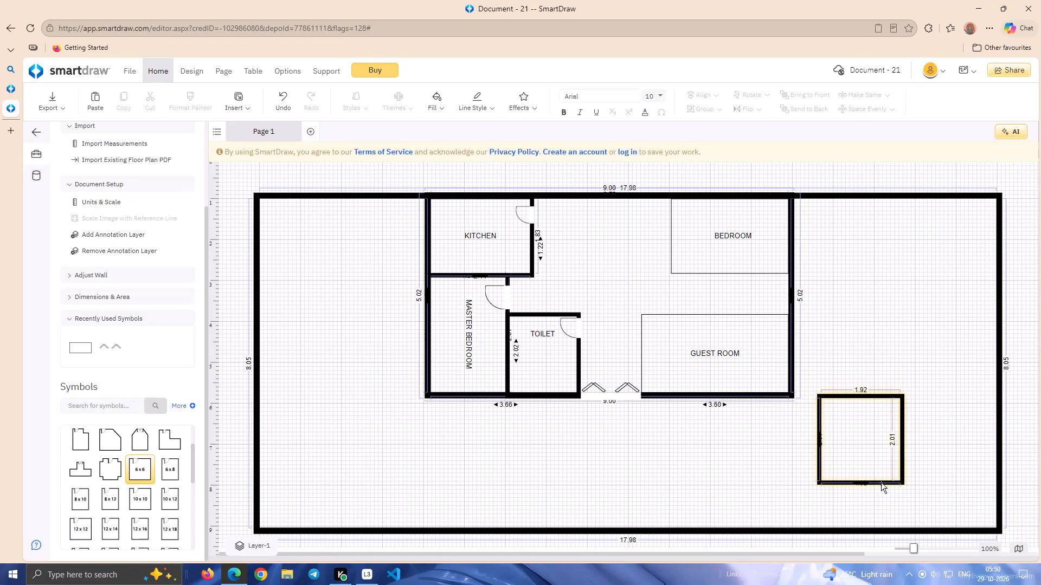
# Move the doorless room onto GUEST ROOM's lower-left corner, nudging it to about 10.42 left and 3.74 top.
pyautogui.moveTo(883, 483); pyautogui.dragTo(708, 408)
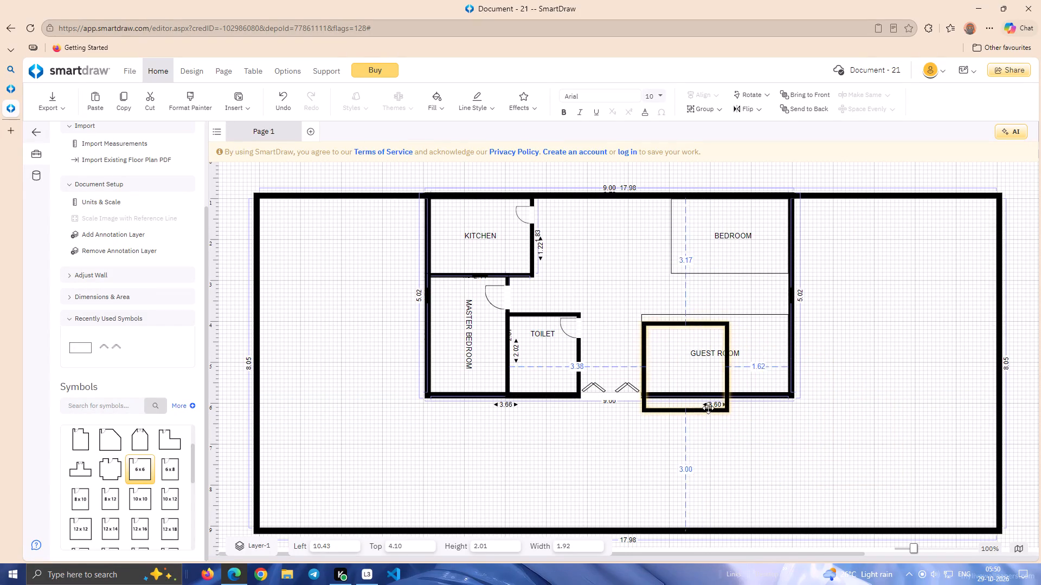
pyautogui.moveTo(708, 408); pyautogui.dragTo(708, 398)
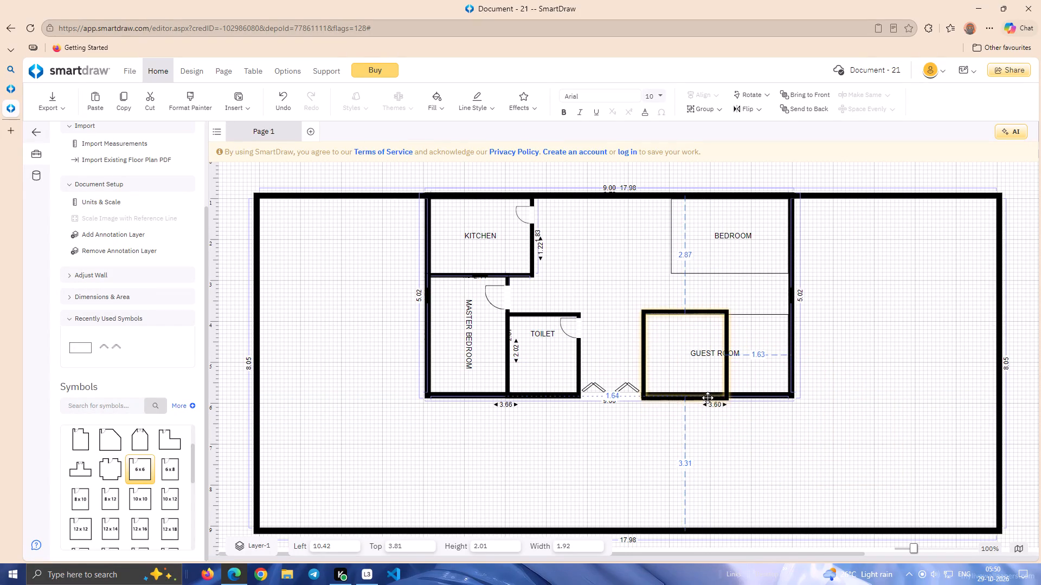
pyautogui.moveTo(708, 398); pyautogui.dragTo(709, 393)
pyautogui.press('Left')
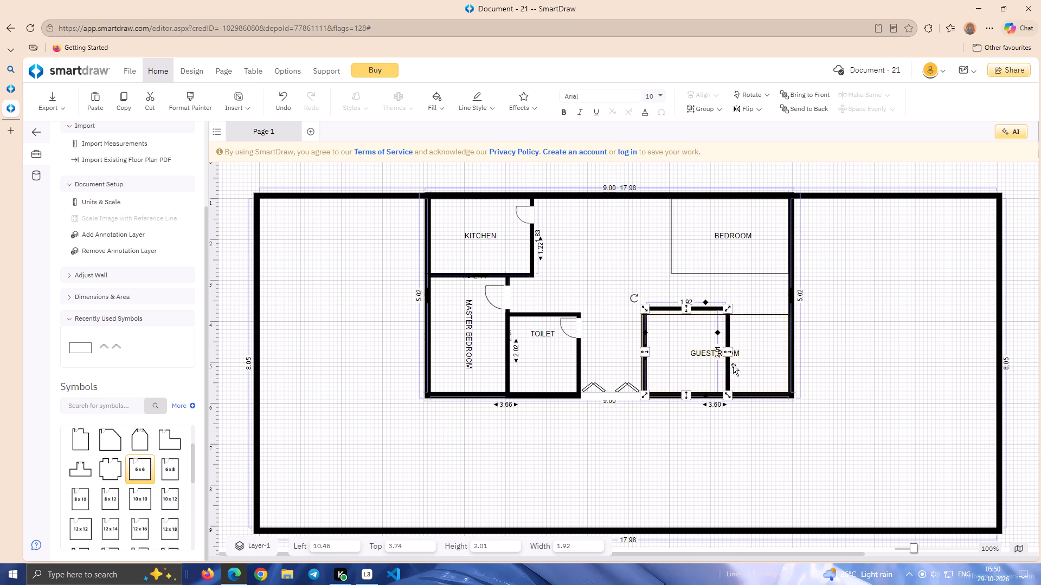
pyautogui.press('Left')
pyautogui.press('Left')
pyautogui.press('Left')
pyautogui.press('Right')
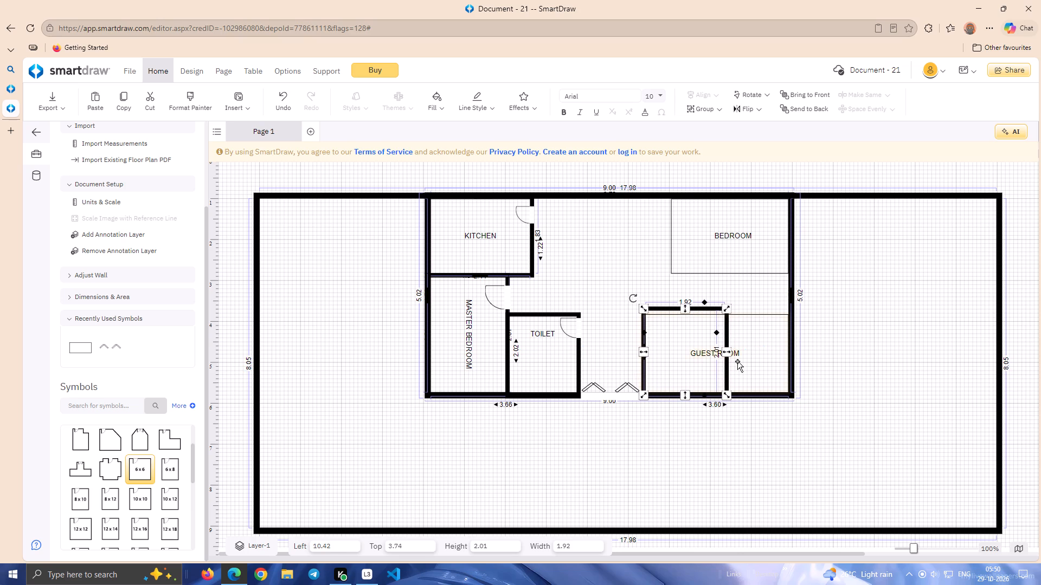
# Resize the thick-walled room to fit the GUEST ROOM outline, about 3.47 wide and 1.87 high.
pyautogui.moveTo(684, 311); pyautogui.dragTo(683, 320)
pyautogui.moveTo(685, 307); pyautogui.dragTo(685, 309)
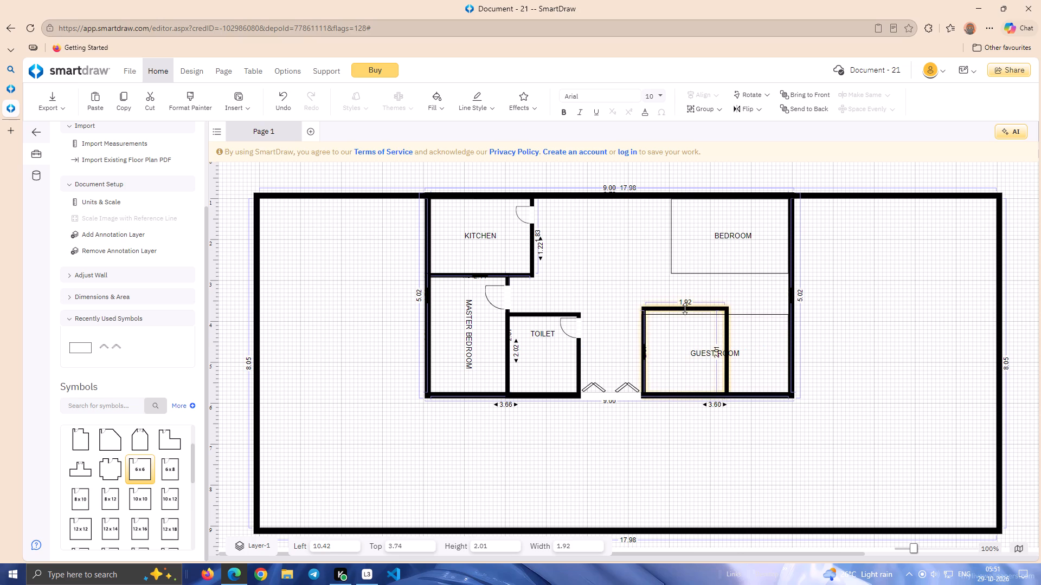
pyautogui.moveTo(685, 309); pyautogui.dragTo(685, 314)
pyautogui.moveTo(725, 357); pyautogui.dragTo(795, 357)
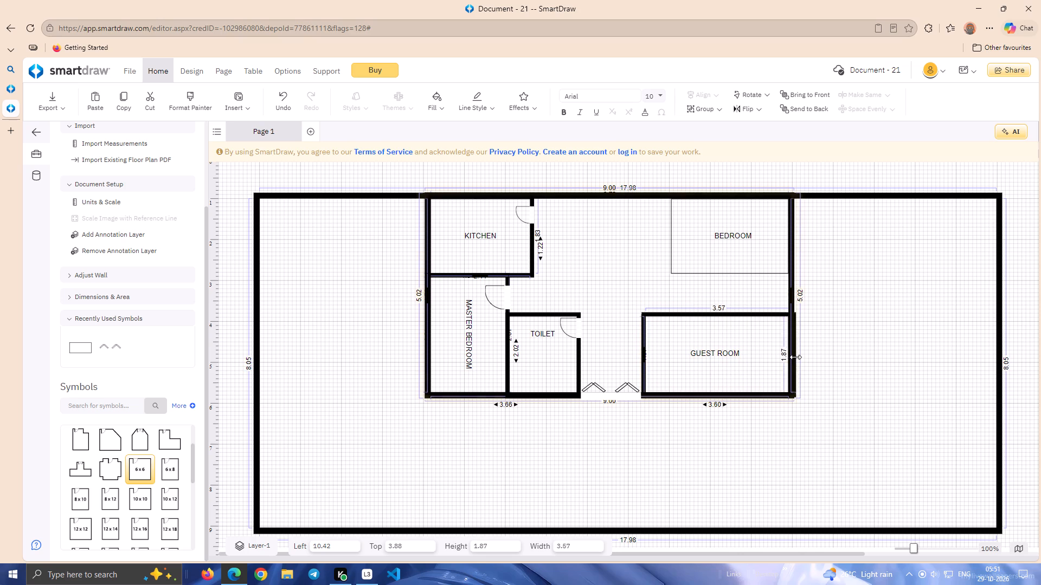
pyautogui.moveTo(795, 357); pyautogui.dragTo(788, 357)
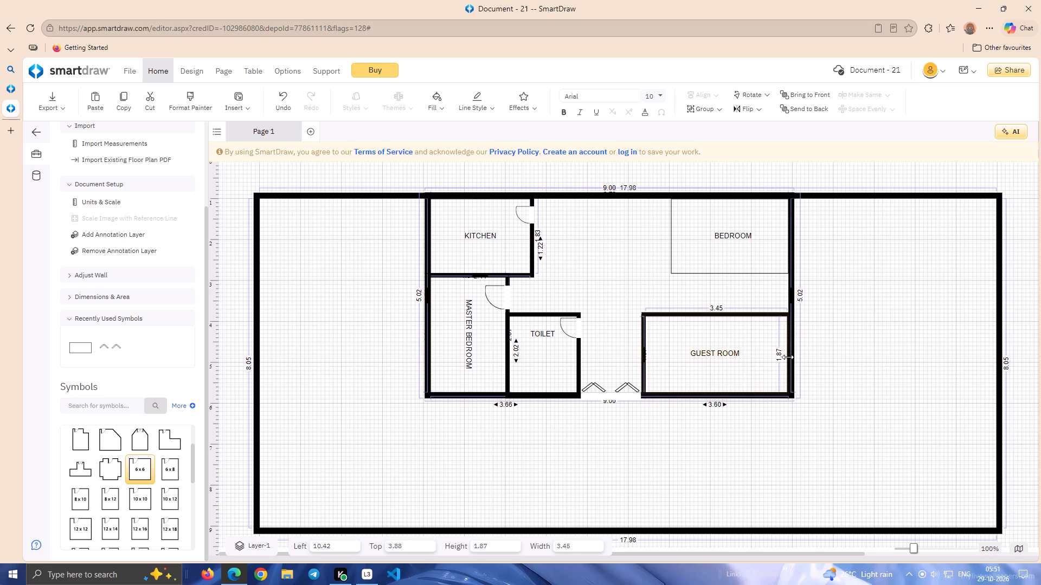
pyautogui.moveTo(788, 357); pyautogui.dragTo(788, 357)
pyautogui.click(840, 341)
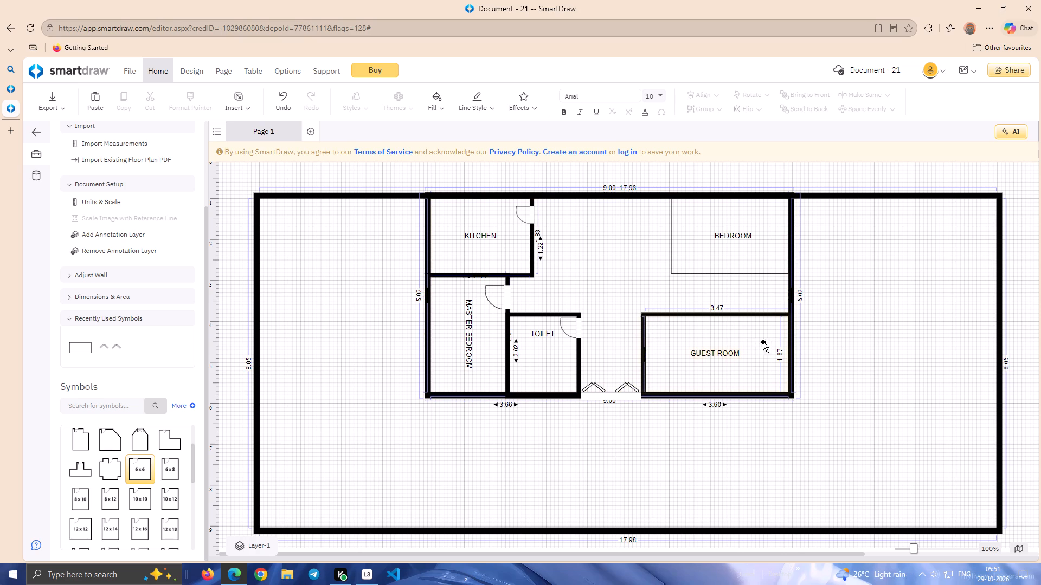
# Move the height dimension of GUEST ROOM's thick walls out to just beyond the right wall.
pyautogui.click(791, 339)
pyautogui.click(784, 341)
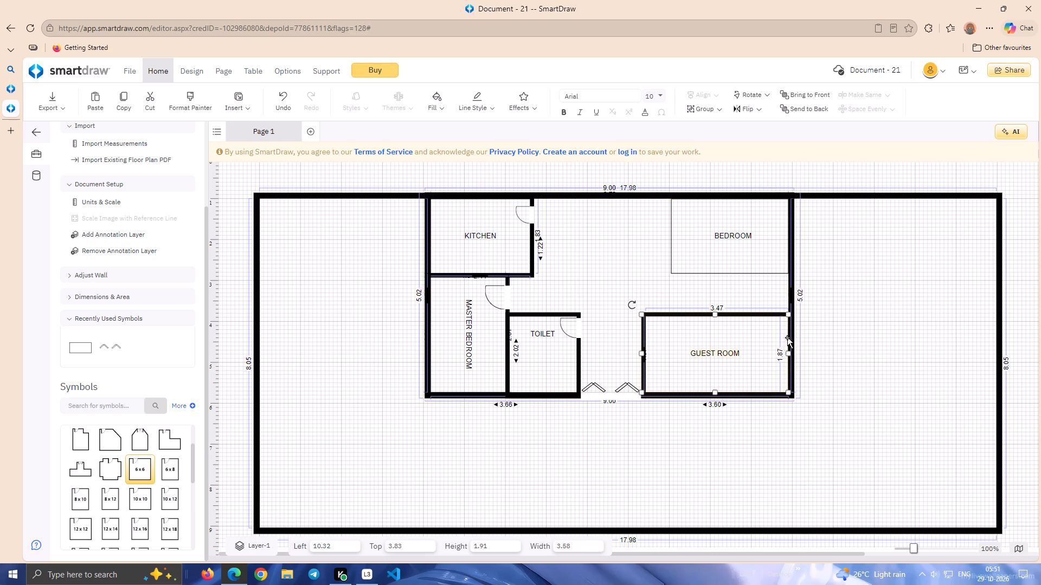
pyautogui.click(779, 358)
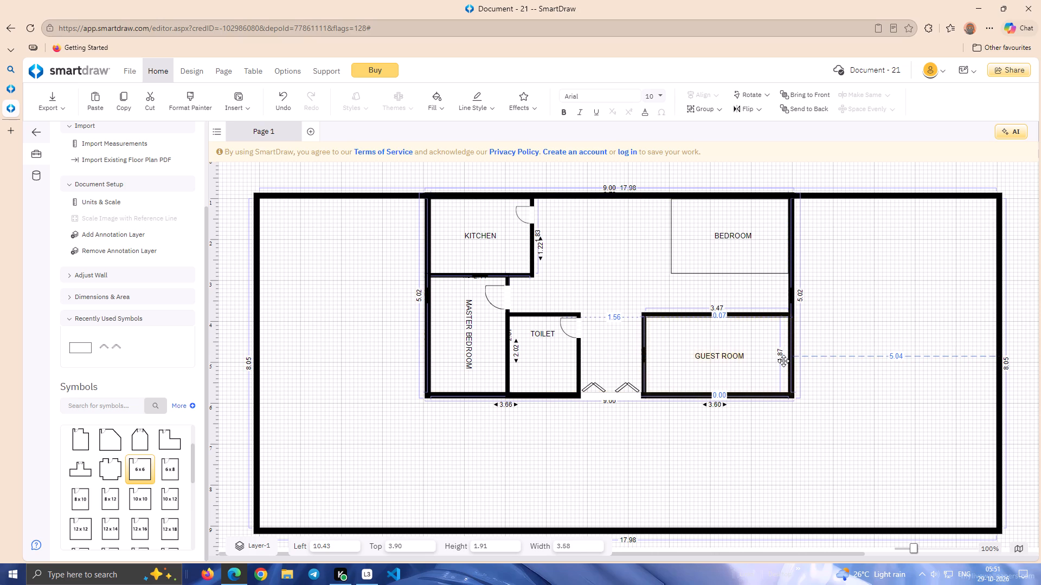
pyautogui.click(772, 311)
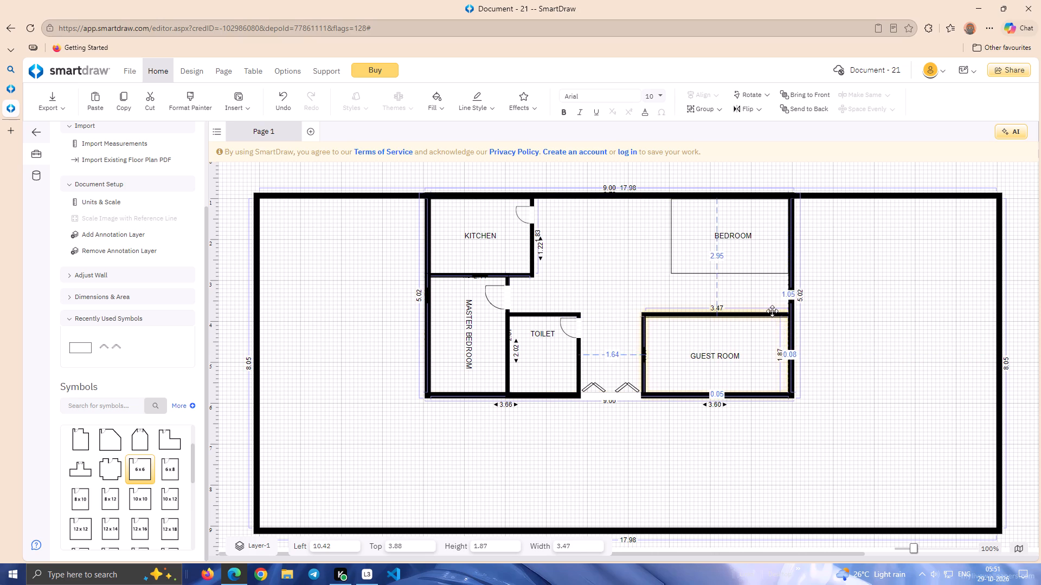
pyautogui.moveTo(780, 335); pyautogui.dragTo(788, 337)
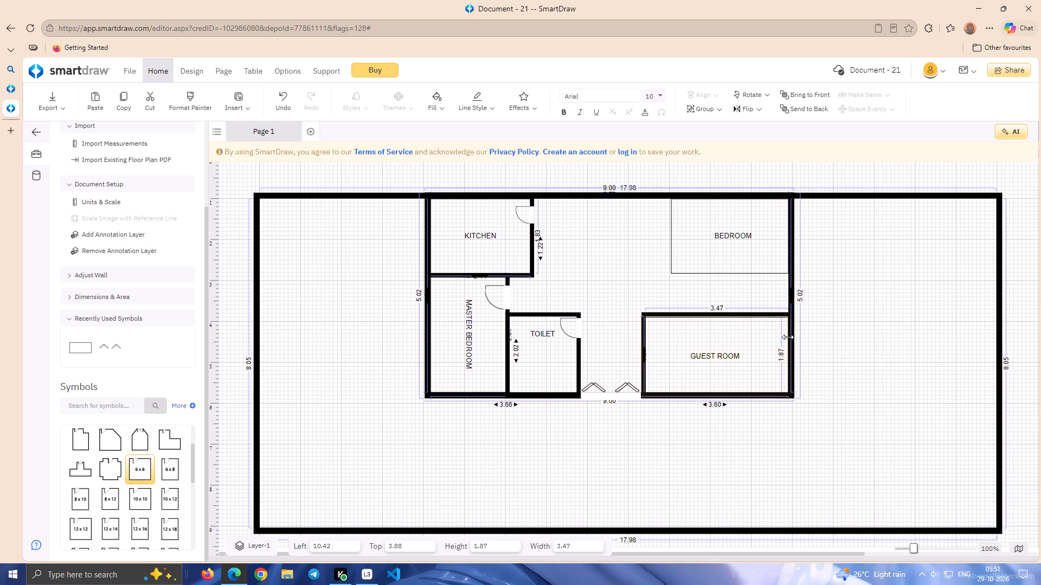
pyautogui.moveTo(788, 337); pyautogui.dragTo(791, 339)
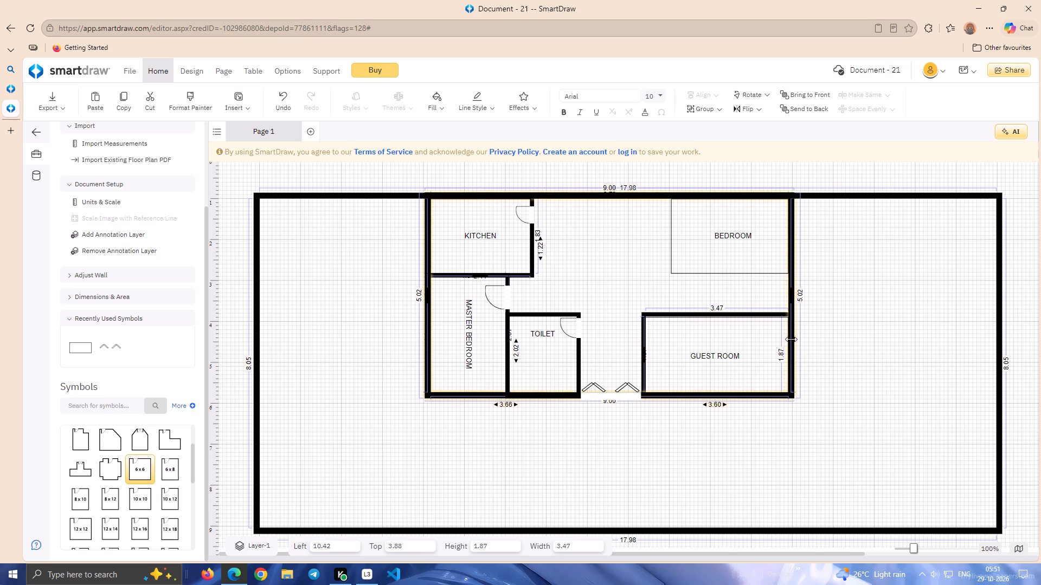
pyautogui.moveTo(791, 339); pyautogui.dragTo(798, 339)
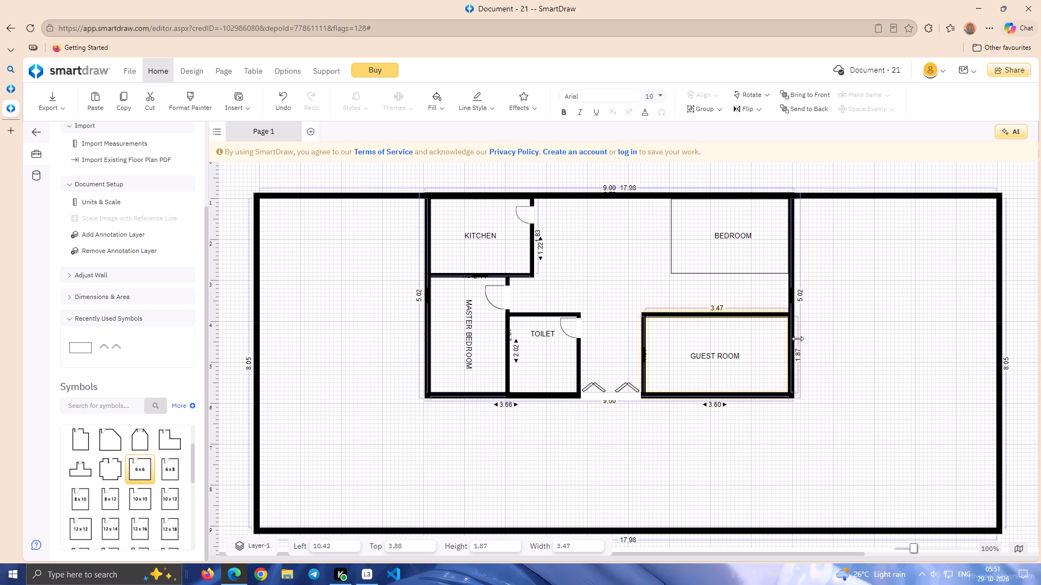
pyautogui.moveTo(798, 339); pyautogui.dragTo(799, 339)
pyautogui.click(813, 327)
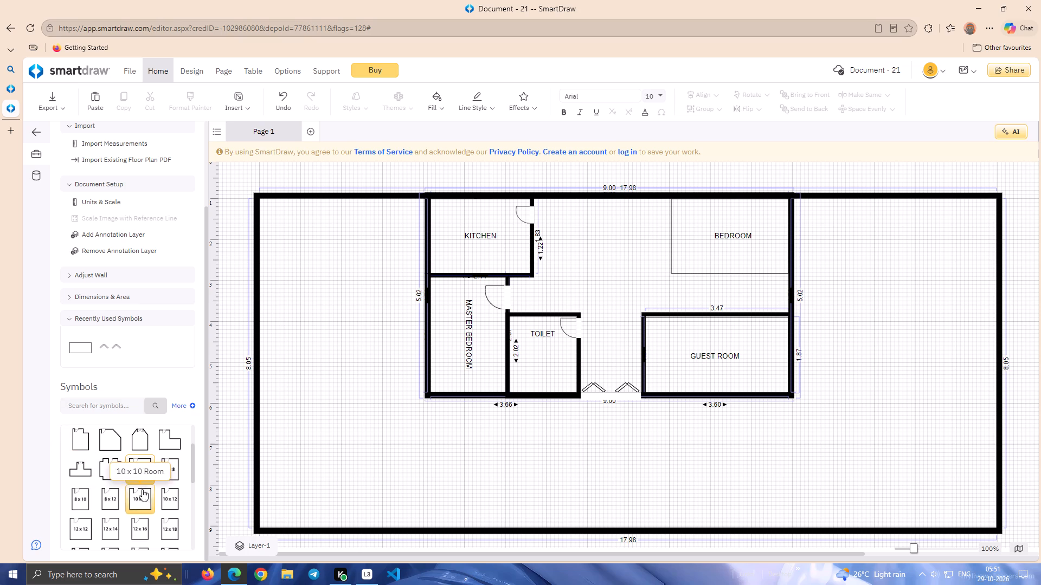
# Add another 6 x 6 room without its door in the open area to MASTER BEDROOM's lower left, at about 2.16 left and 5.73 top.
pyautogui.moveTo(136, 470); pyautogui.dragTo(353, 440)
pyautogui.click(353, 432)
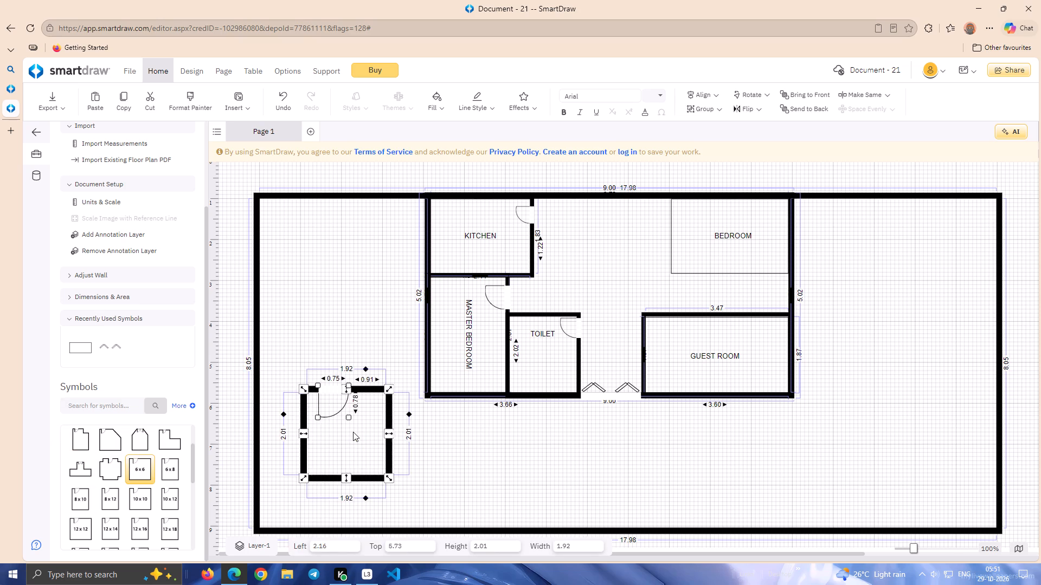
pyautogui.click(334, 394)
pyautogui.press('BackSpace')
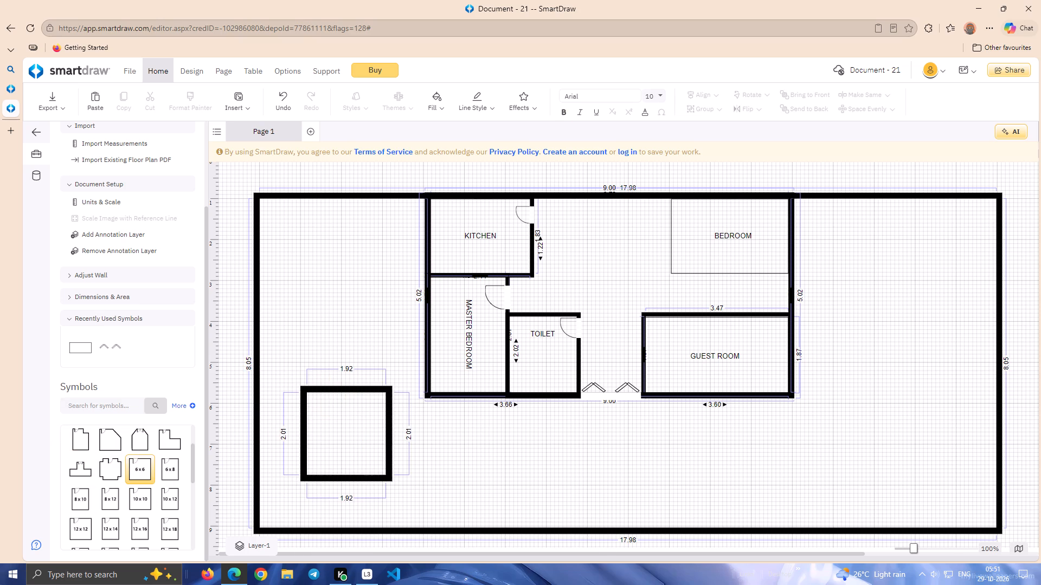
# Move the new room's upper width dimension down onto its top wall.
pyautogui.click(357, 386)
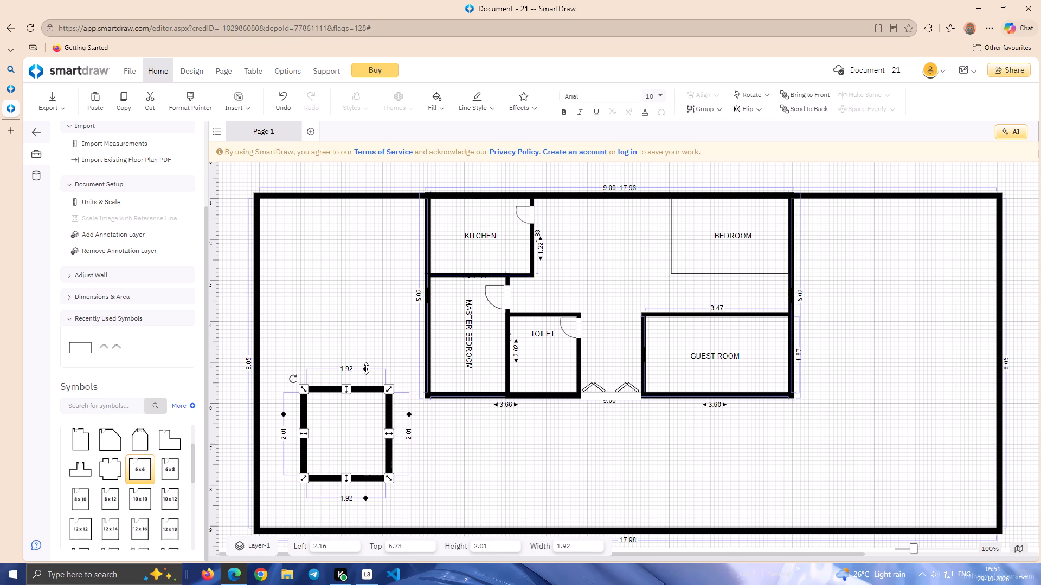
pyautogui.moveTo(366, 368); pyautogui.dragTo(366, 378)
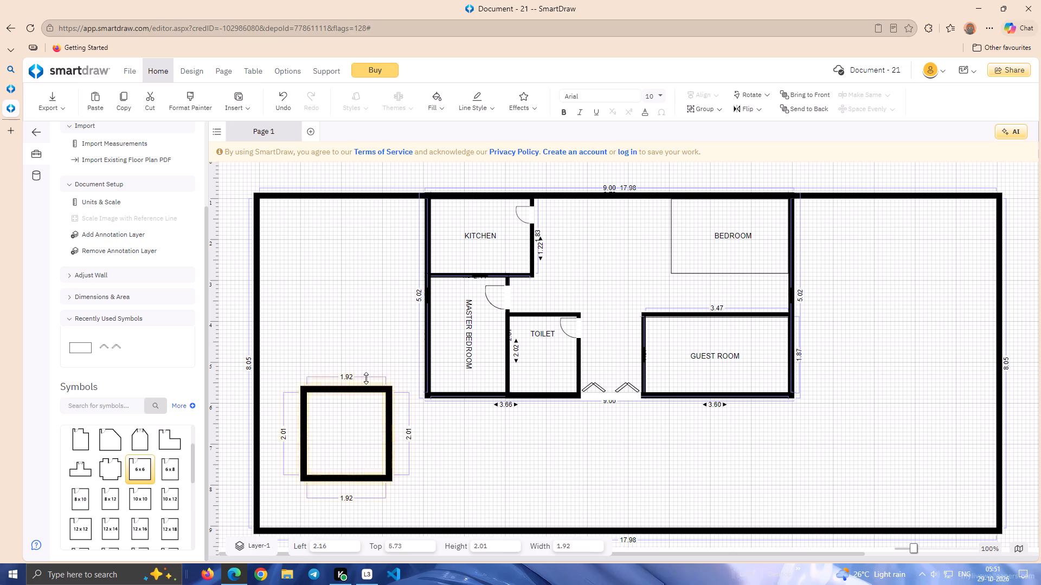
pyautogui.moveTo(366, 378); pyautogui.dragTo(366, 389)
# Reduce the line thickness of the new room's walls.
pyautogui.click(480, 104)
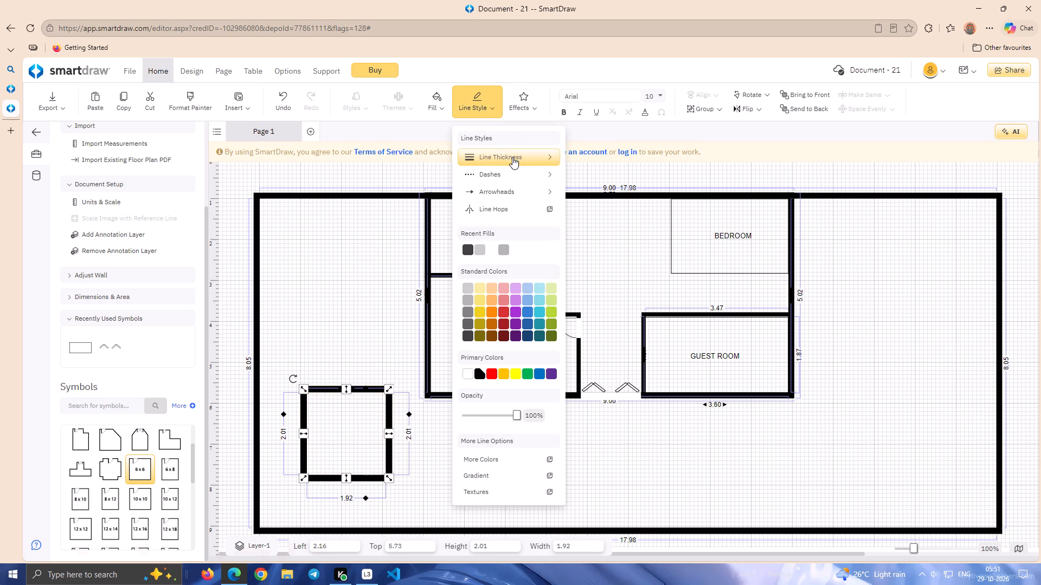
pyautogui.click(512, 157)
pyautogui.click(619, 262)
pyautogui.click(365, 404)
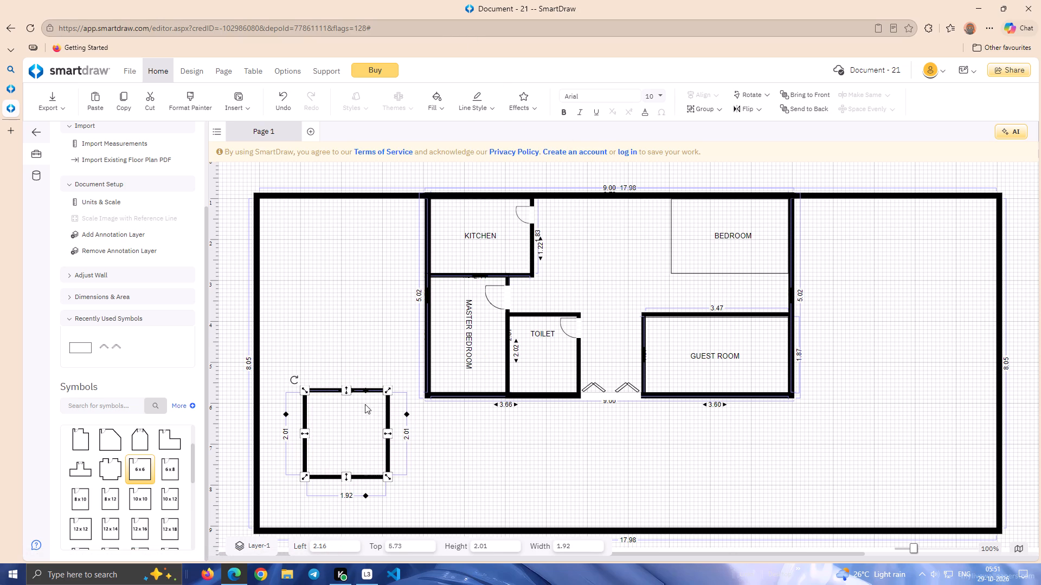
# Move the room's right height dimension onto its wall, and bring the left height and bottom width dimensions close against their walls.
pyautogui.click(372, 388)
pyautogui.moveTo(406, 415); pyautogui.dragTo(403, 415)
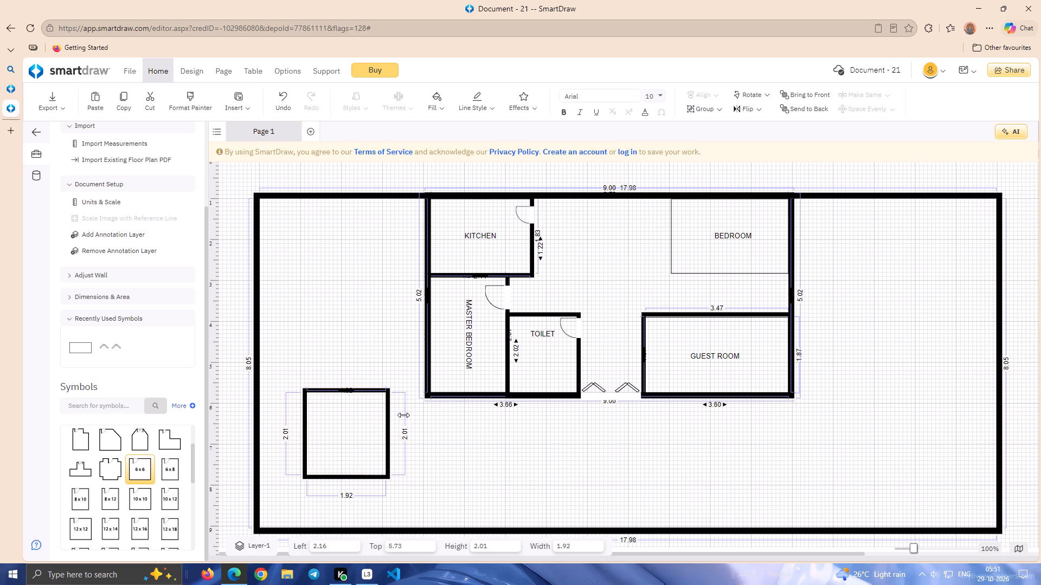
pyautogui.moveTo(403, 415); pyautogui.dragTo(388, 418)
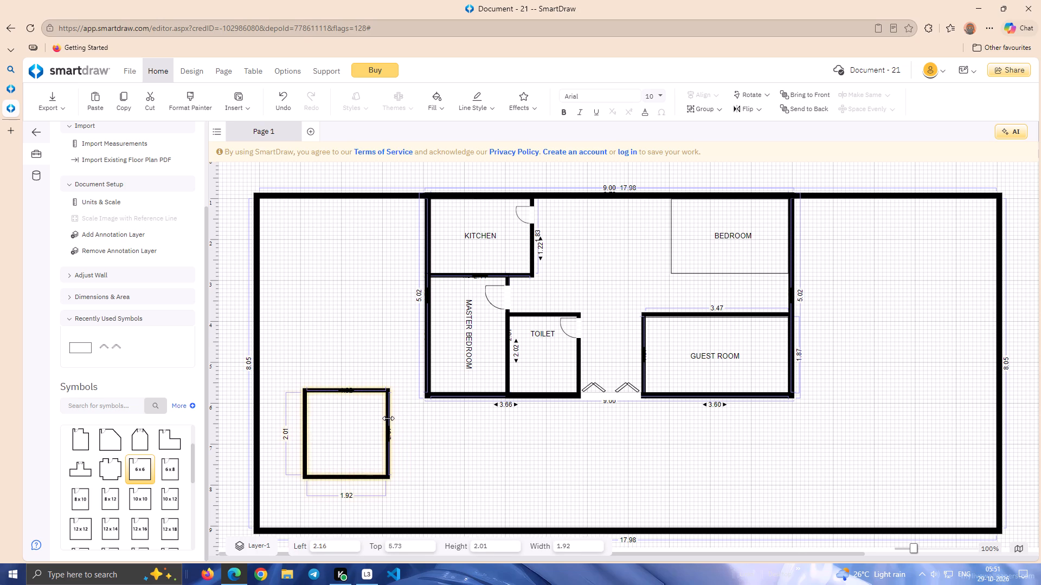
pyautogui.moveTo(388, 418); pyautogui.dragTo(388, 419)
pyautogui.moveTo(284, 414); pyautogui.dragTo(291, 414)
pyautogui.moveTo(291, 414); pyautogui.dragTo(299, 413)
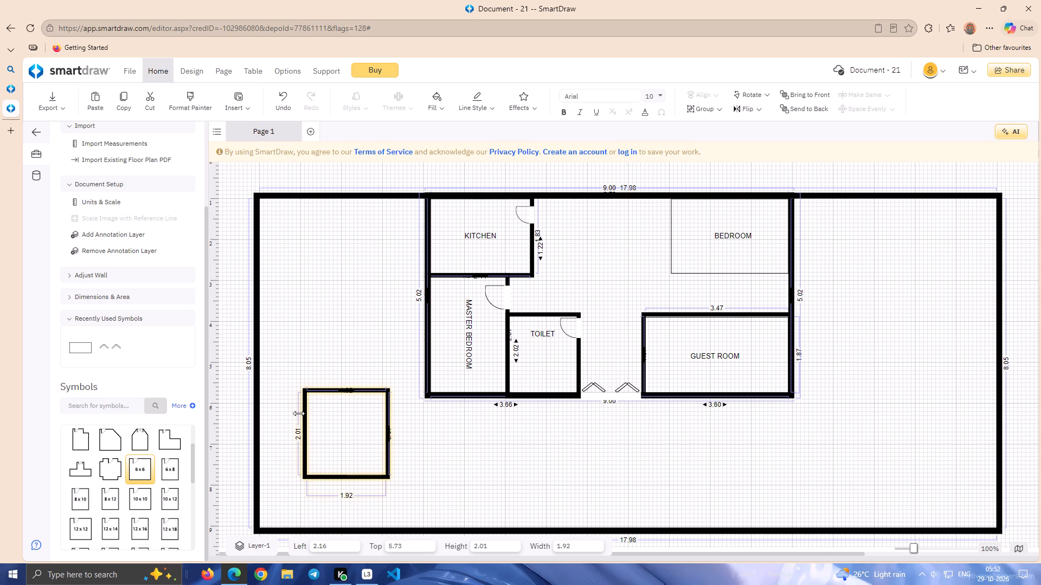
pyautogui.moveTo(299, 413); pyautogui.dragTo(299, 413)
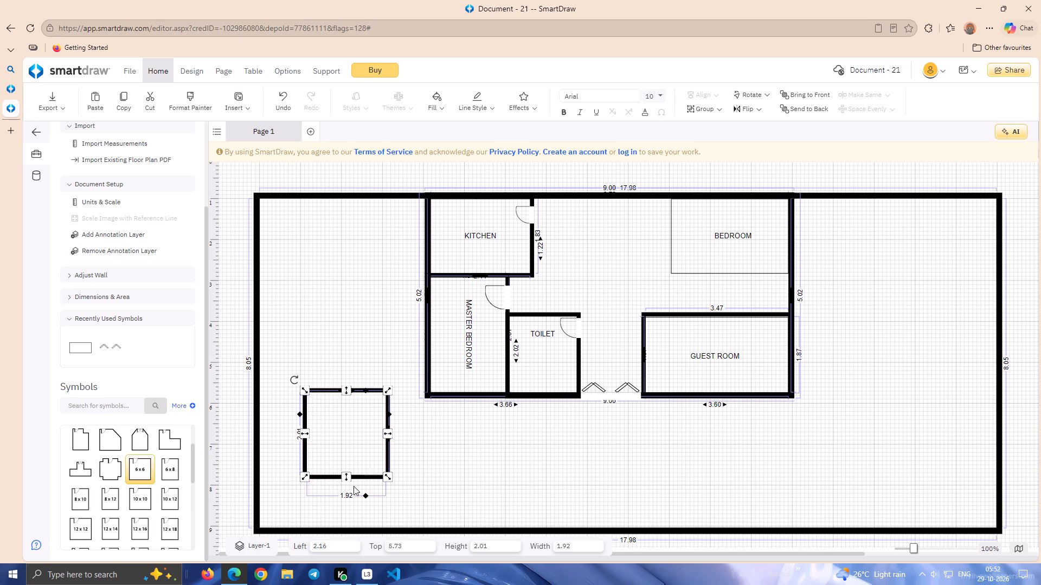
pyautogui.moveTo(365, 494); pyautogui.dragTo(365, 484)
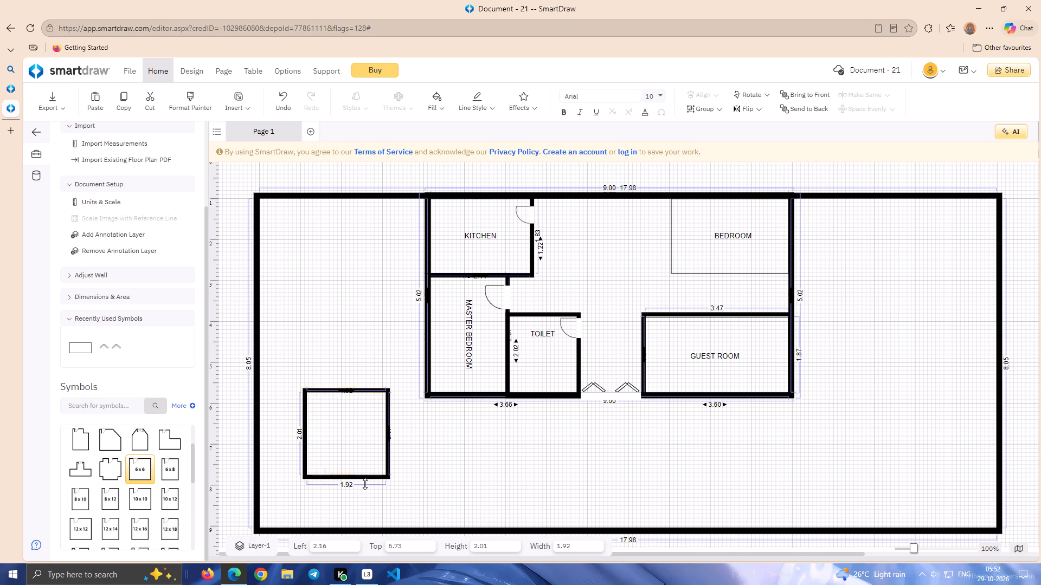
pyautogui.moveTo(365, 484); pyautogui.dragTo(365, 483)
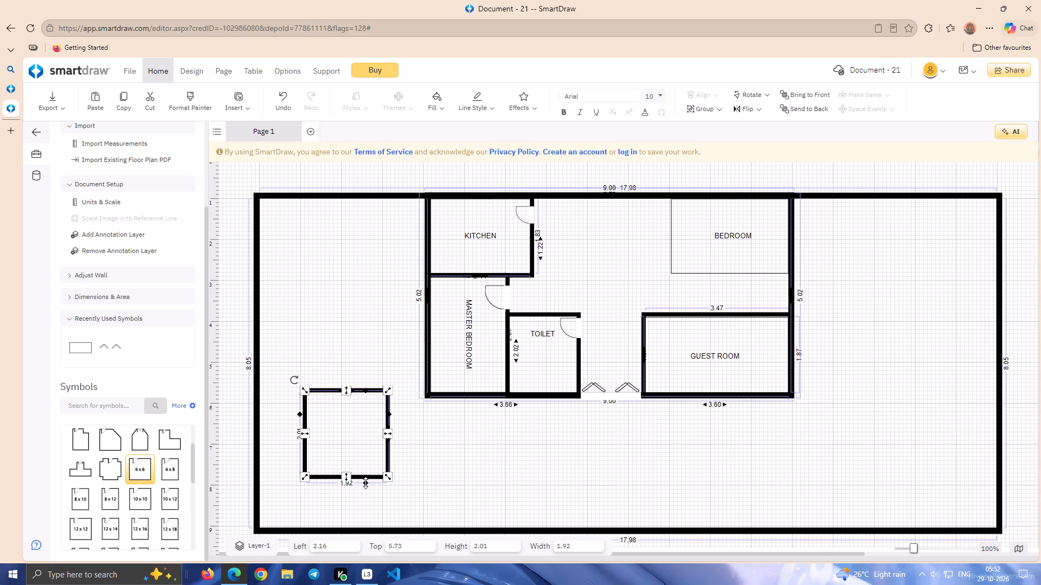
pyautogui.click(300, 415)
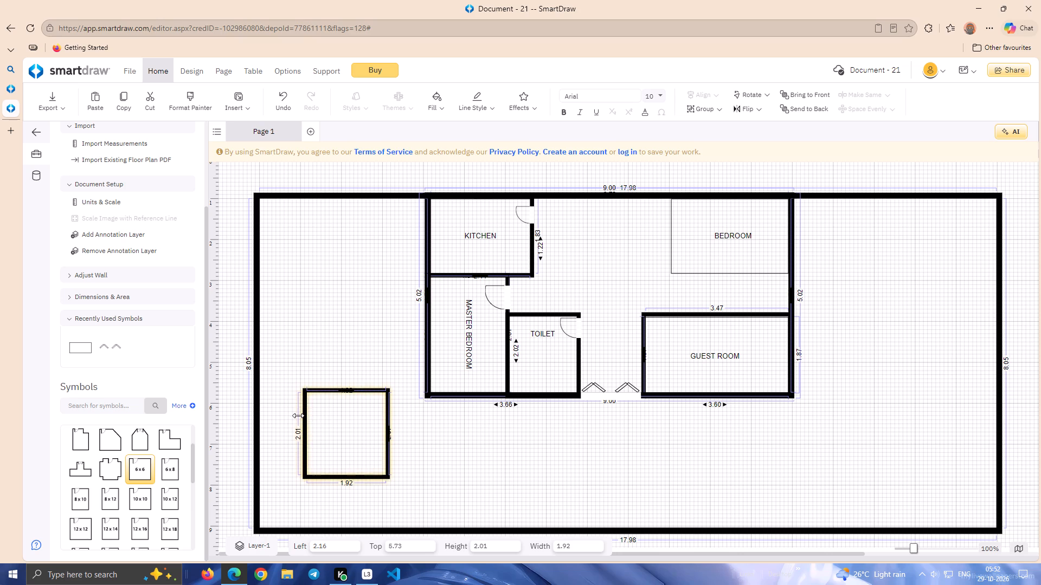
# Move the doorless room into BEDROOM's upper-right corner, at about 11.98 left and 0.98 top.
pyautogui.moveTo(317, 476); pyautogui.dragTo(500, 401)
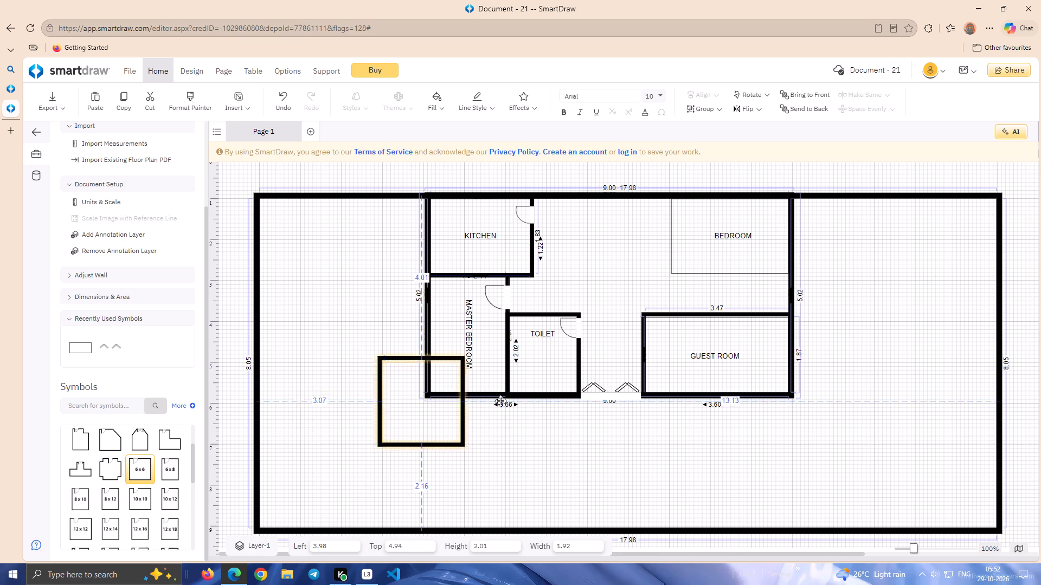
pyautogui.moveTo(500, 401); pyautogui.dragTo(682, 285)
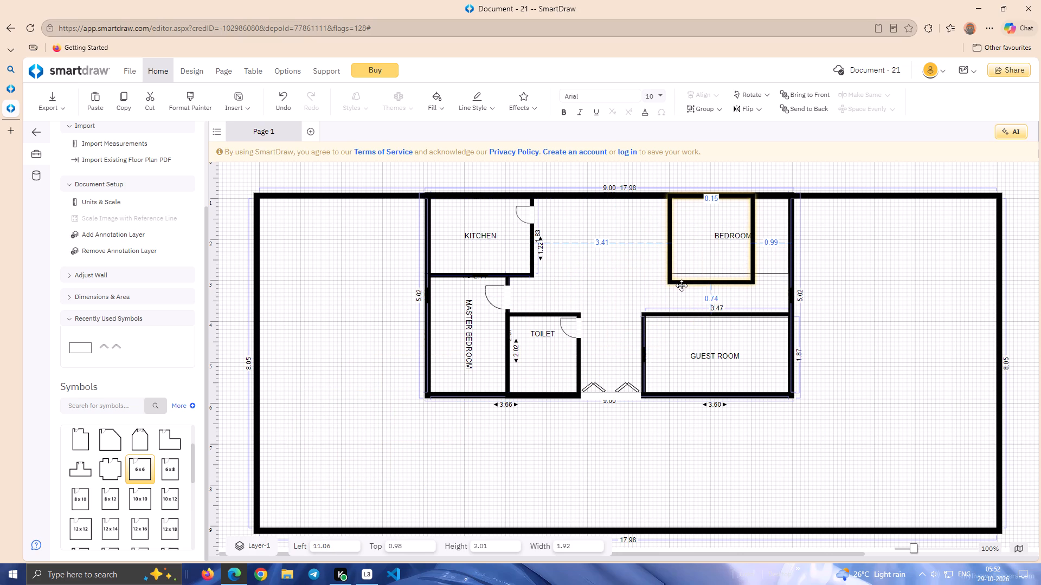
pyautogui.moveTo(682, 285); pyautogui.dragTo(712, 289)
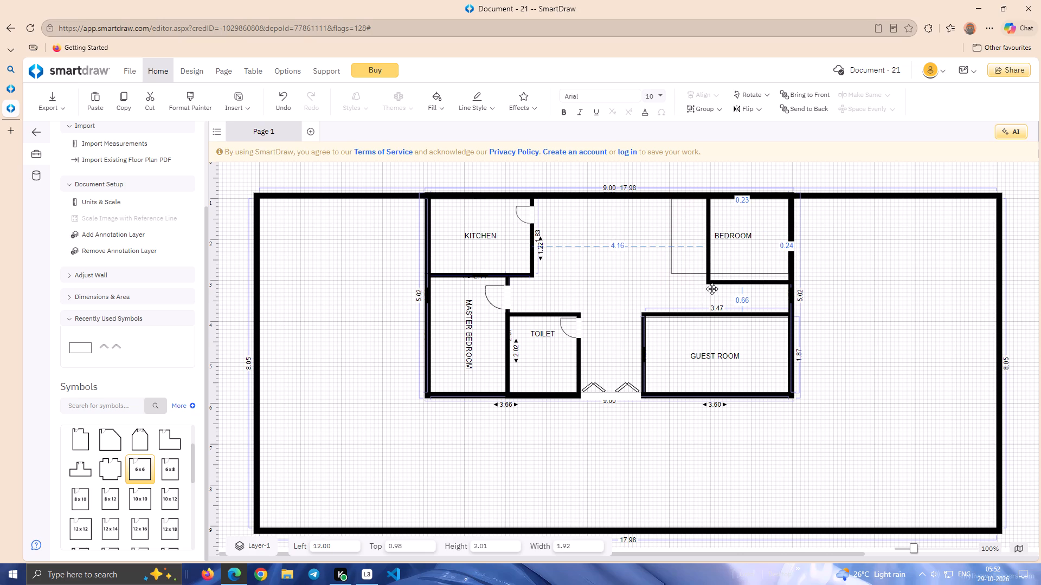
pyautogui.moveTo(712, 289); pyautogui.dragTo(717, 285)
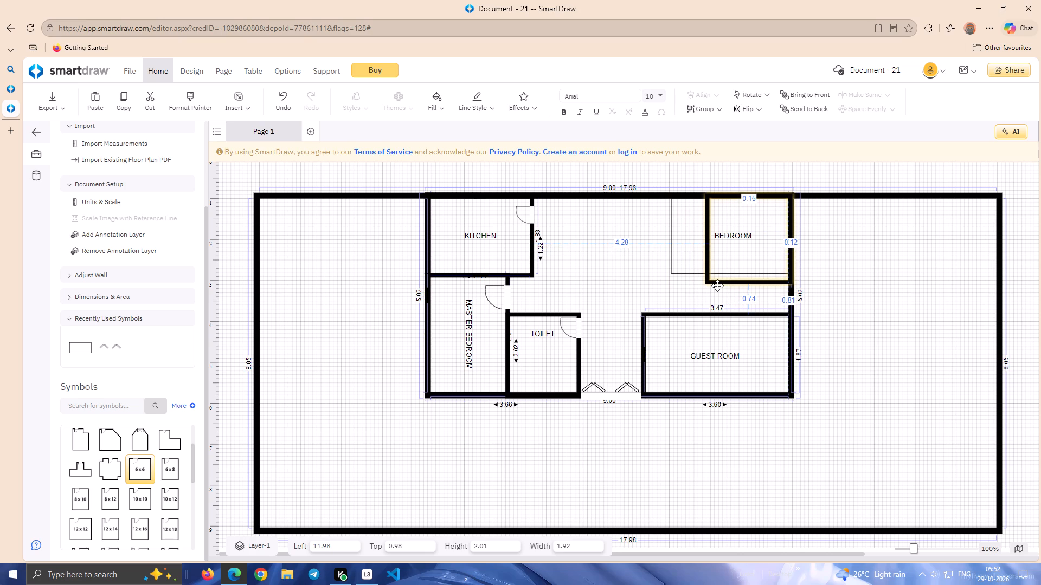
pyautogui.moveTo(717, 285); pyautogui.dragTo(717, 287)
# Resize the thick-walled room to fit the BEDROOM outline, about 2.85 wide and 1.85 high.
pyautogui.moveTo(750, 283); pyautogui.dragTo(750, 276)
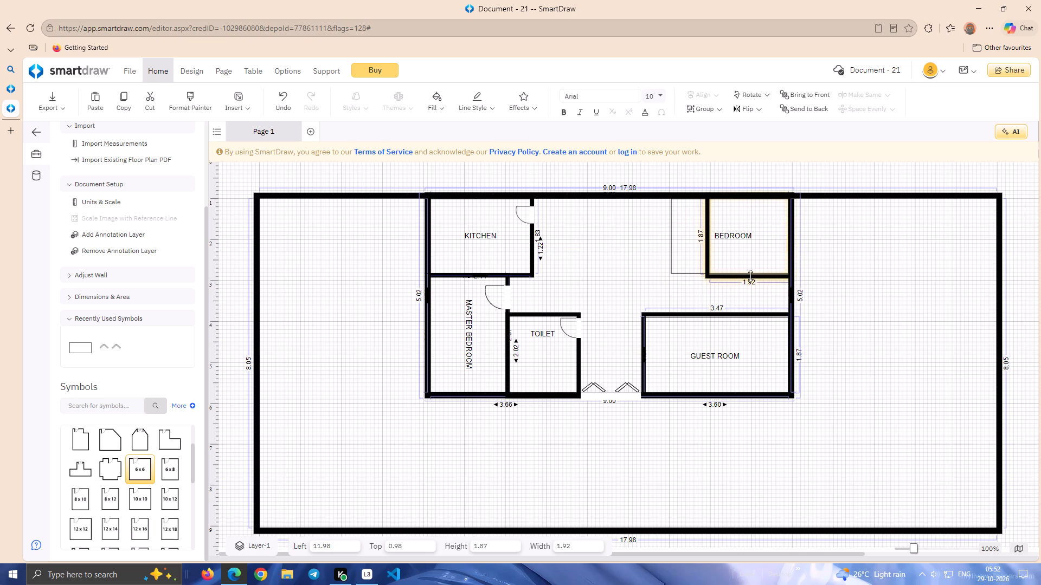
pyautogui.moveTo(750, 276); pyautogui.dragTo(751, 275)
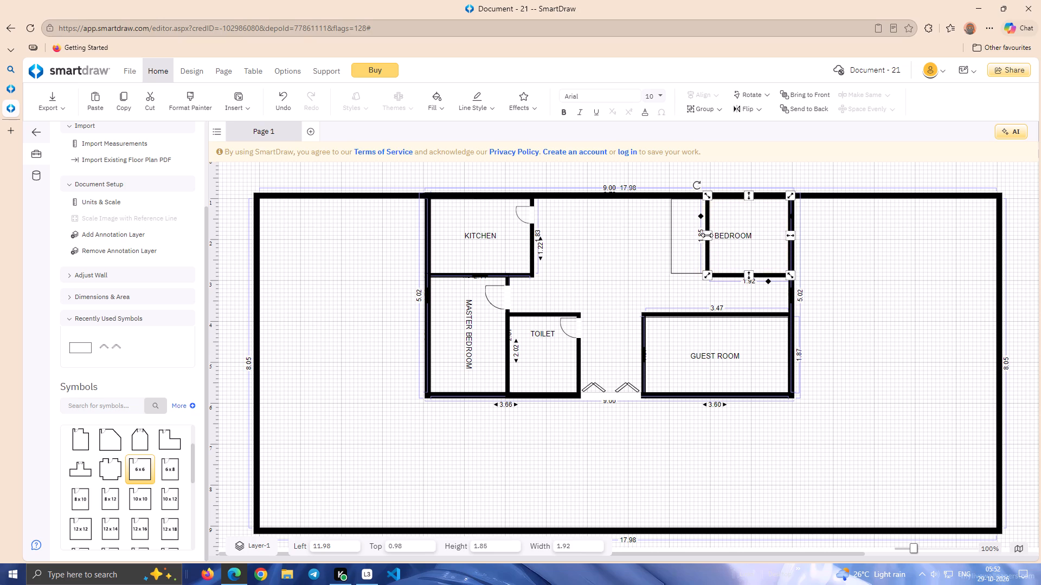
pyautogui.moveTo(707, 235); pyautogui.dragTo(668, 238)
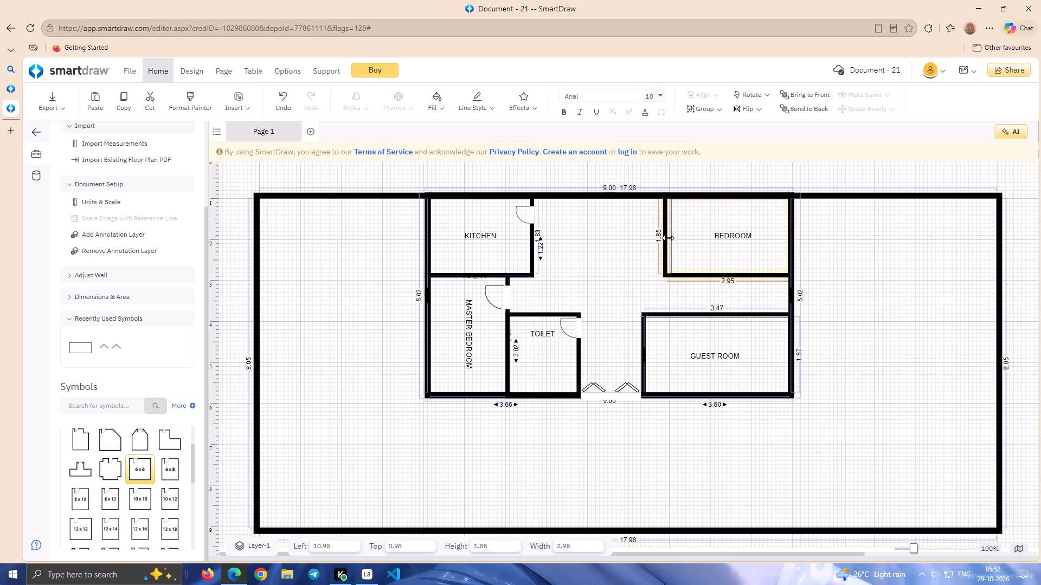
pyautogui.moveTo(668, 238); pyautogui.dragTo(669, 238)
pyautogui.click(651, 242)
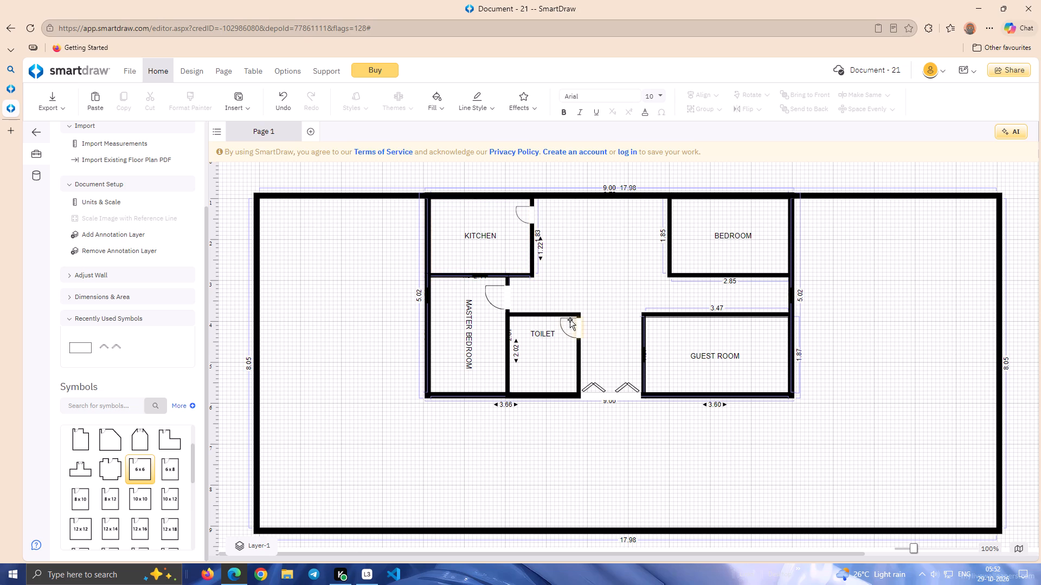
# Copy the KITCHEN door into BEDROOM's bottom wall near its right corner, at about 13.34 left and 2.48 top.
pyautogui.click(532, 220)
pyautogui.rightClick(532, 220)
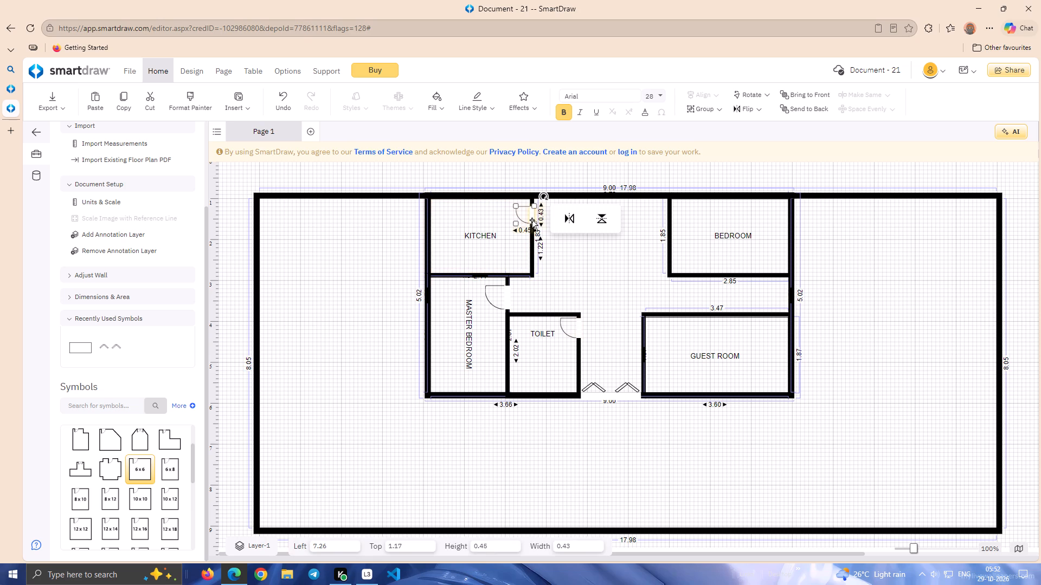
pyautogui.rightClick(532, 216)
pyautogui.click(558, 256)
pyautogui.rightClick(583, 262)
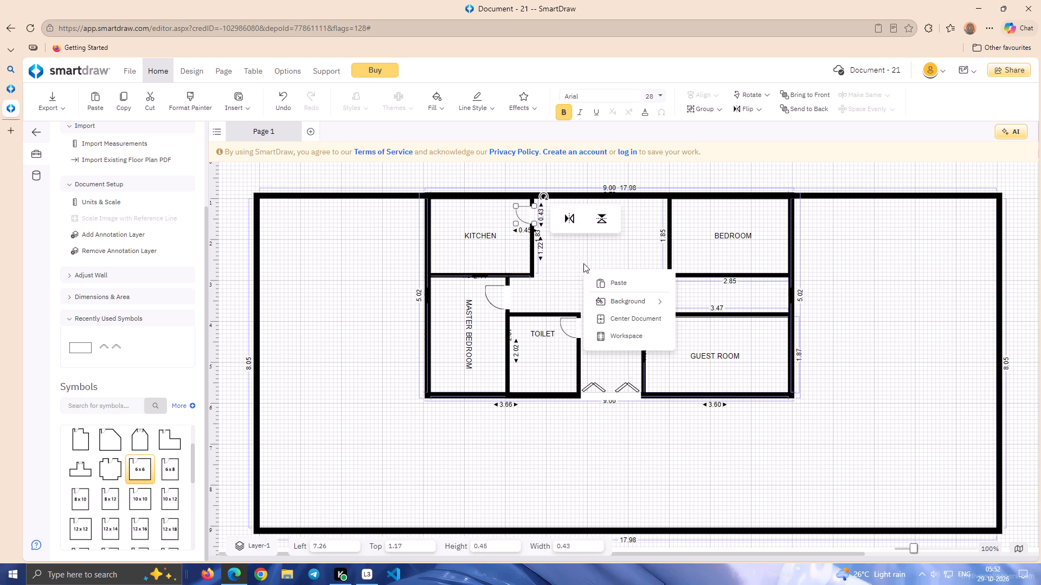
pyautogui.click(601, 281)
pyautogui.moveTo(599, 273); pyautogui.dragTo(602, 274)
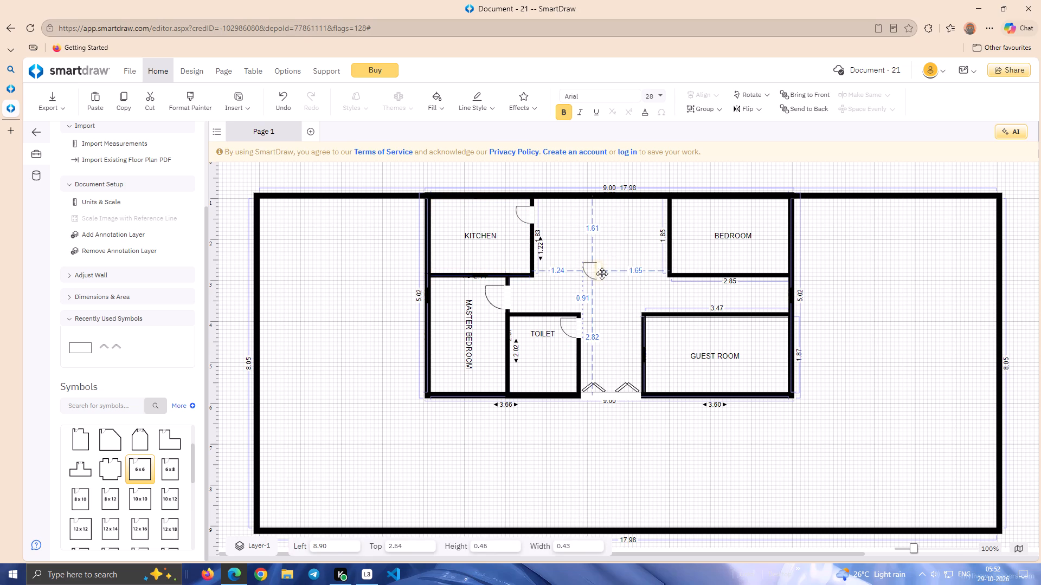
pyautogui.moveTo(602, 274); pyautogui.dragTo(752, 277)
pyautogui.click(597, 288)
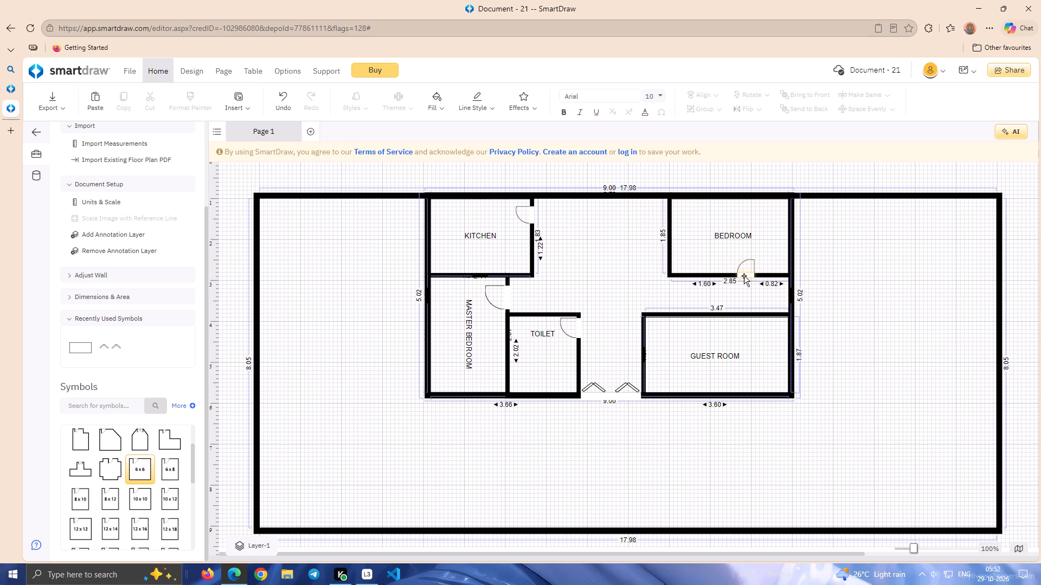
pyautogui.moveTo(746, 276); pyautogui.dragTo(774, 276)
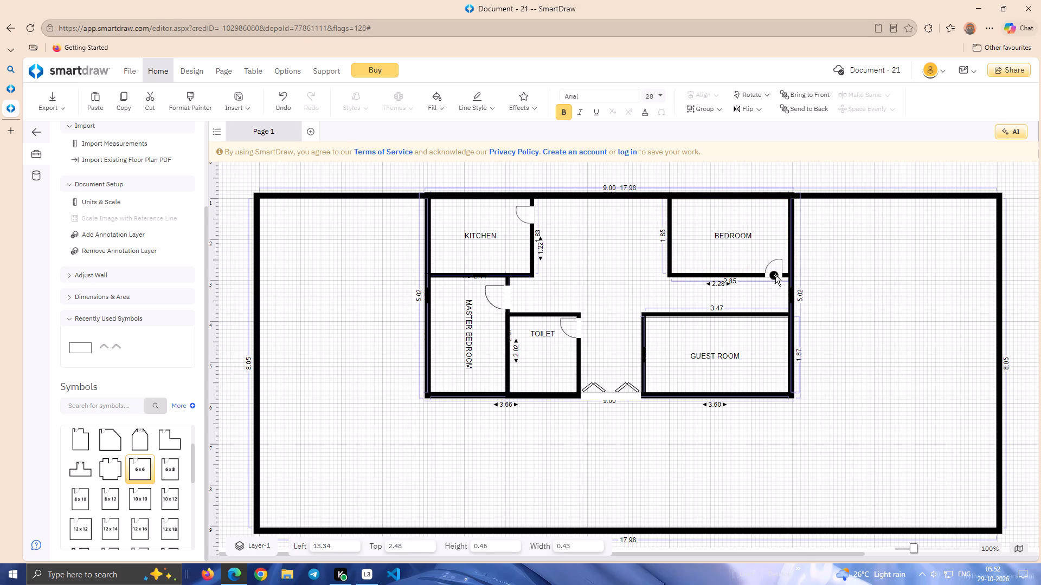
pyautogui.click(860, 254)
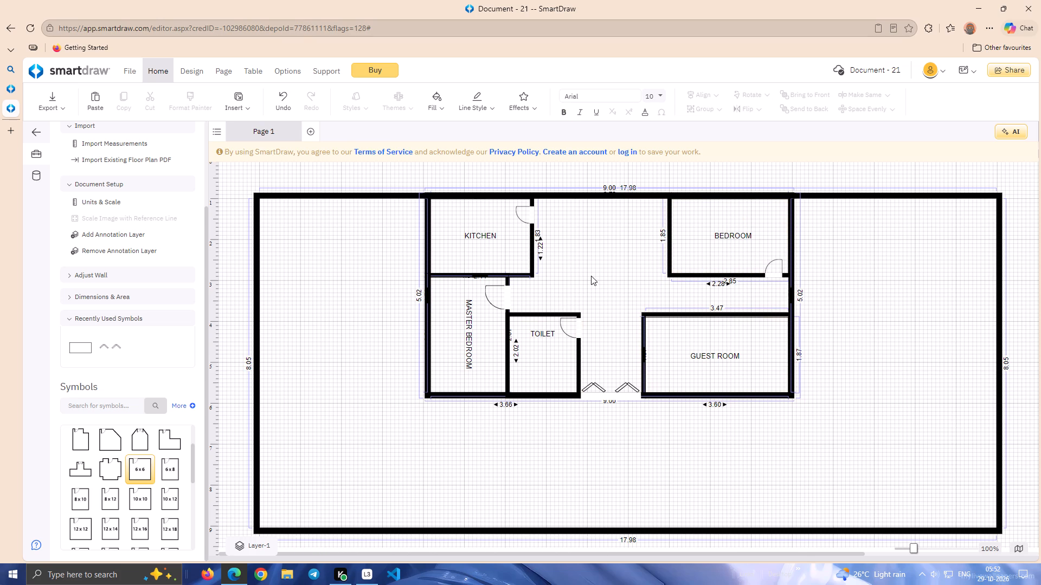
# Copy the TOILET door into the lower part of GUEST ROOM's left wall, at about 9.92 left and 4.98 top.
pyautogui.rightClick(579, 326)
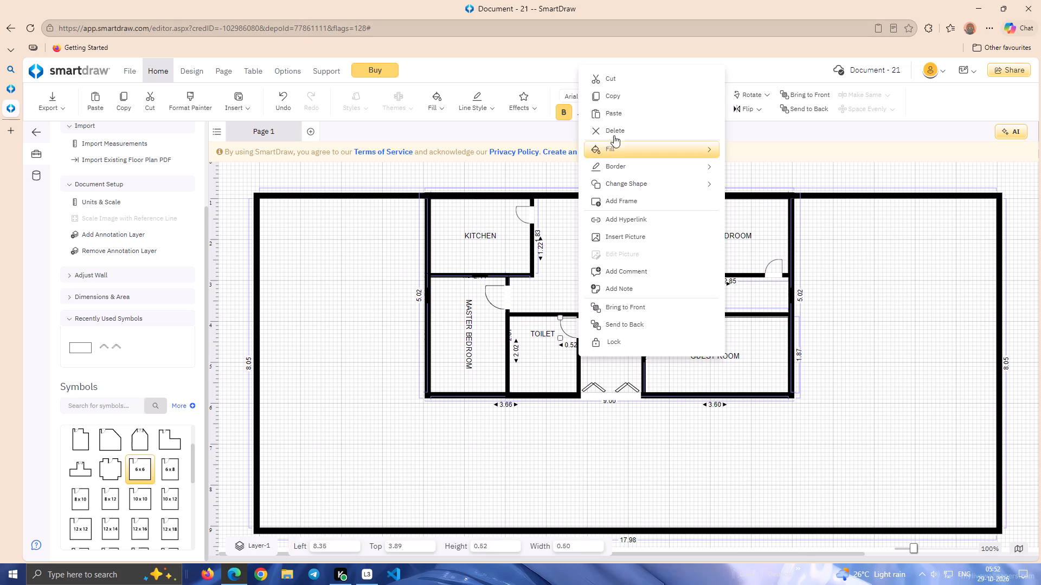
pyautogui.click(621, 90)
pyautogui.rightClick(603, 220)
pyautogui.click(628, 245)
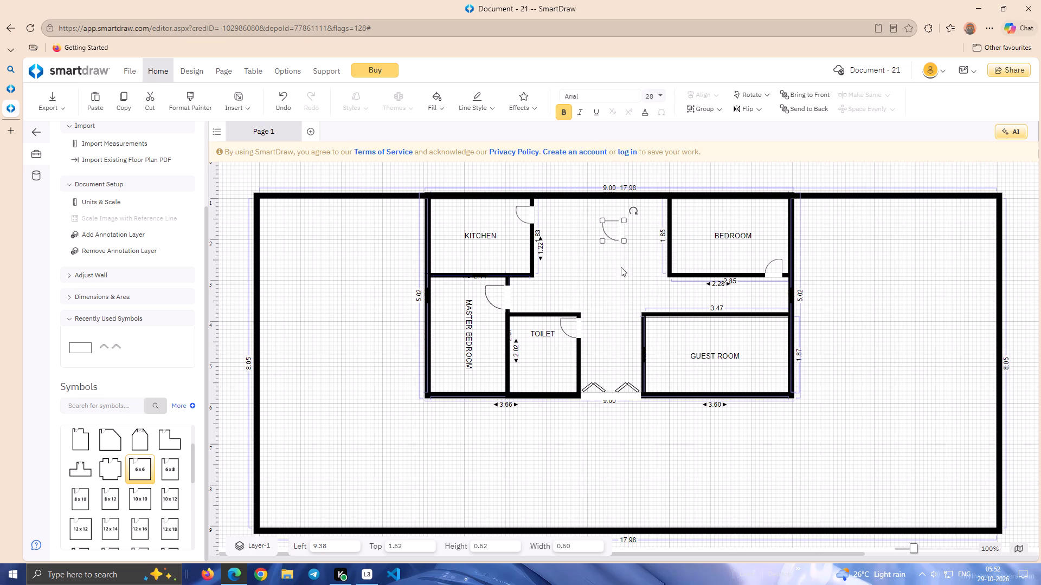
pyautogui.moveTo(620, 230); pyautogui.dragTo(648, 370)
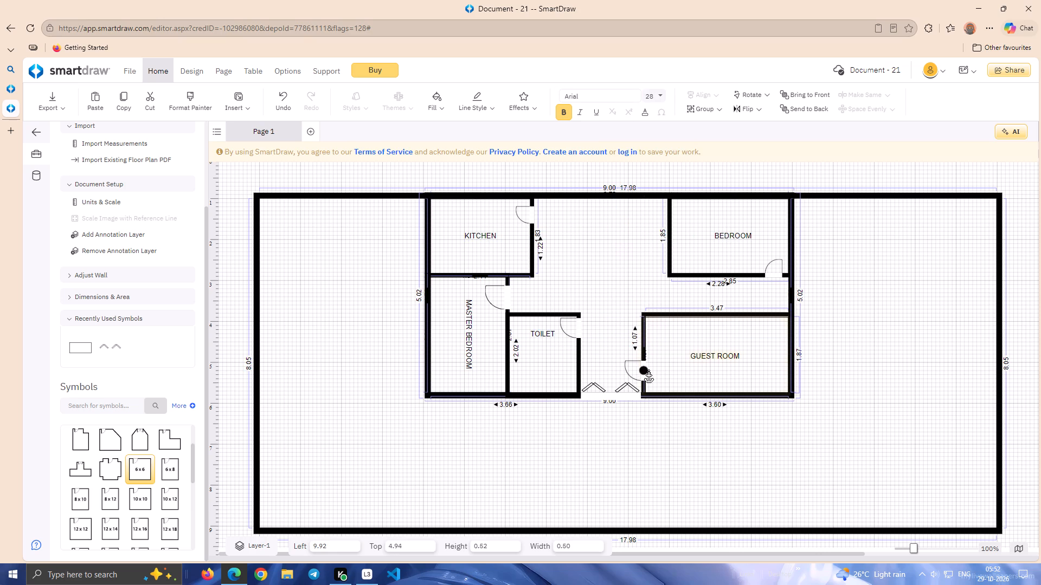
pyautogui.moveTo(648, 370); pyautogui.dragTo(648, 372)
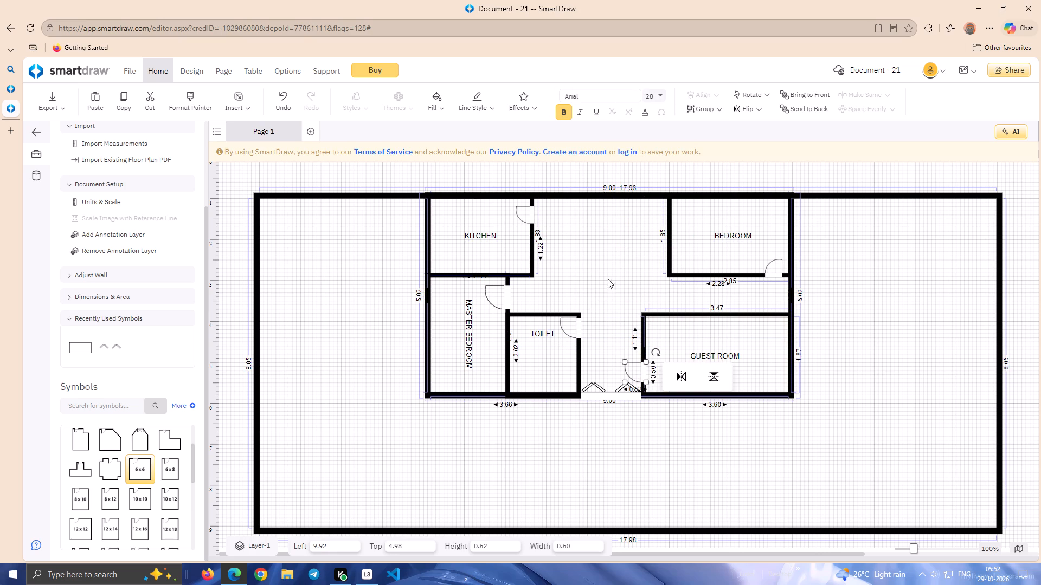
pyautogui.click(608, 279)
# Paste another door copy, rotate it to 180°, and fit it in GUEST ROOM's top wall near the left corner, at about 10.68 left.
pyautogui.rightClick(592, 253)
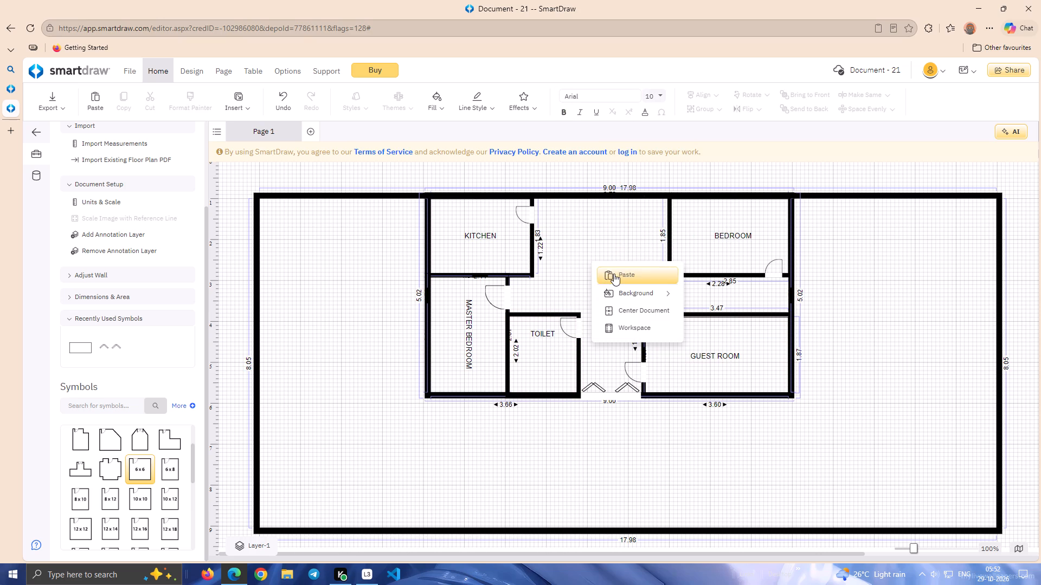
pyautogui.click(614, 274)
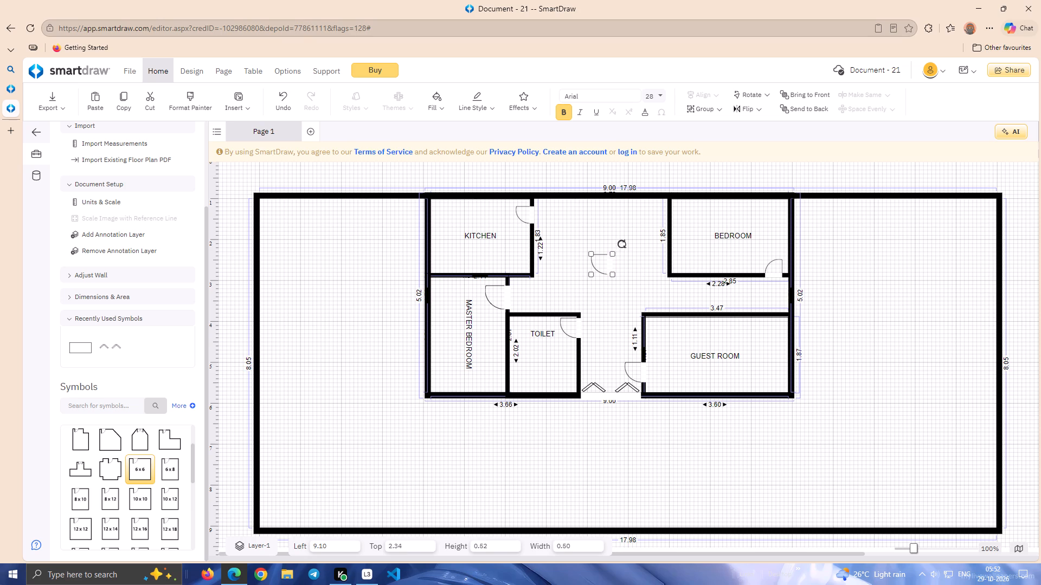
pyautogui.moveTo(621, 244); pyautogui.dragTo(633, 288)
pyautogui.click(622, 284)
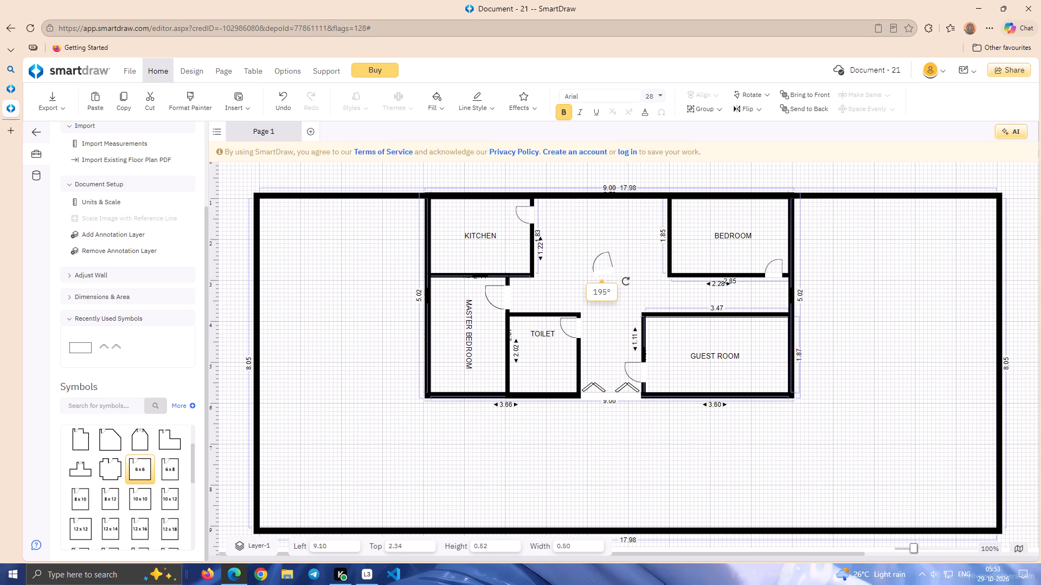
pyautogui.moveTo(607, 272); pyautogui.dragTo(650, 287)
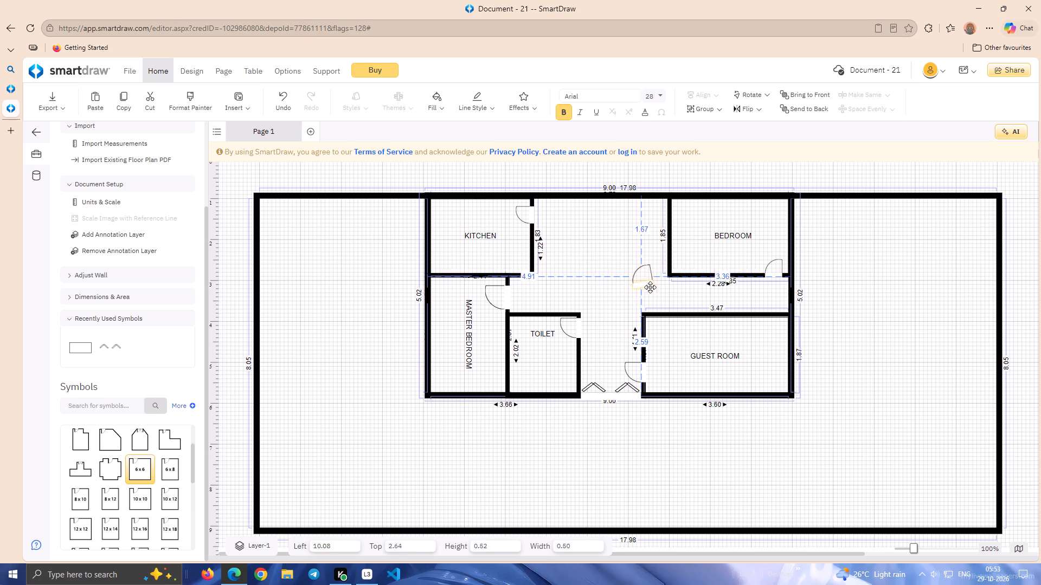
pyautogui.moveTo(650, 287); pyautogui.dragTo(679, 301)
pyautogui.moveTo(698, 310); pyautogui.dragTo(698, 311)
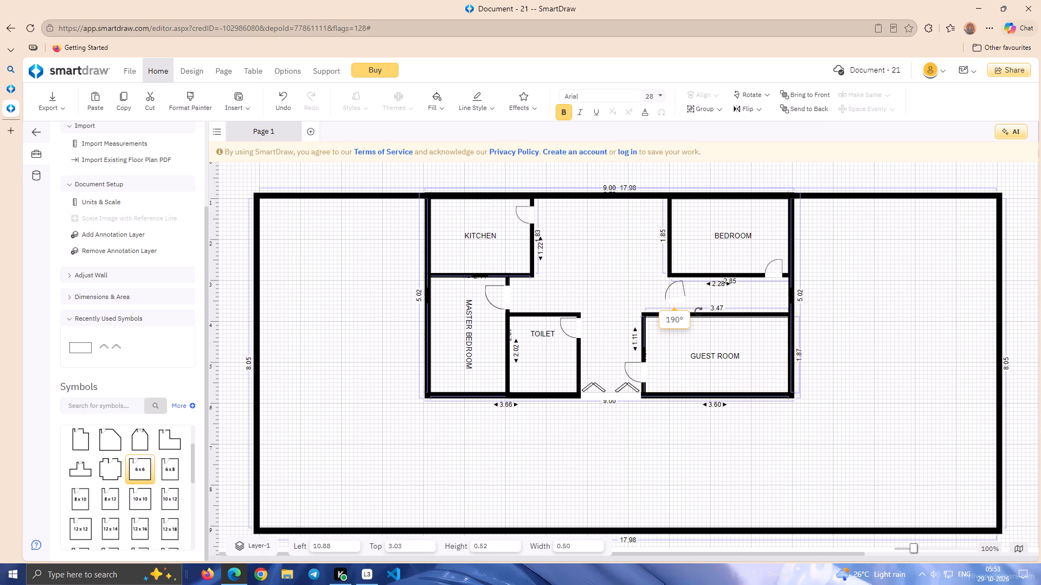
pyautogui.moveTo(698, 311); pyautogui.dragTo(698, 317)
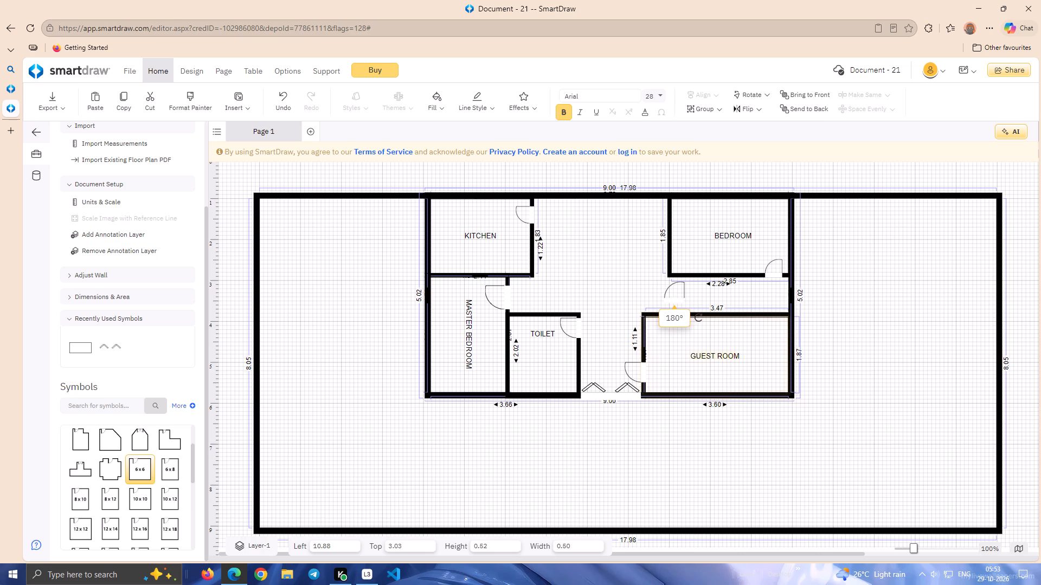
pyautogui.moveTo(698, 317); pyautogui.dragTo(699, 317)
pyautogui.moveTo(674, 301); pyautogui.dragTo(672, 310)
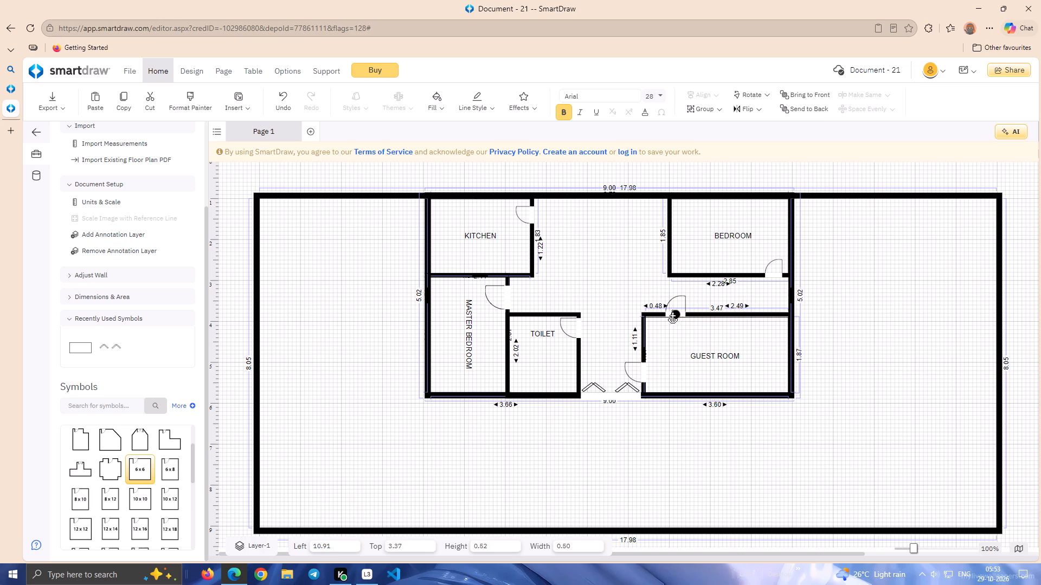
pyautogui.moveTo(672, 310); pyautogui.dragTo(661, 313)
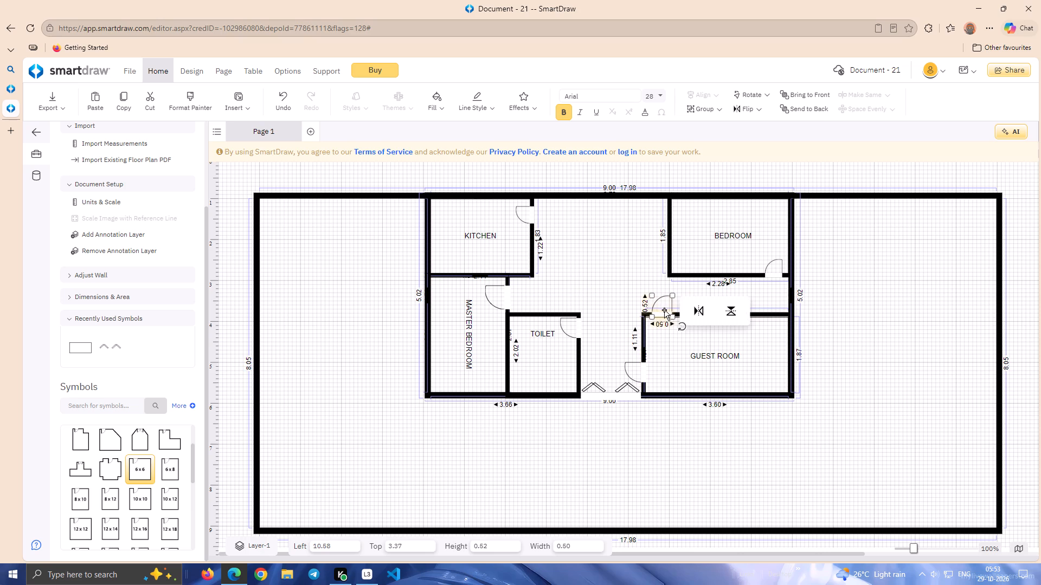
# Flip the door in GUEST ROOM's top wall vertically and horizontally so it swings inside the room.
pyautogui.click(722, 307)
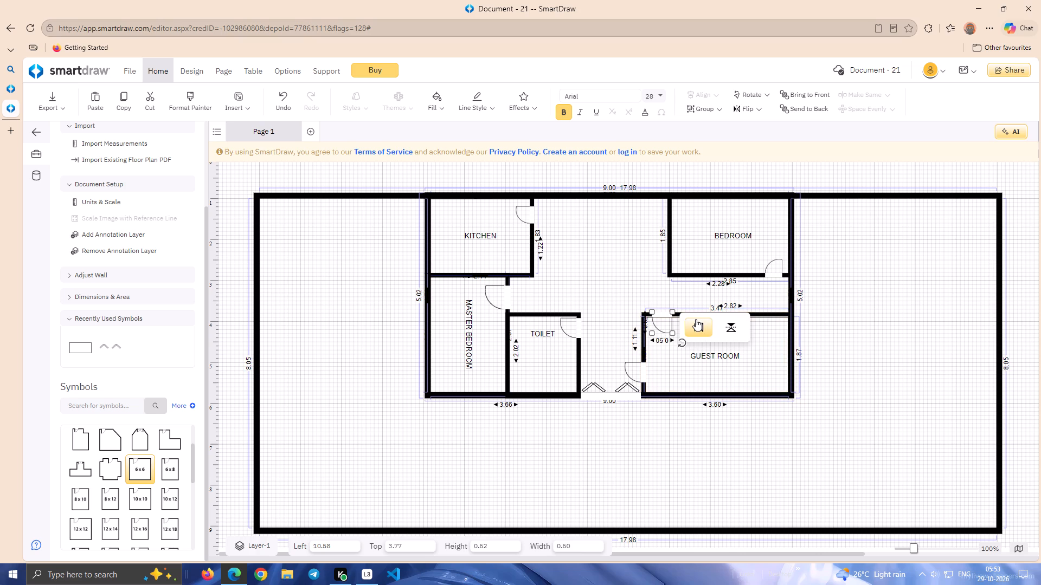
pyautogui.click(696, 319)
pyautogui.moveTo(639, 284); pyautogui.dragTo(636, 294)
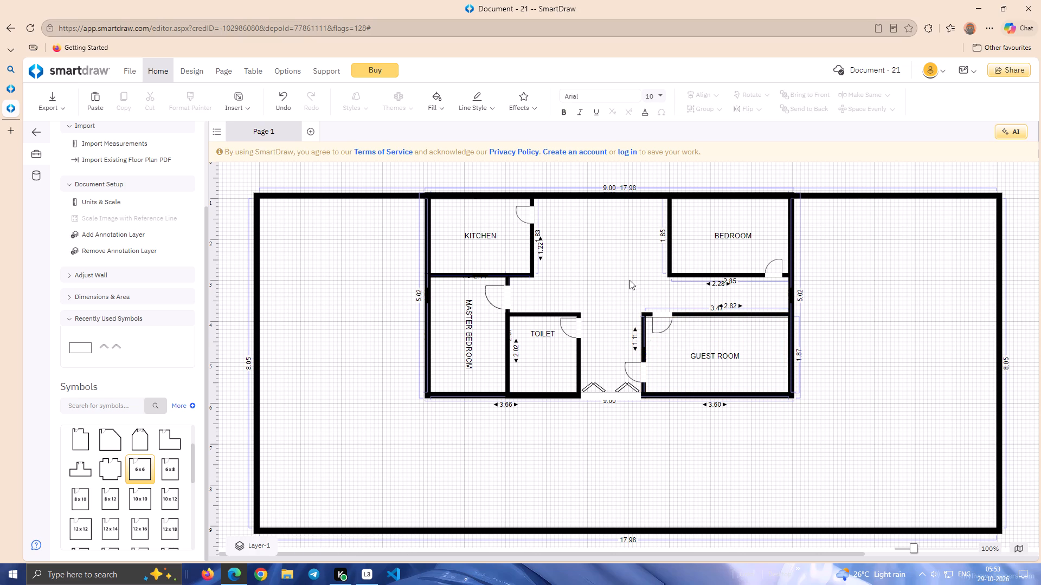
pyautogui.click(577, 285)
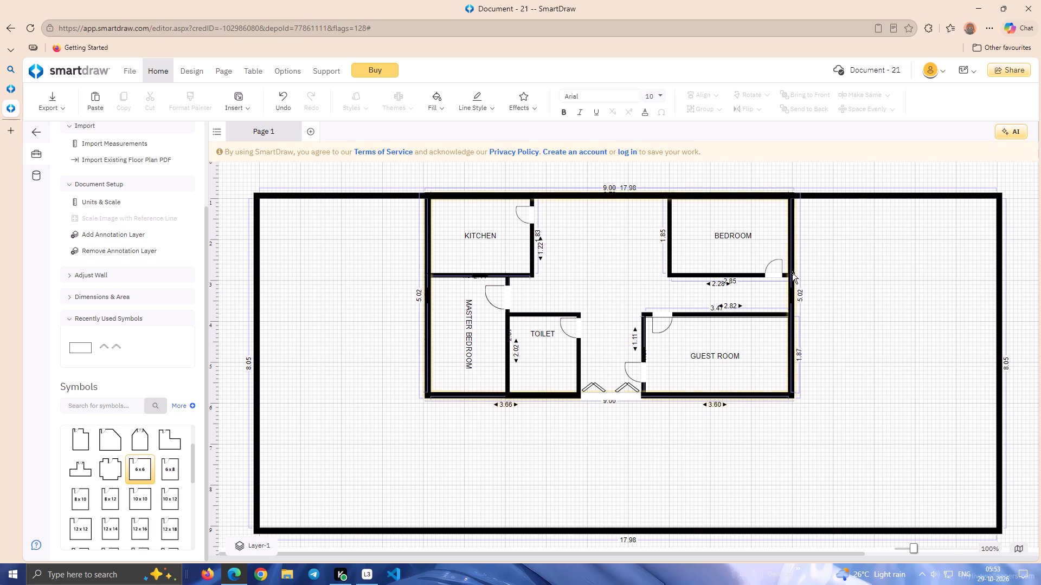
# Enlarge the BEDROOM door slightly to about 0.45 wide and 0.47 high.
pyautogui.click(778, 276)
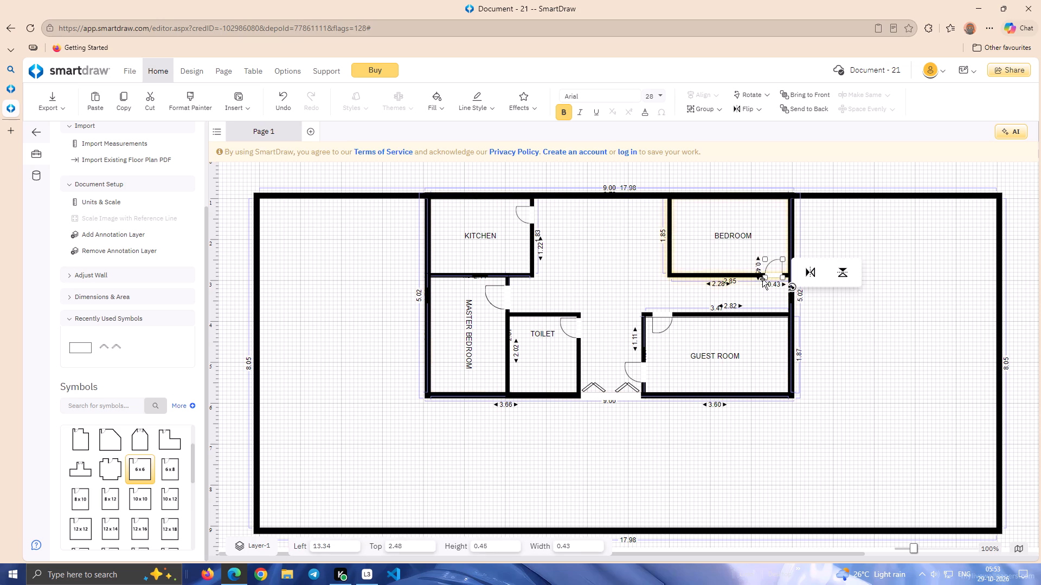
pyautogui.click(764, 277)
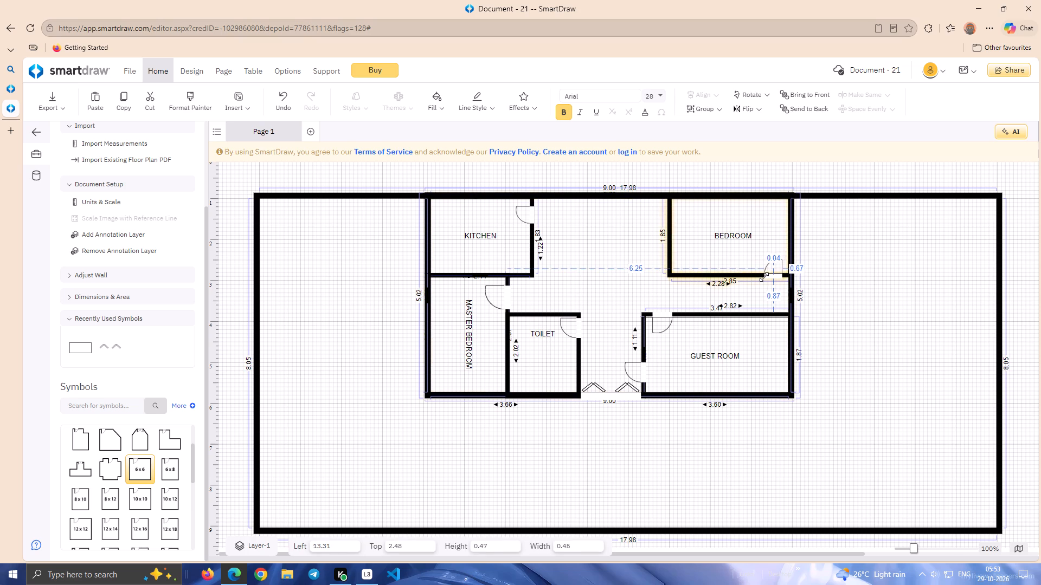
pyautogui.click(648, 274)
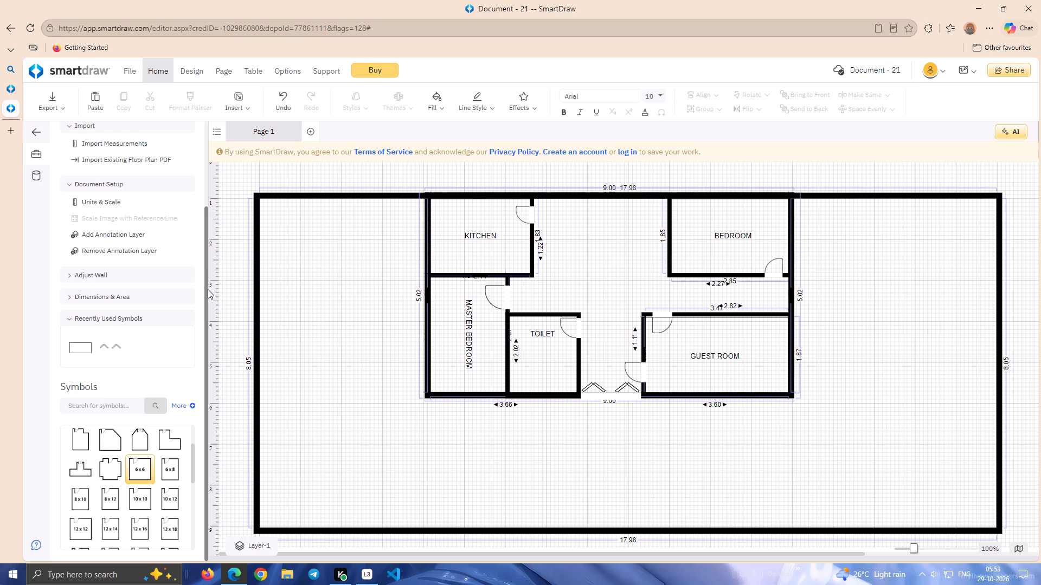
# Add the text label "DINNING AREA" in the open space between KITCHEN and BEDROOM, at about 8.64 left and 1.35 top.
pyautogui.moveTo(208, 289); pyautogui.dragTo(236, 174)
pyautogui.click(188, 164)
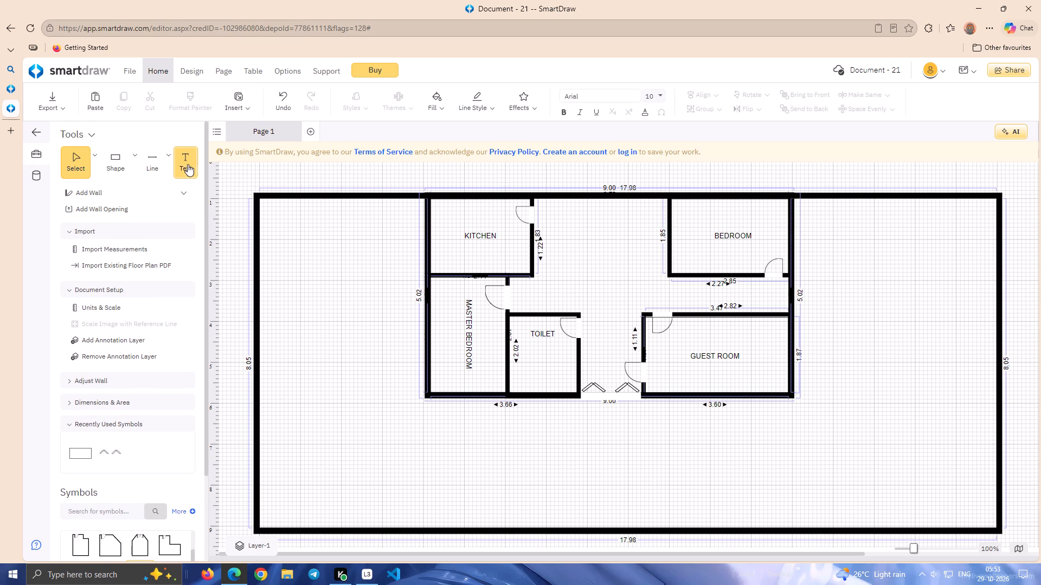
pyautogui.click(557, 258)
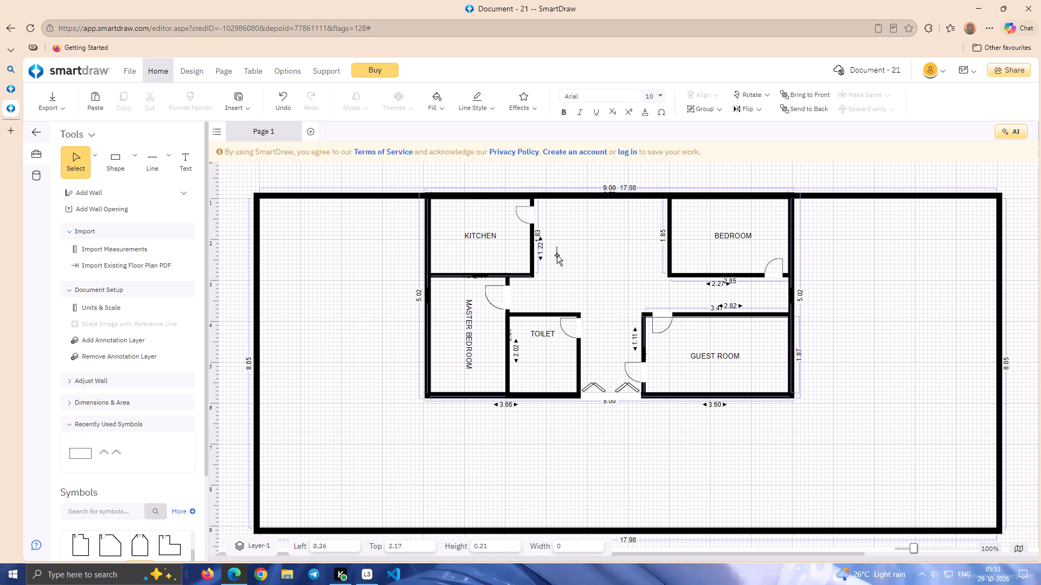
pyautogui.write('DINNING')
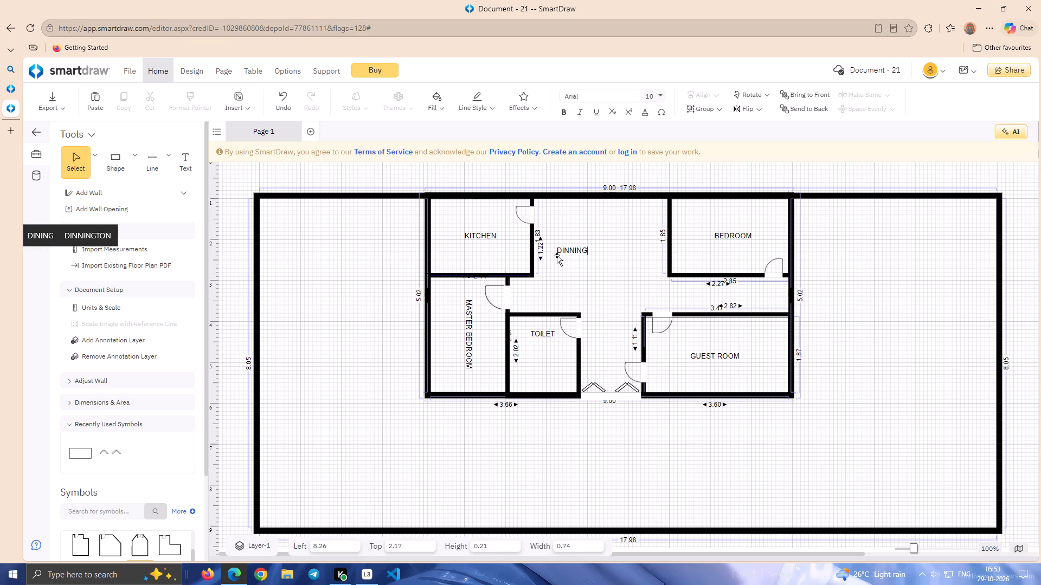
pyautogui.press('space')
pyautogui.write('AREA')
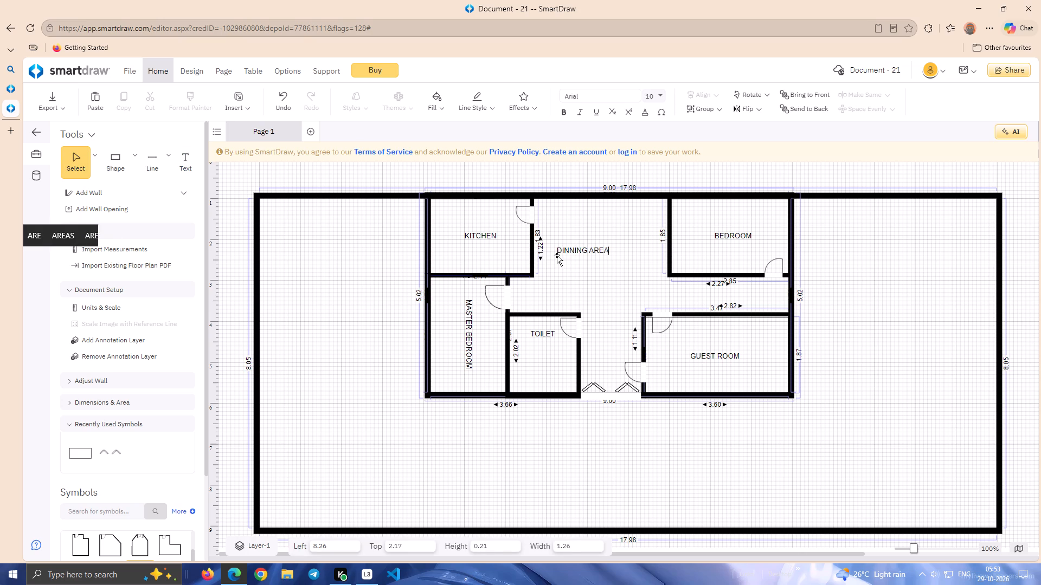
pyautogui.click(592, 278)
pyautogui.moveTo(597, 250); pyautogui.dragTo(608, 246)
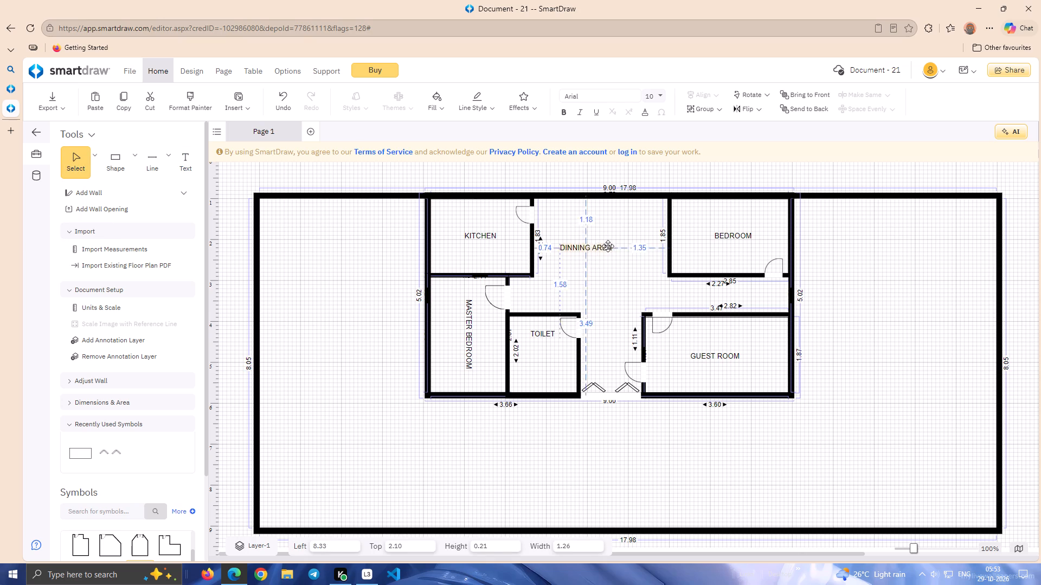
pyautogui.moveTo(608, 246); pyautogui.dragTo(613, 217)
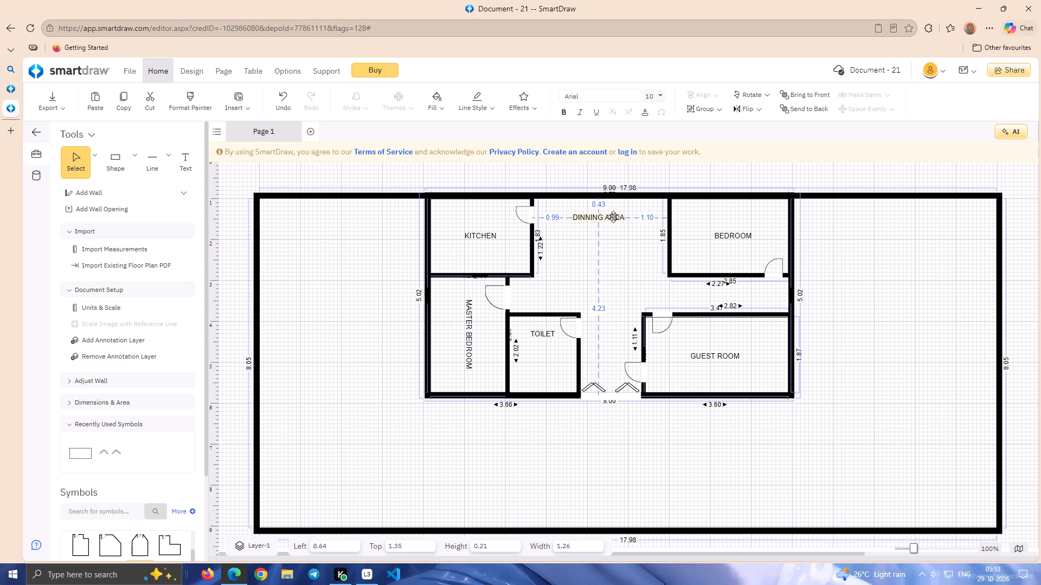
pyautogui.moveTo(613, 217); pyautogui.dragTo(613, 216)
pyautogui.click(614, 238)
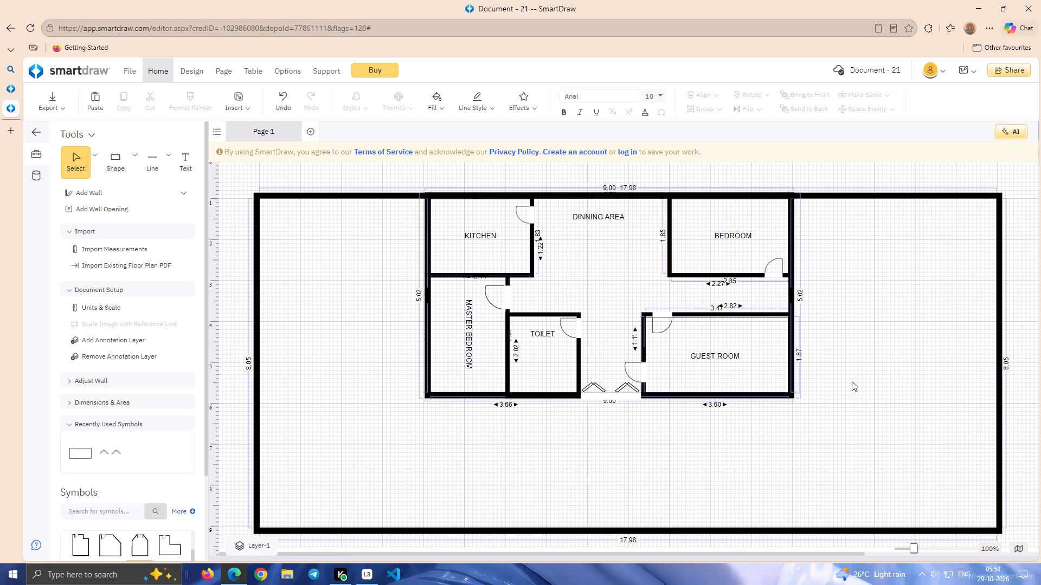
# Draw a horizontal straight line about 1.66 long from TOILET's upper-right corner to GUEST ROOM's upper-left corner.
pyautogui.click(146, 162)
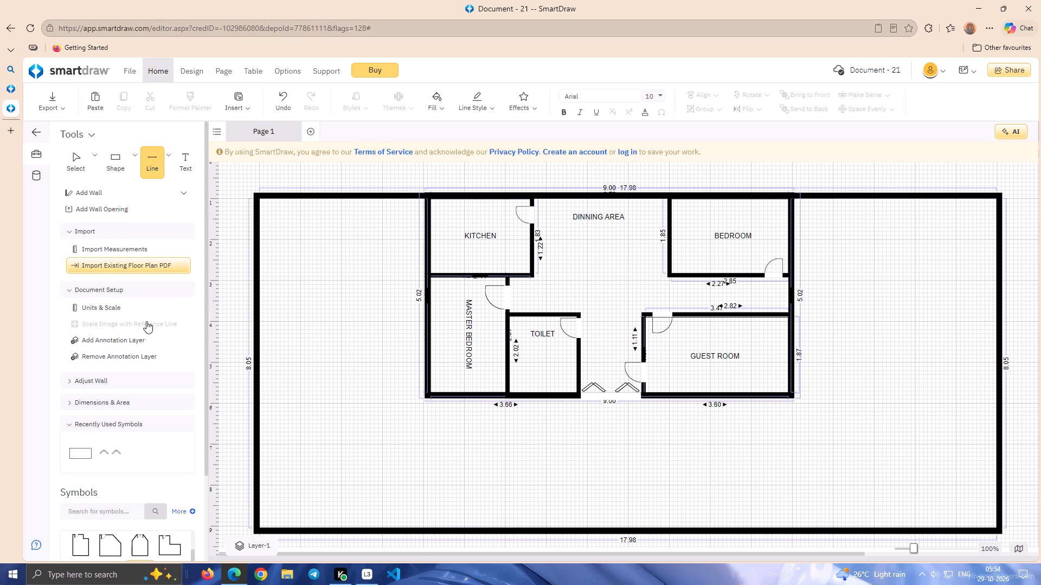
pyautogui.click(165, 157)
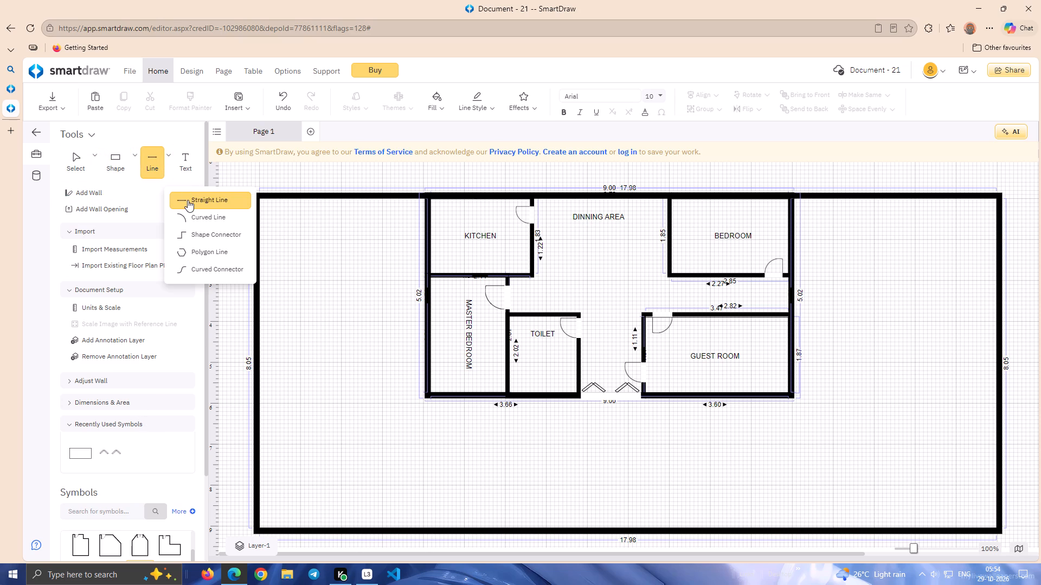
pyautogui.click(188, 200)
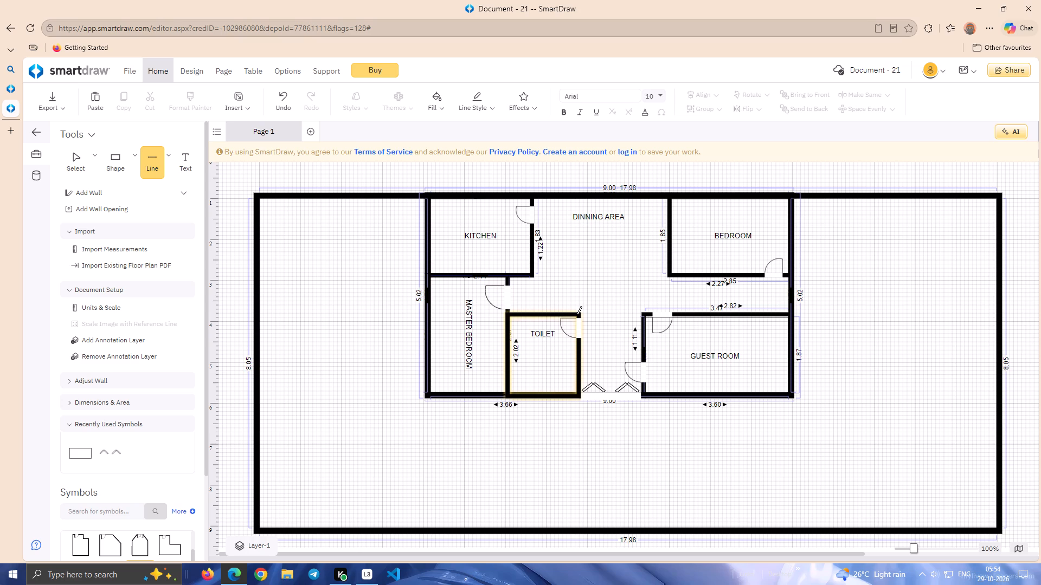
pyautogui.moveTo(577, 314); pyautogui.dragTo(646, 316)
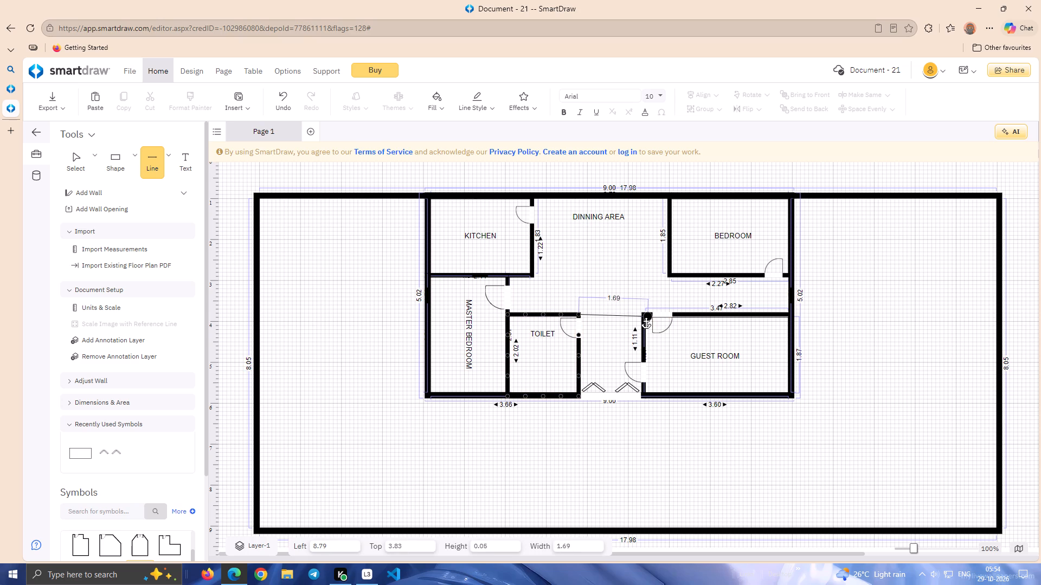
pyautogui.moveTo(646, 316); pyautogui.dragTo(647, 314)
# Increase the new line's thickness to match the surrounding thick walls.
pyautogui.click(464, 102)
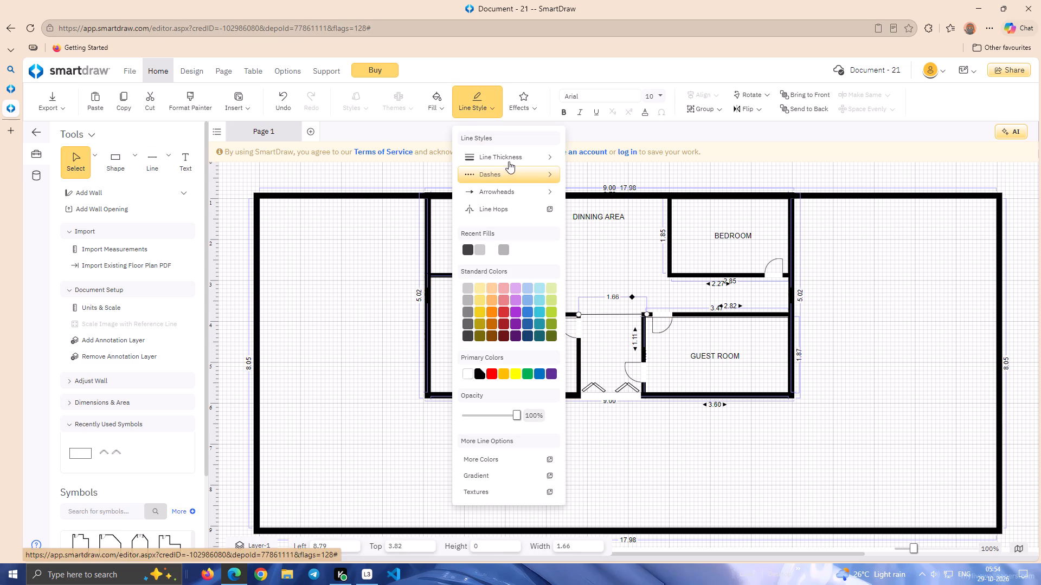
pyautogui.click(509, 161)
pyautogui.click(584, 252)
pyautogui.click(590, 270)
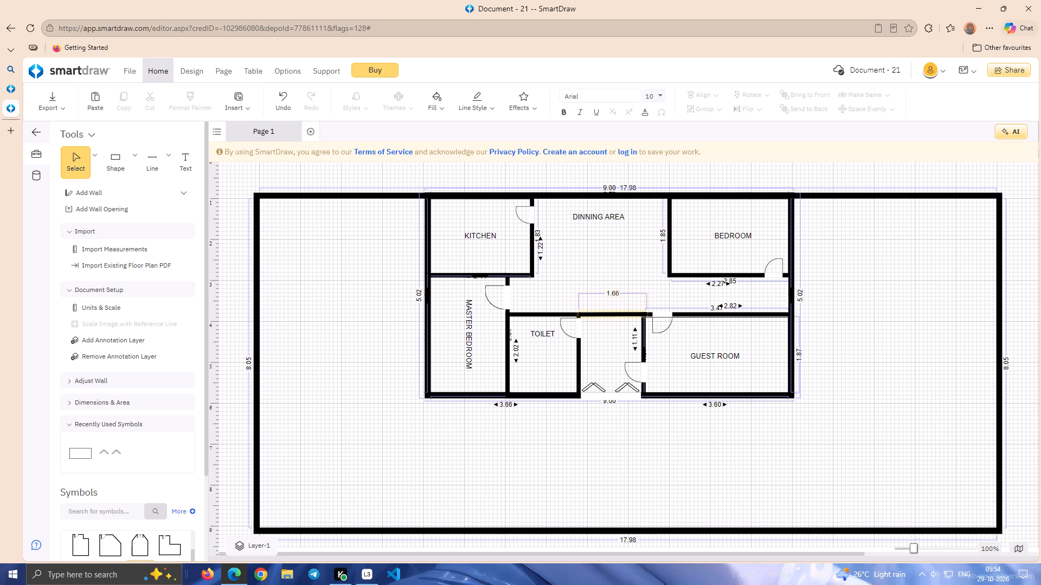
# Move the dimension of the line between TOILET and GUEST ROOM closer to the line.
pyautogui.click(616, 314)
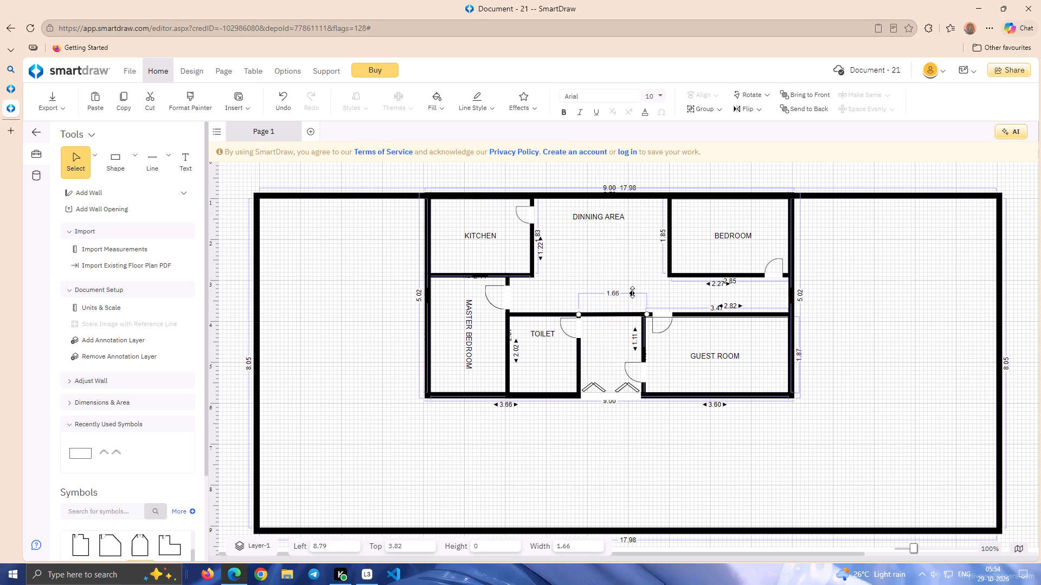
pyautogui.moveTo(632, 292); pyautogui.dragTo(632, 306)
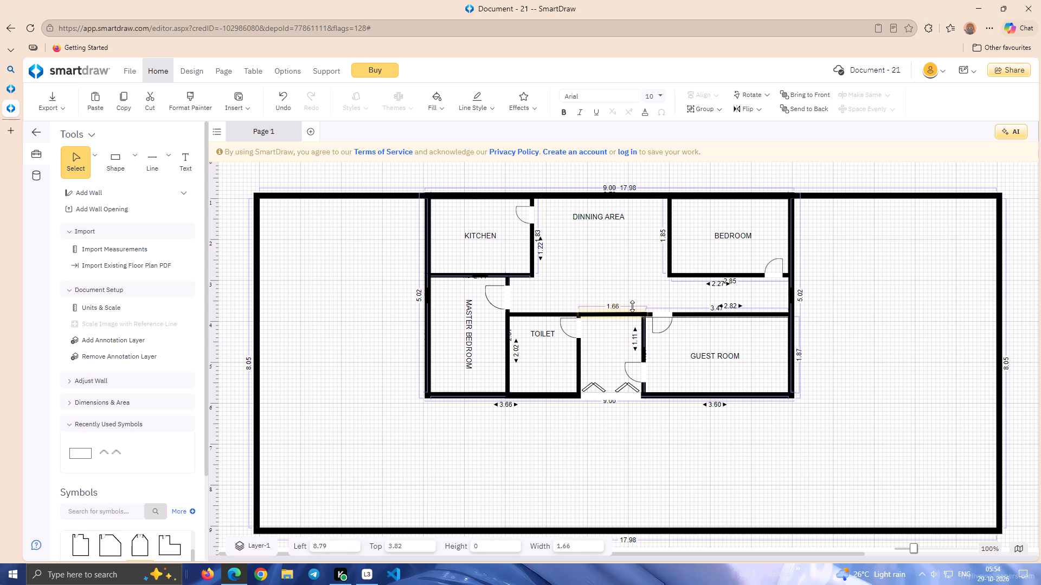
pyautogui.moveTo(632, 306); pyautogui.dragTo(632, 307)
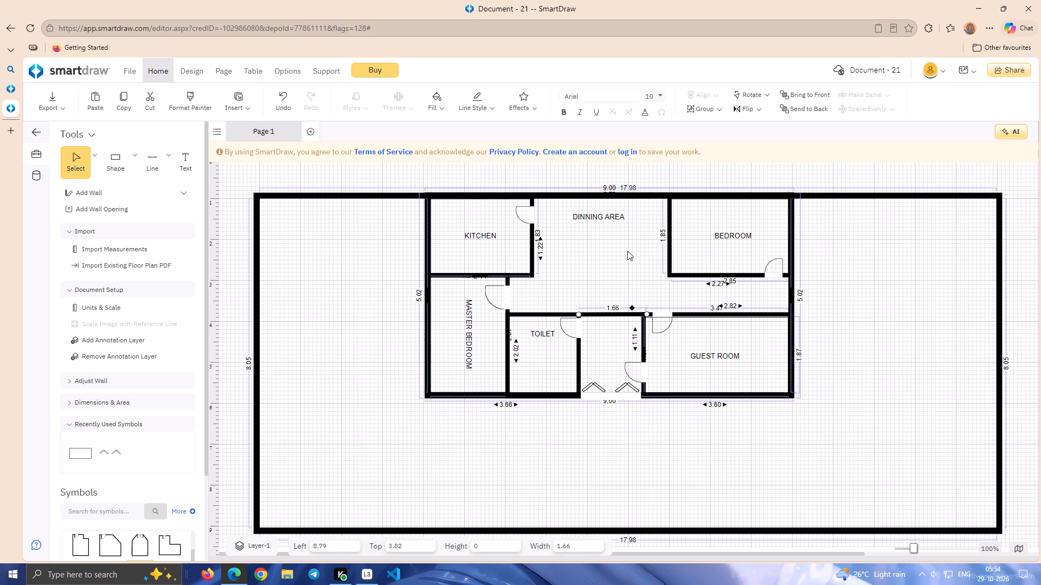
pyautogui.click(619, 253)
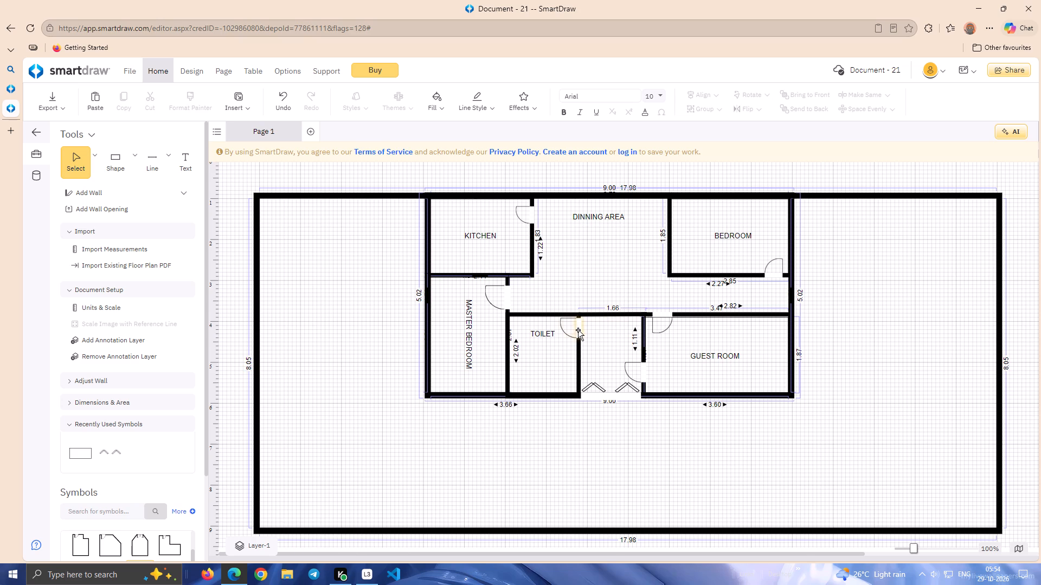
# Move the TOILET door to the lower part of the room's right wall, at about 8.37 left and 5.00 top.
pyautogui.moveTo(579, 330); pyautogui.dragTo(580, 373)
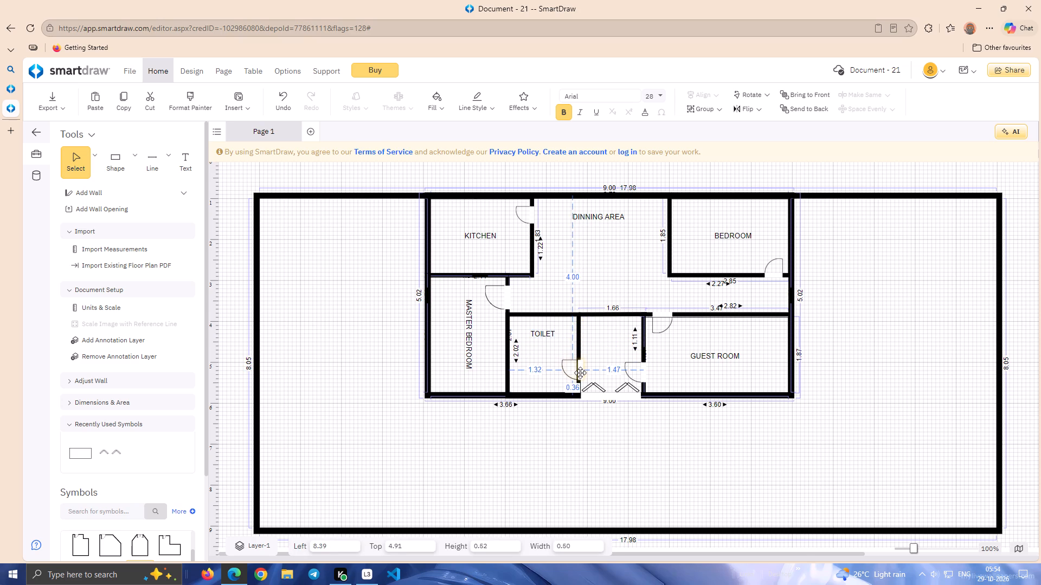
pyautogui.moveTo(580, 373); pyautogui.dragTo(580, 375)
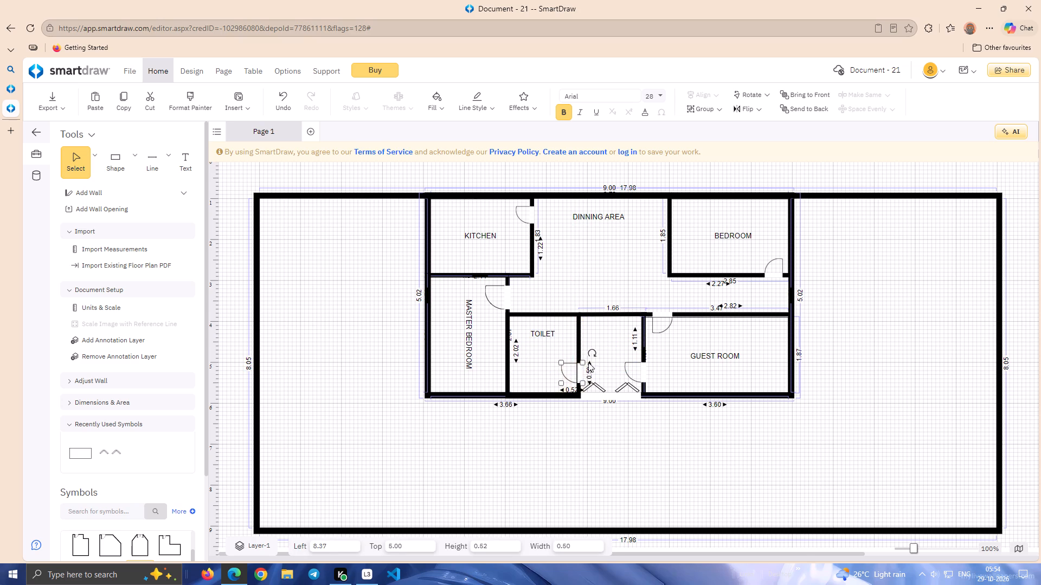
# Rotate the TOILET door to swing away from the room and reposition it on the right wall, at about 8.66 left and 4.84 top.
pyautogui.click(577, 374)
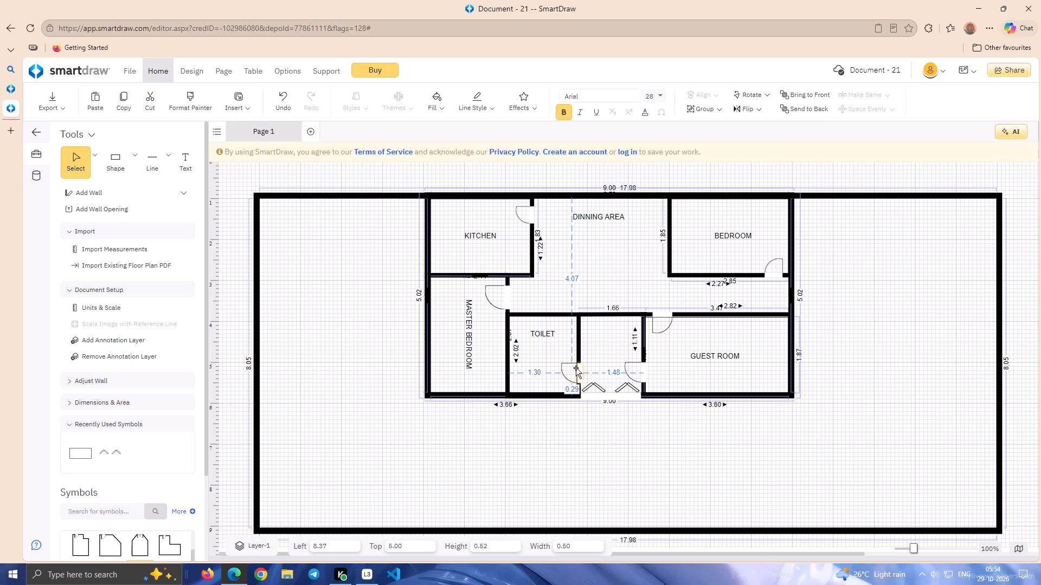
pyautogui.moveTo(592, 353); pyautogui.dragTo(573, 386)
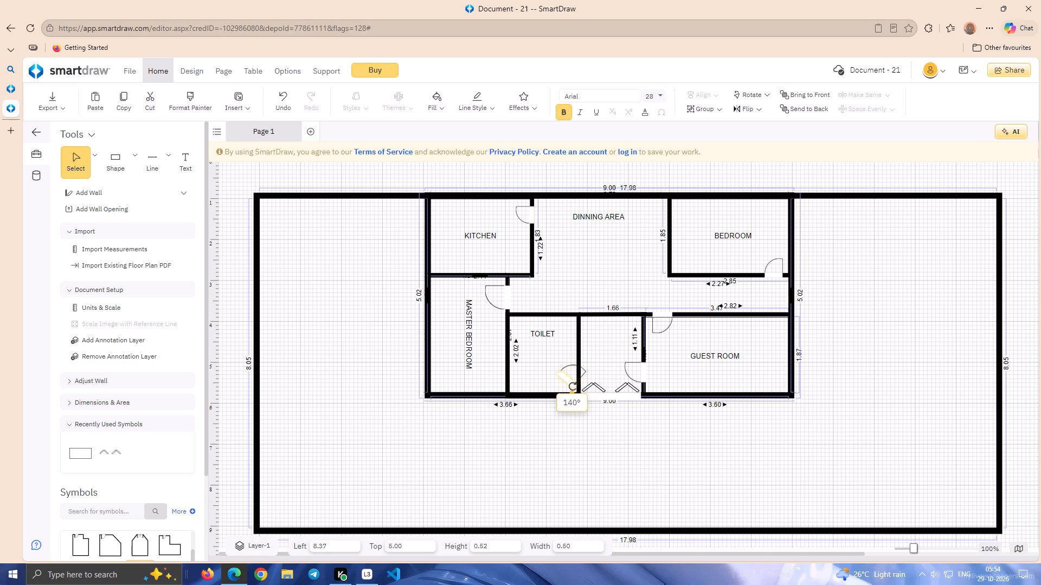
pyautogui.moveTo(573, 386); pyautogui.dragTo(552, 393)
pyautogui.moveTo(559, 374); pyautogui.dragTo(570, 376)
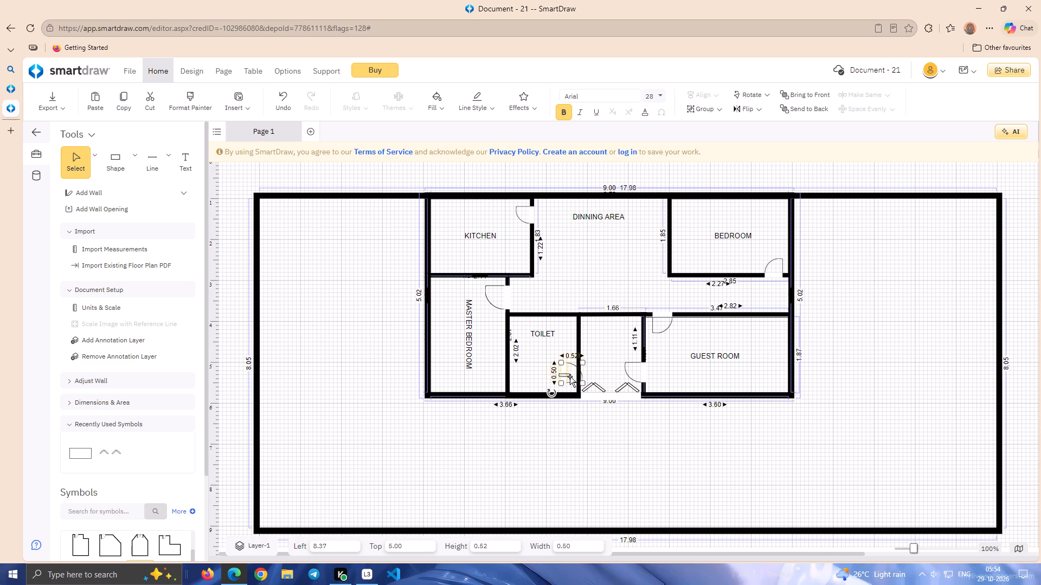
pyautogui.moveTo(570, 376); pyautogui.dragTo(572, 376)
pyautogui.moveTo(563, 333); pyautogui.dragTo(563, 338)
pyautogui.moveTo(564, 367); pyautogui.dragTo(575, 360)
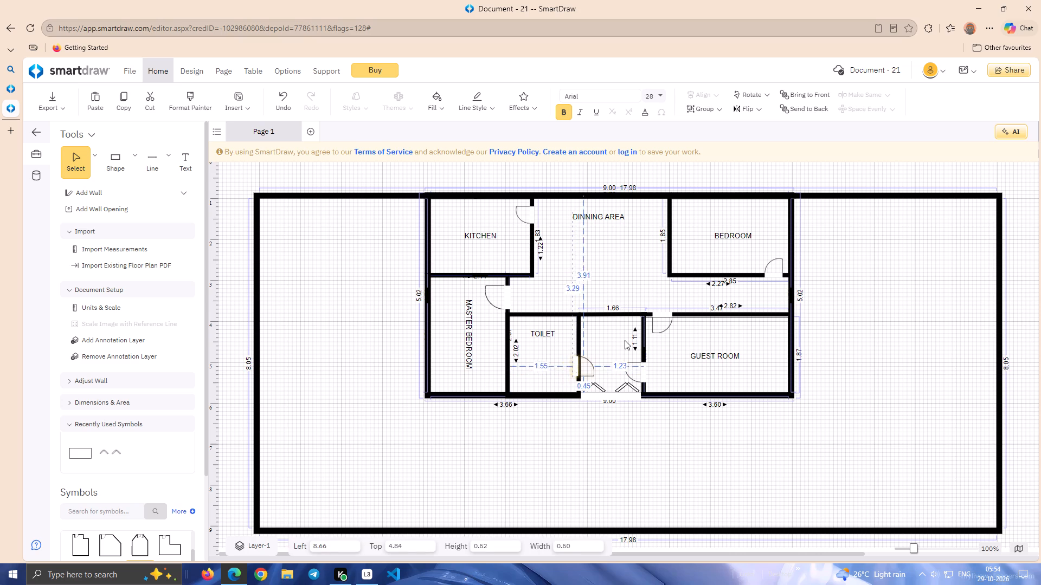
# Copy the door in GUEST ROOM's upper wall and paste the copy into the DINNING AREA.
pyautogui.click(661, 317)
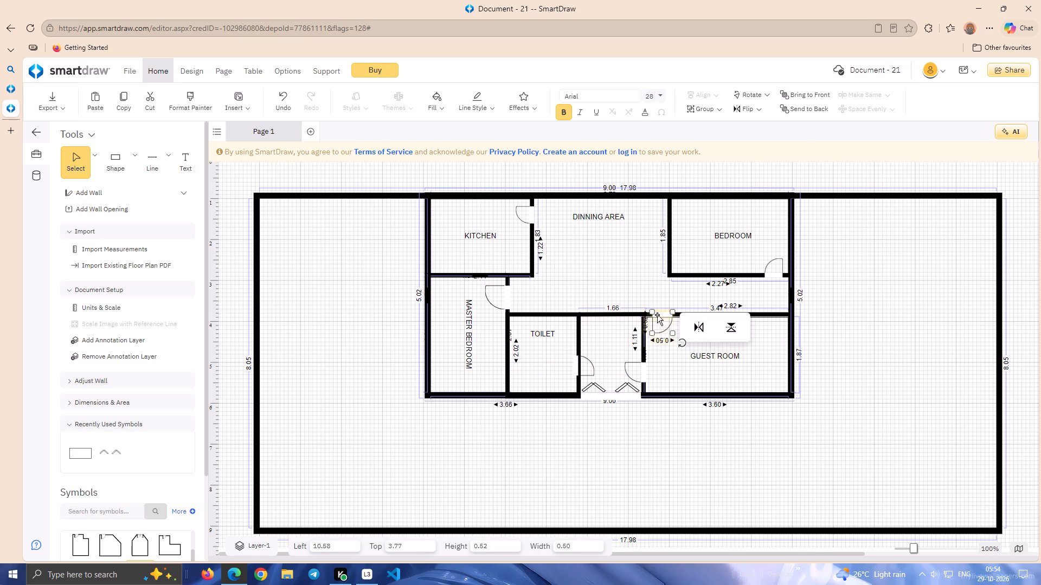
pyautogui.rightClick(656, 315)
pyautogui.click(697, 99)
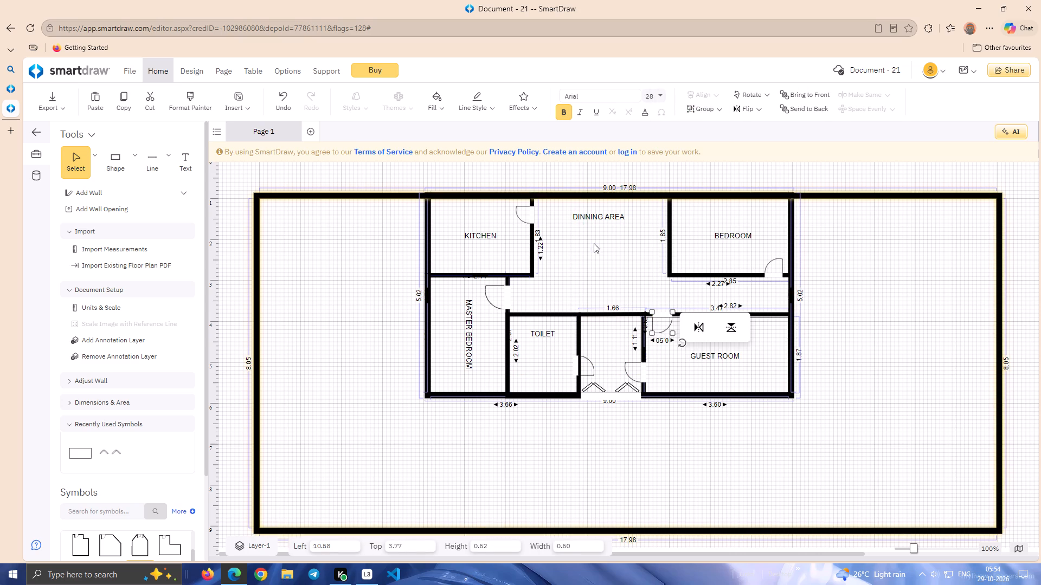
pyautogui.rightClick(594, 243)
pyautogui.click(612, 265)
# Delete the existing door on TOILET's right wall.
pyautogui.click(574, 366)
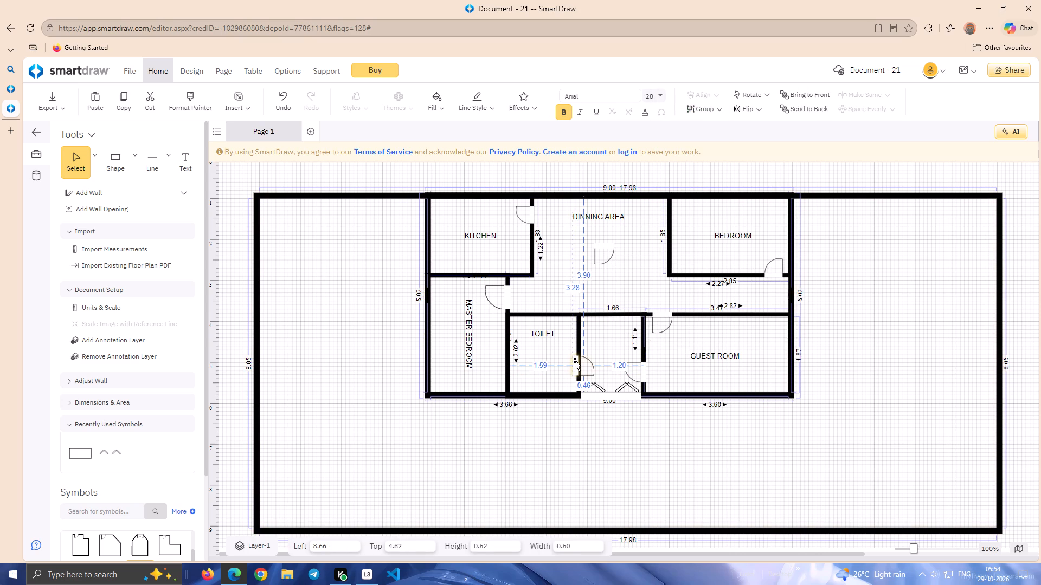
pyautogui.press('BackSpace')
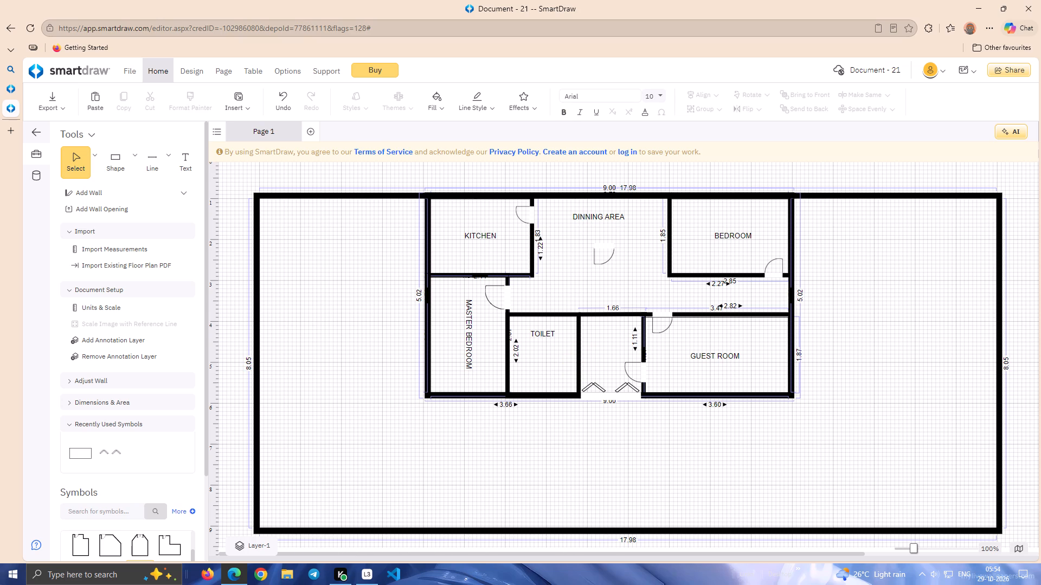
# Move the copied door onto TOILET's right wall, at about 8.65 left and 4.87 top, and rotate it to 270°.
pyautogui.moveTo(596, 248); pyautogui.dragTo(584, 297)
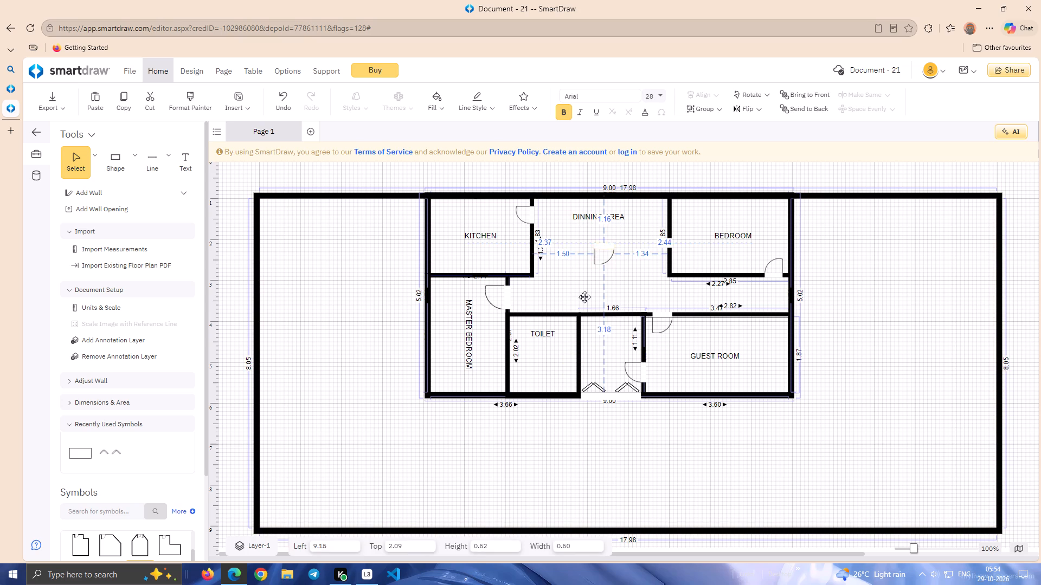
pyautogui.moveTo(584, 297); pyautogui.dragTo(574, 362)
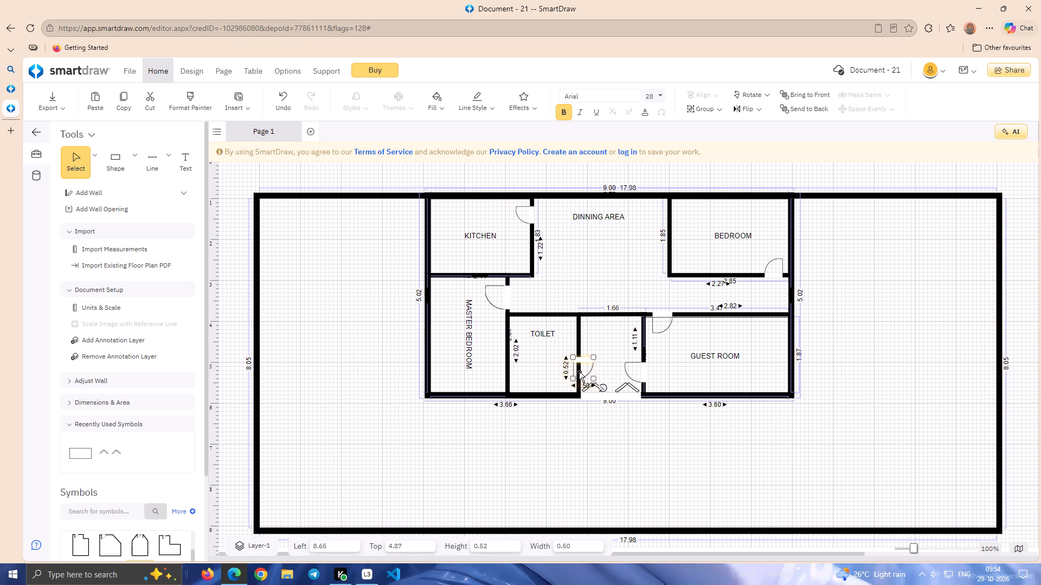
pyautogui.moveTo(604, 389); pyautogui.dragTo(606, 390)
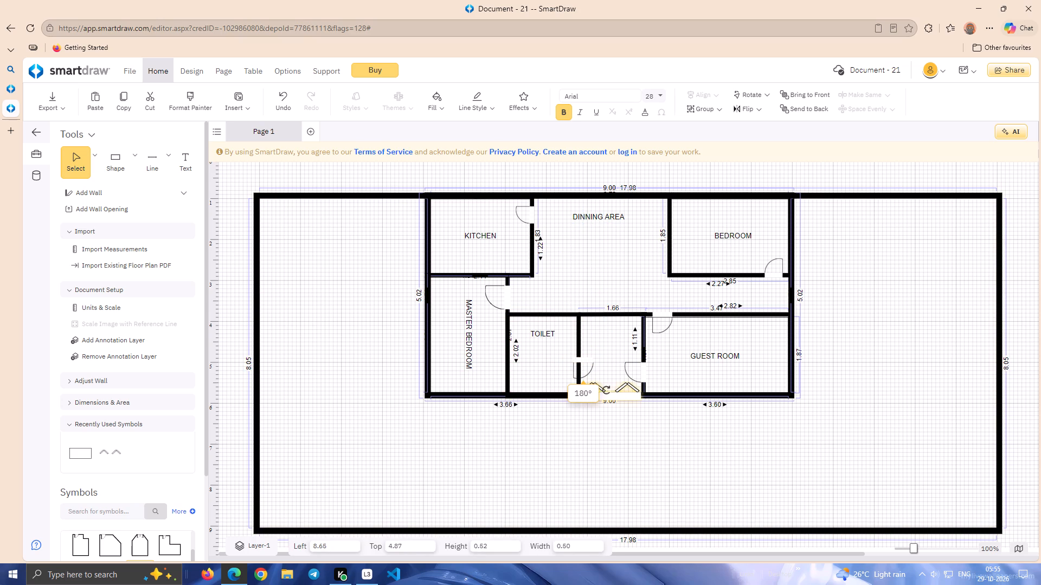
pyautogui.moveTo(606, 390); pyautogui.dragTo(618, 335)
pyautogui.moveTo(618, 335); pyautogui.dragTo(616, 334)
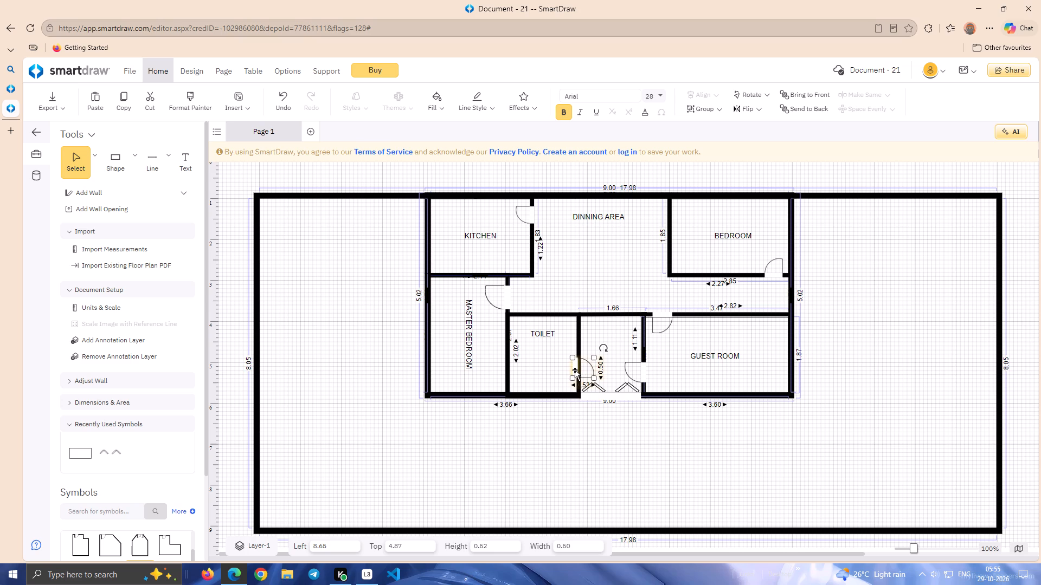
# Move the copied door to the lower end of BEDROOM's left wall and flip it horizontally.
pyautogui.moveTo(574, 369); pyautogui.dragTo(579, 357)
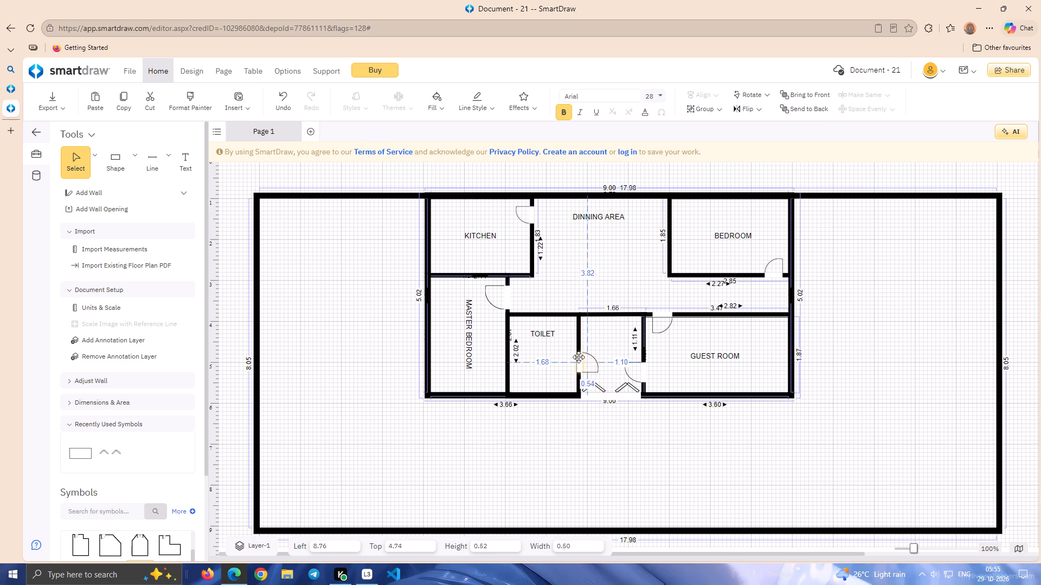
pyautogui.moveTo(579, 357); pyautogui.dragTo(580, 342)
pyautogui.click(581, 339)
pyautogui.moveTo(580, 339); pyautogui.dragTo(592, 305)
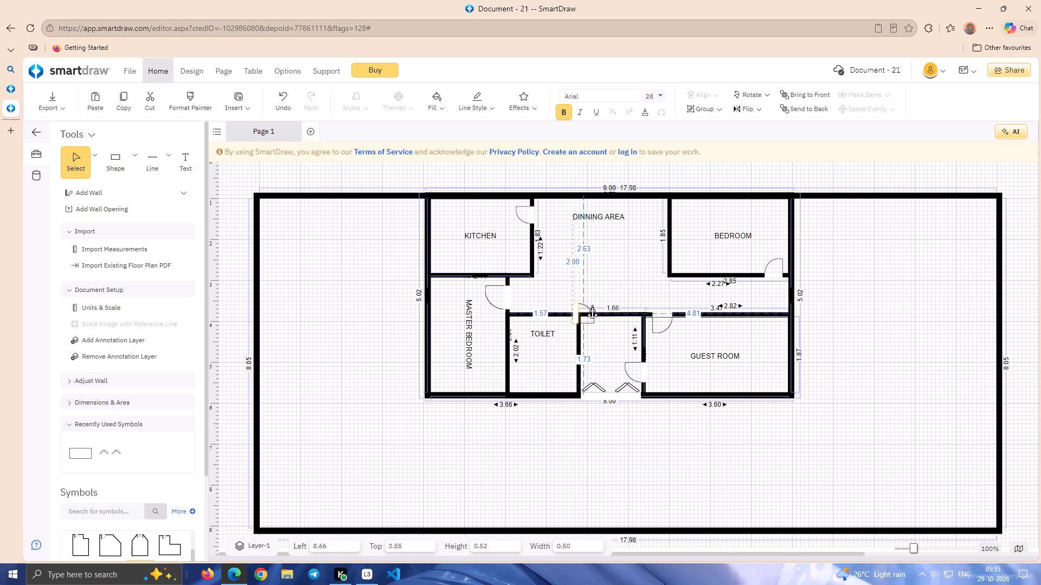
pyautogui.moveTo(592, 305); pyautogui.dragTo(665, 264)
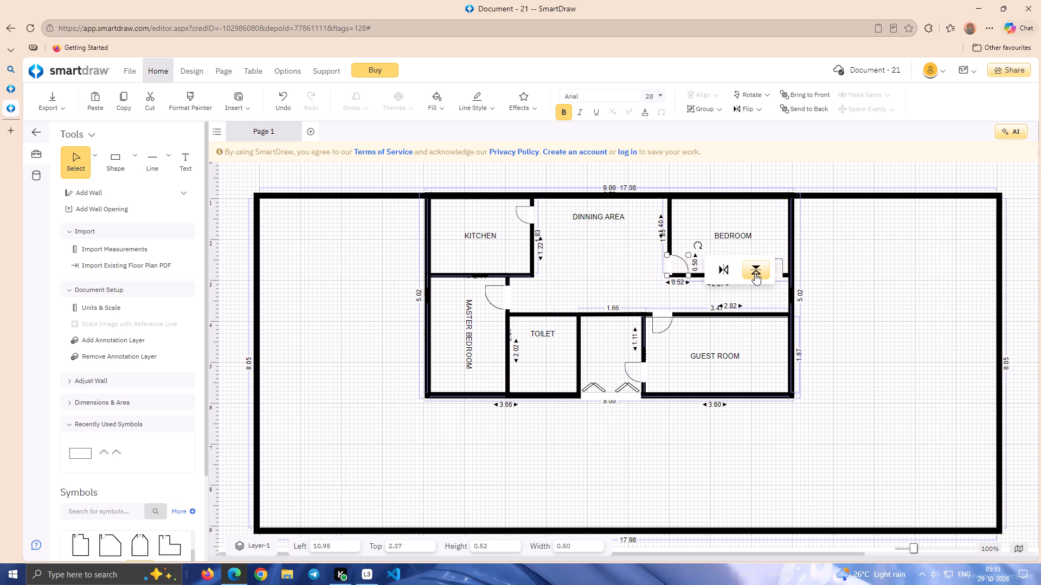
pyautogui.click(755, 273)
pyautogui.click(762, 271)
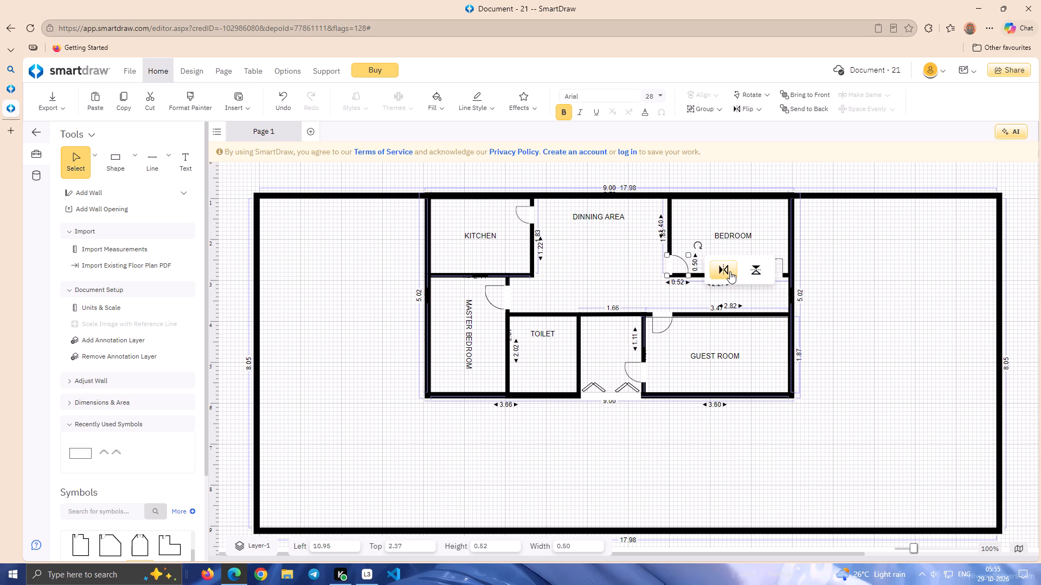
pyautogui.click(730, 271)
# Move the flipped door back to the lower part of TOILET's right wall, at about 8.35 left and 5.03 top.
pyautogui.moveTo(671, 267); pyautogui.dragTo(663, 266)
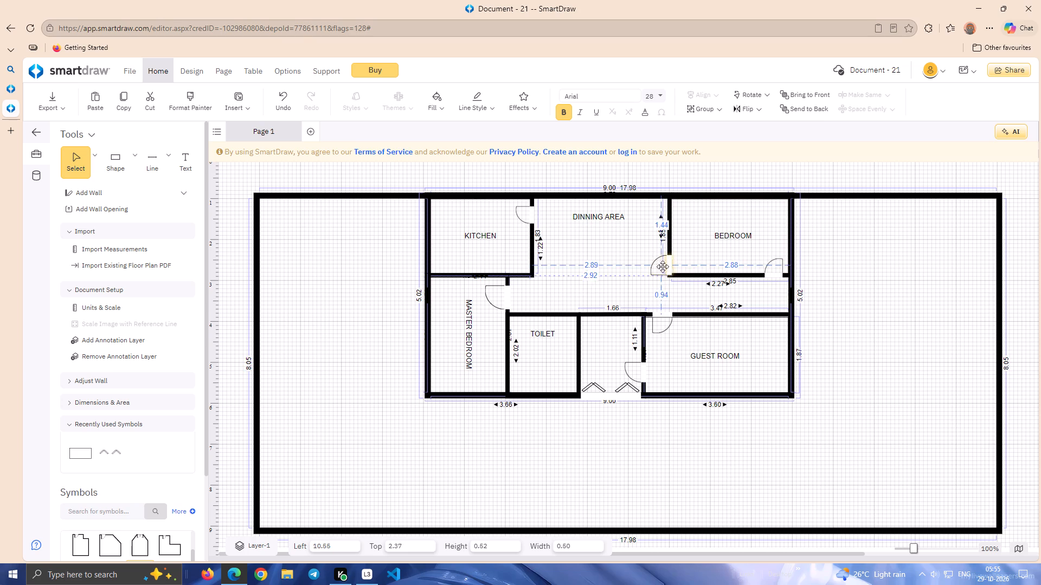
pyautogui.moveTo(663, 266); pyautogui.dragTo(579, 375)
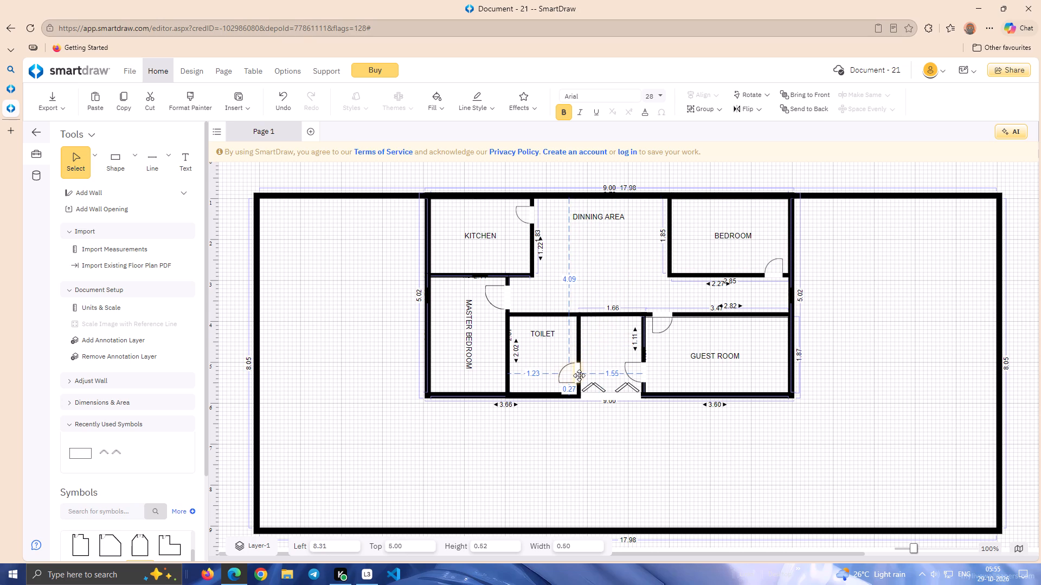
pyautogui.moveTo(579, 375); pyautogui.dragTo(580, 380)
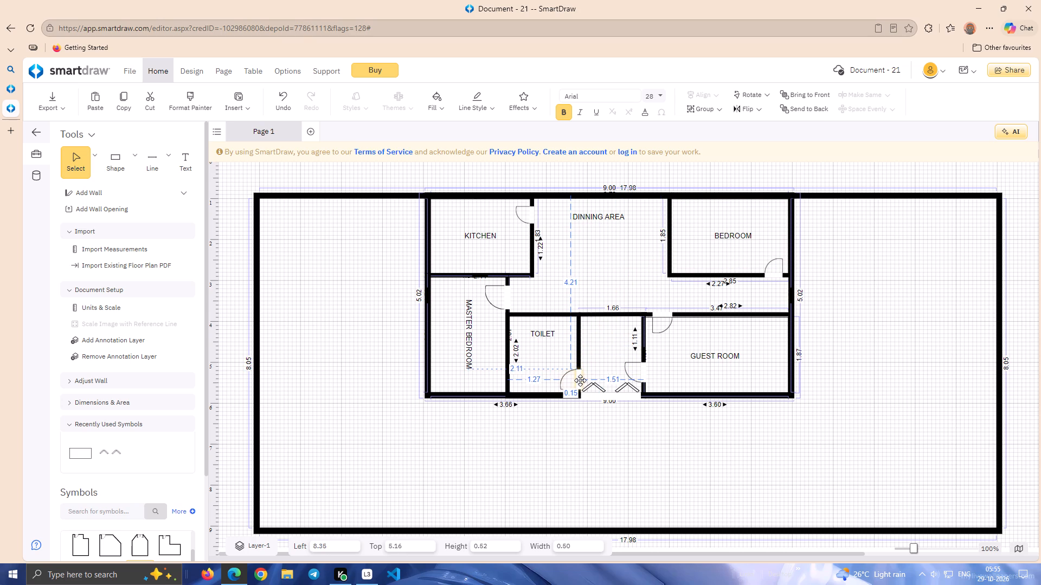
pyautogui.moveTo(580, 380); pyautogui.dragTo(580, 376)
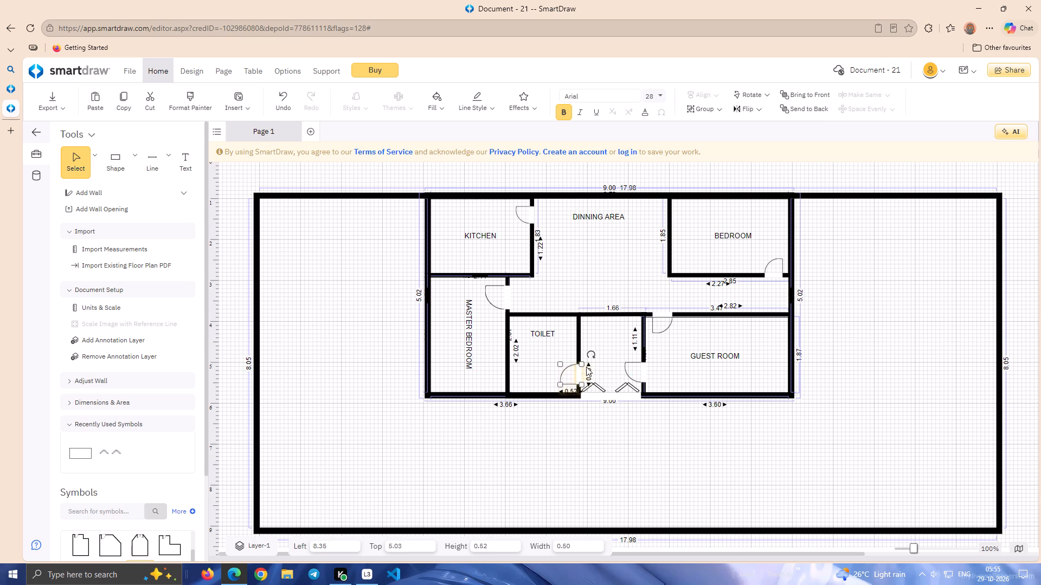
pyautogui.click(596, 345)
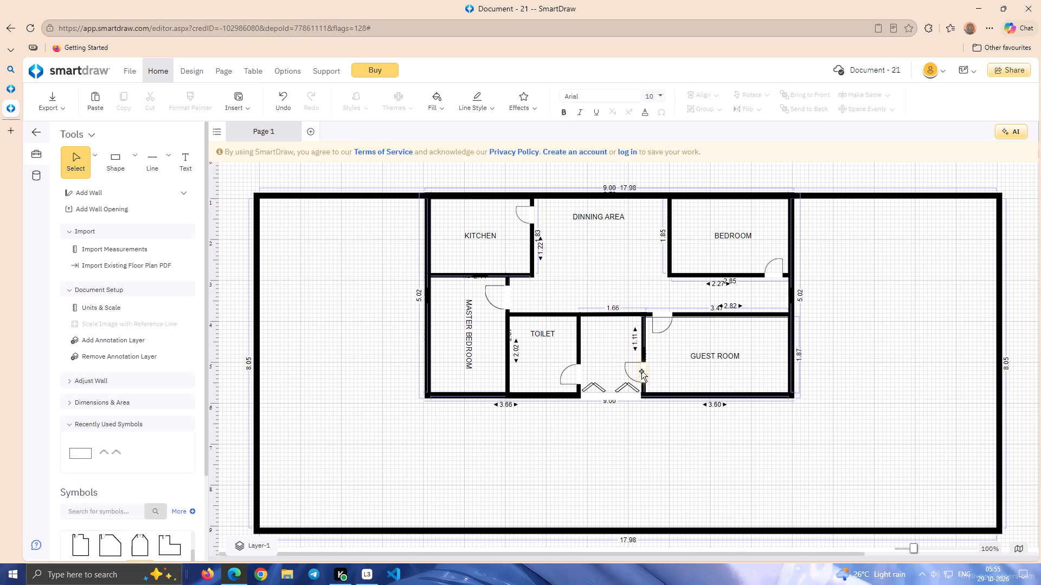
# Move the door on GUEST ROOM's left wall lower, to about 9.92 left and 5.13 top.
pyautogui.moveTo(643, 369); pyautogui.dragTo(644, 335)
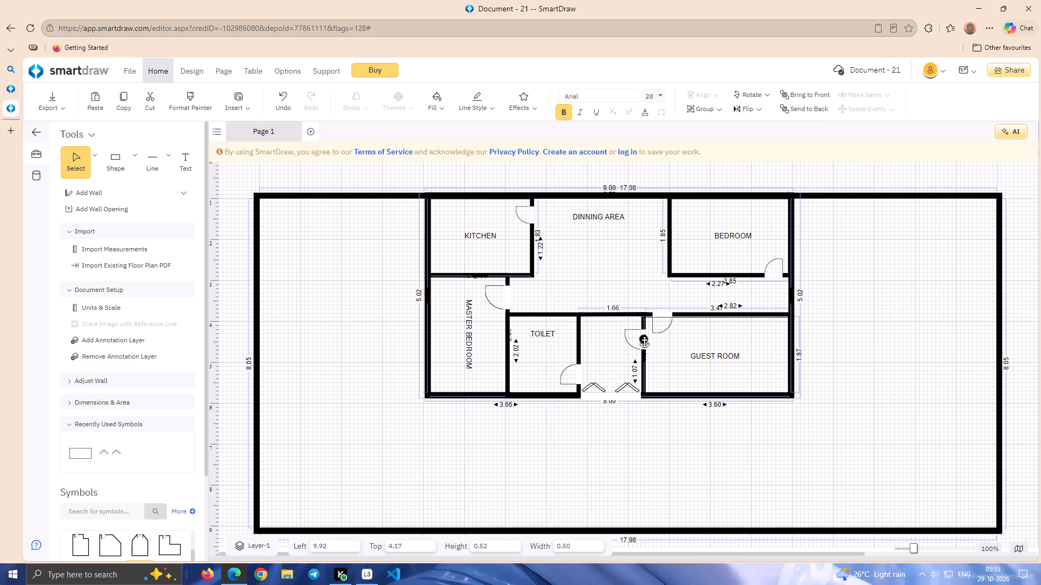
pyautogui.moveTo(644, 335); pyautogui.dragTo(642, 334)
pyautogui.moveTo(642, 334); pyautogui.dragTo(641, 375)
# Flip the door on GUEST ROOM's left wall vertically and horizontally so it swings into GUEST ROOM.
pyautogui.click(708, 386)
pyautogui.click(708, 386)
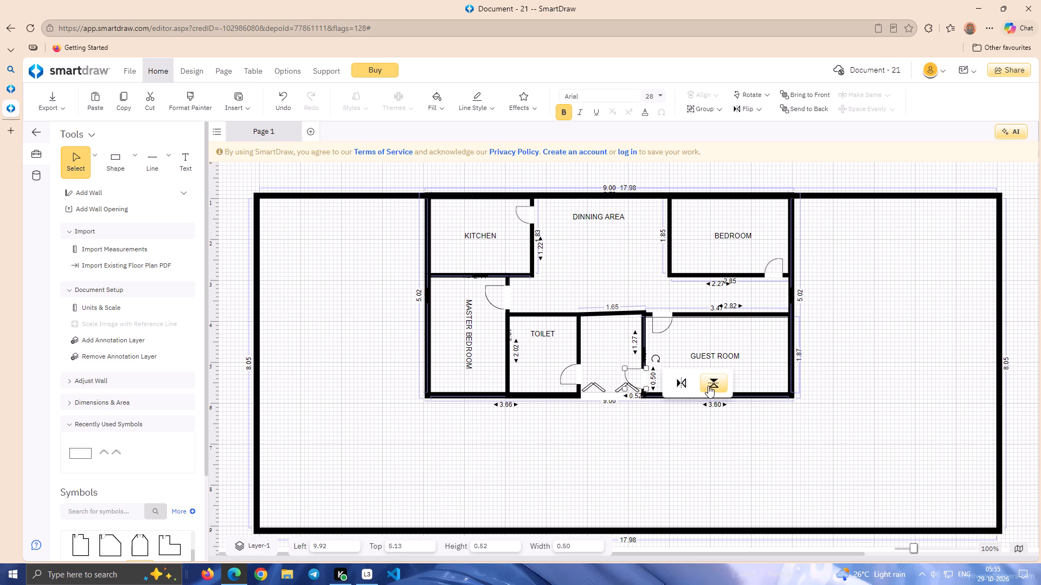
pyautogui.click(711, 386)
pyautogui.click(682, 387)
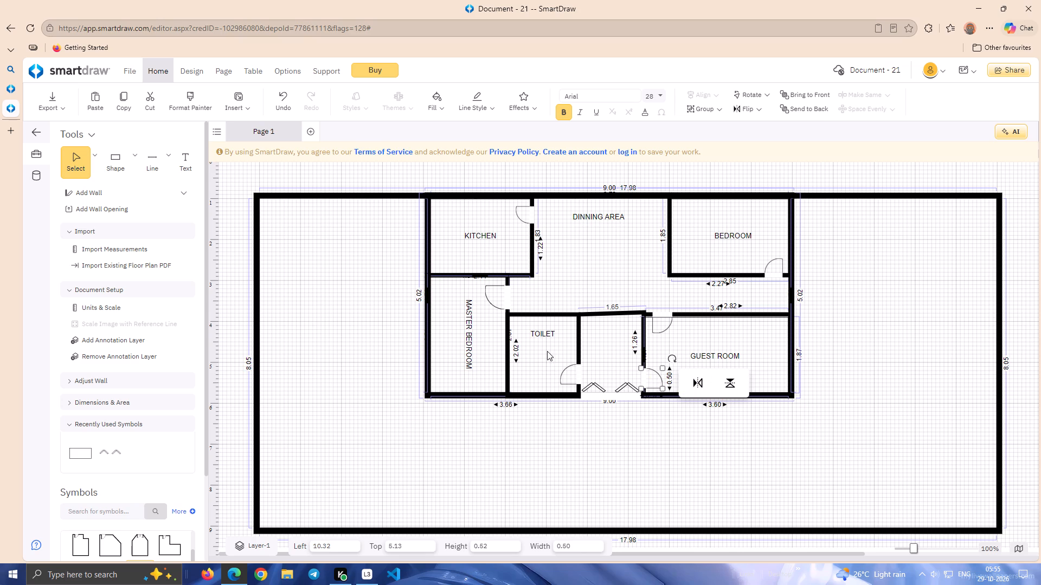
pyautogui.click(616, 347)
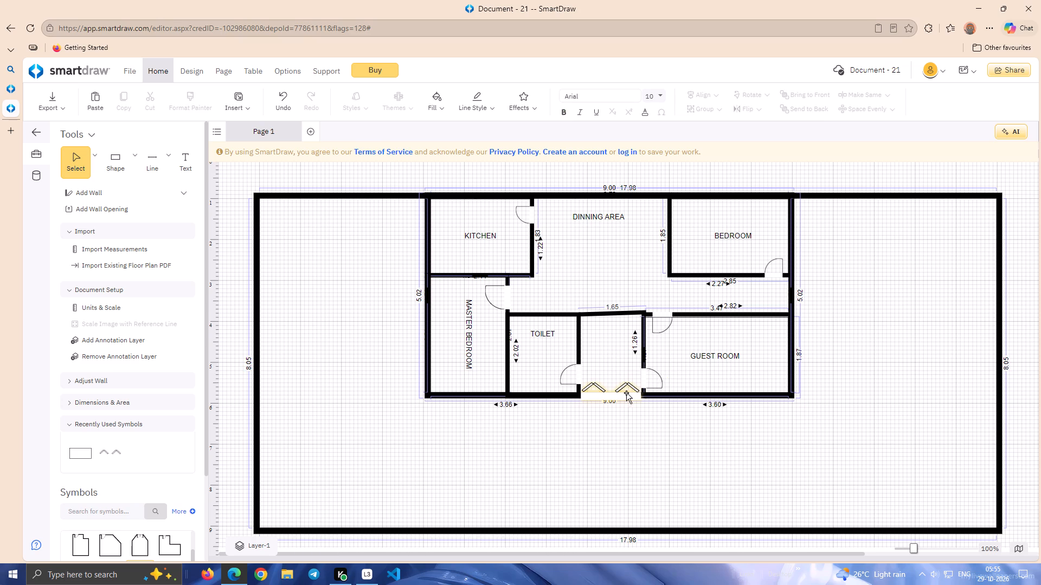
# Move the flipped GUEST ROOM door slightly up along the left wall, to about 10.32 left and 5.01 top.
pyautogui.moveTo(645, 378); pyautogui.dragTo(645, 376)
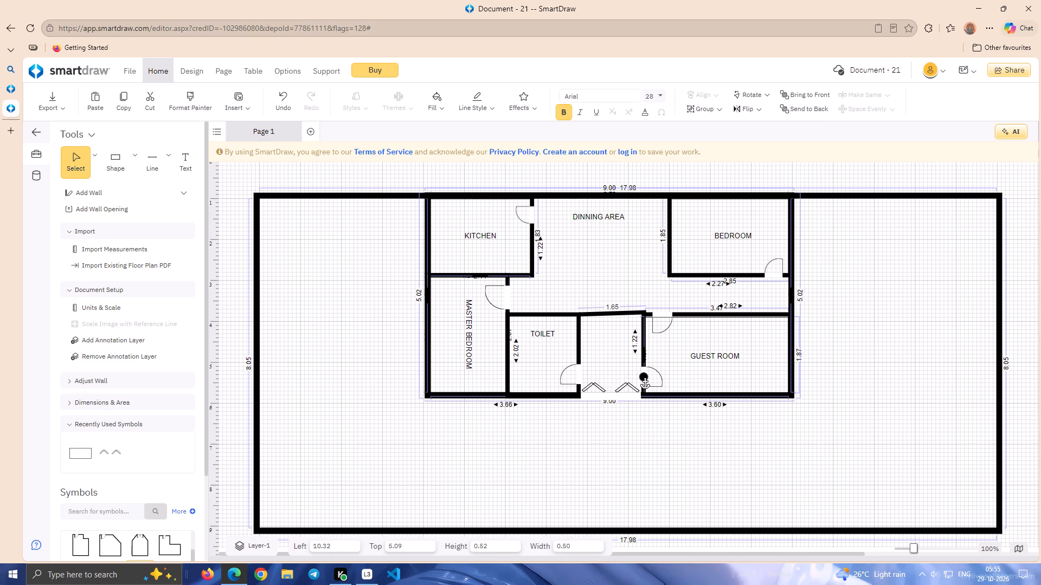
pyautogui.moveTo(645, 376); pyautogui.dragTo(645, 373)
pyautogui.click(625, 359)
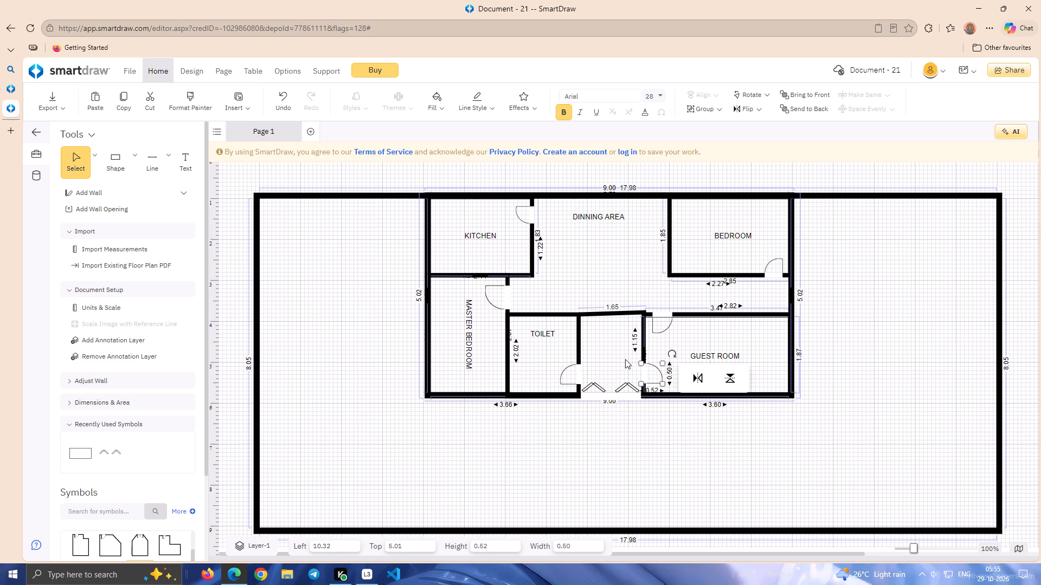
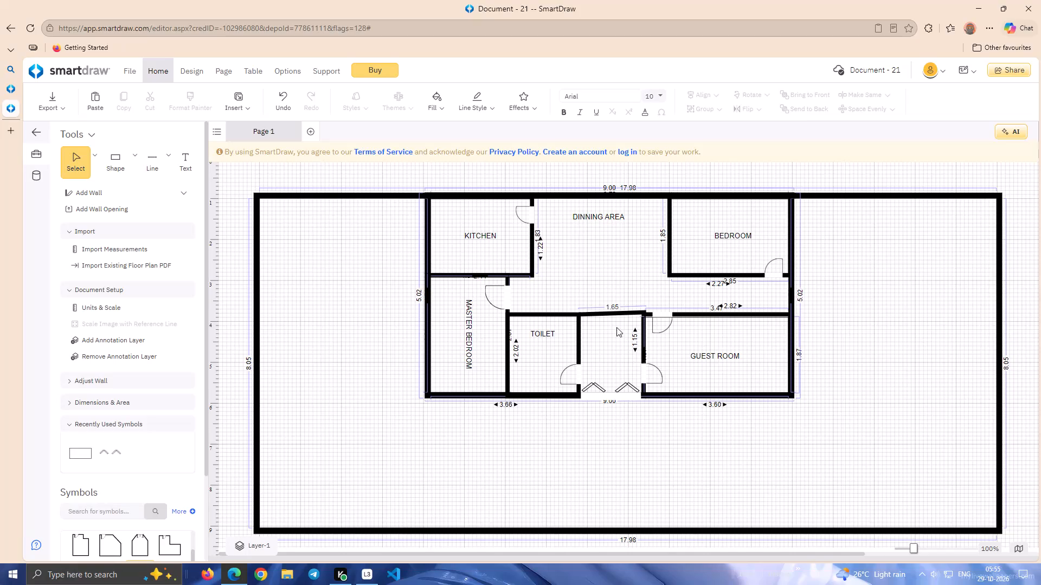
# Straighten the top wall of the entrance space between TOILET and GUEST ROOM into a horizontal wall about 1.61 long.
pyautogui.click(617, 313)
pyautogui.click(647, 312)
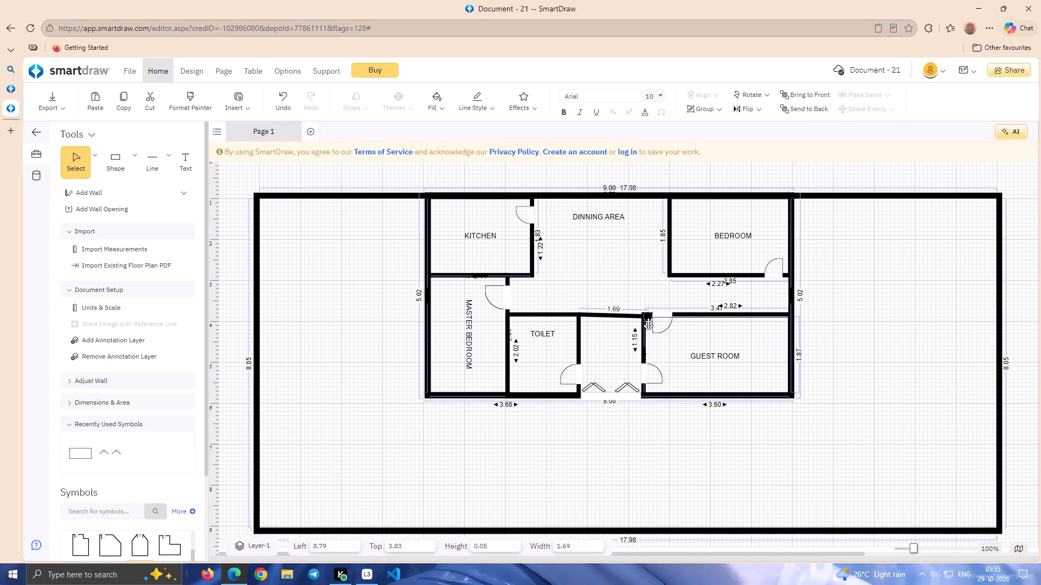
pyautogui.click(624, 293)
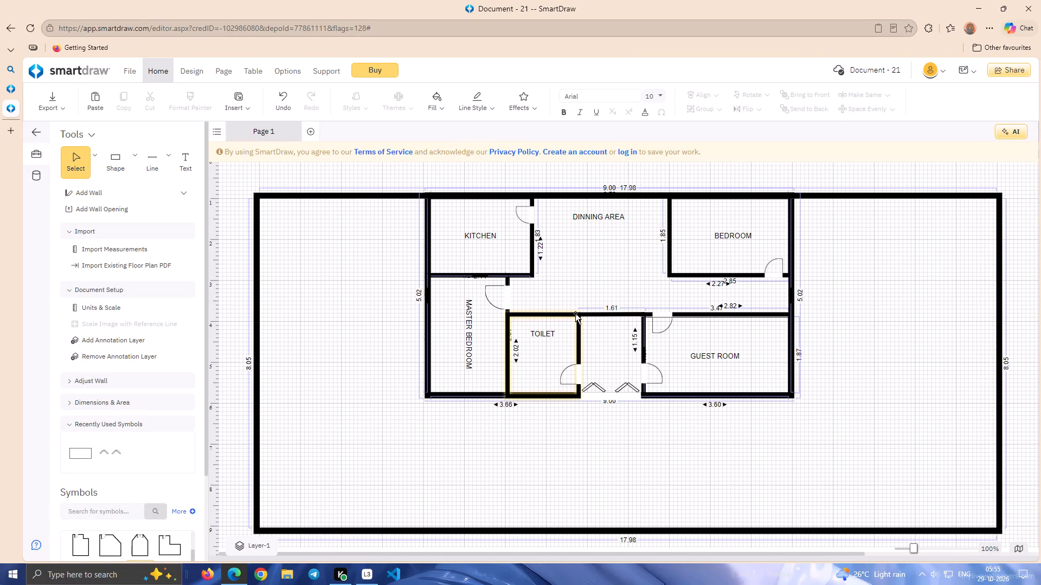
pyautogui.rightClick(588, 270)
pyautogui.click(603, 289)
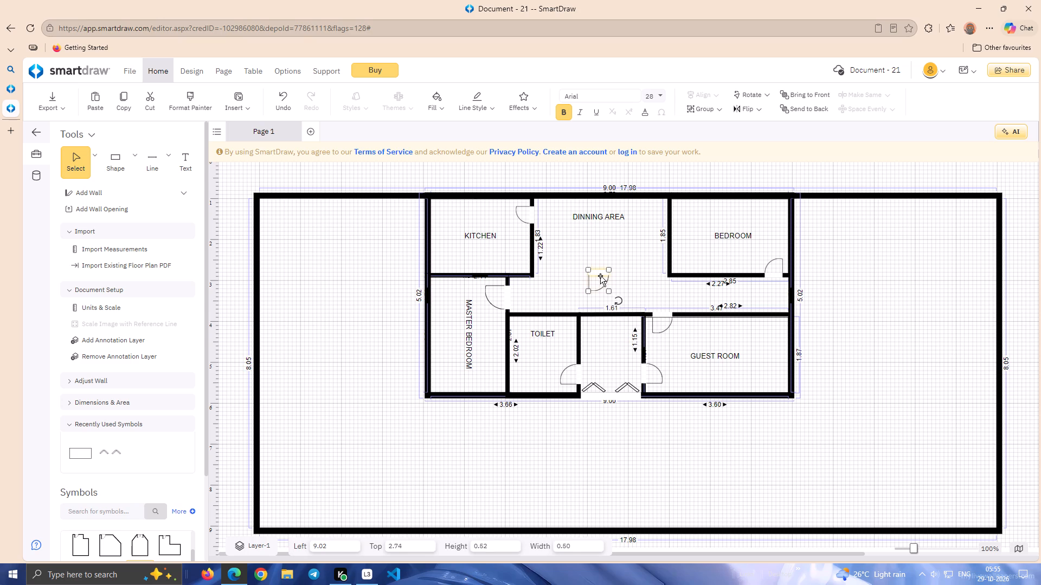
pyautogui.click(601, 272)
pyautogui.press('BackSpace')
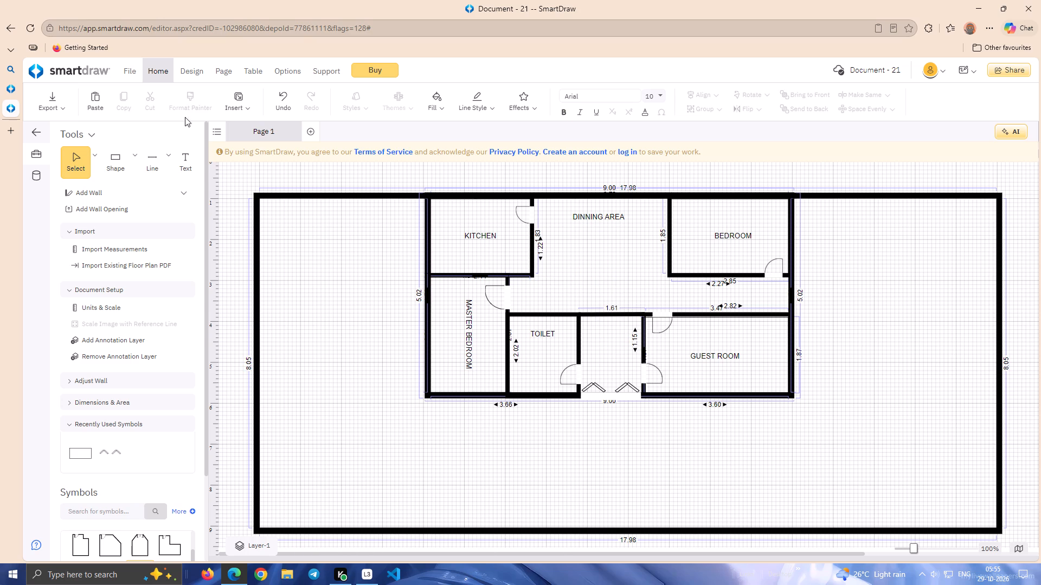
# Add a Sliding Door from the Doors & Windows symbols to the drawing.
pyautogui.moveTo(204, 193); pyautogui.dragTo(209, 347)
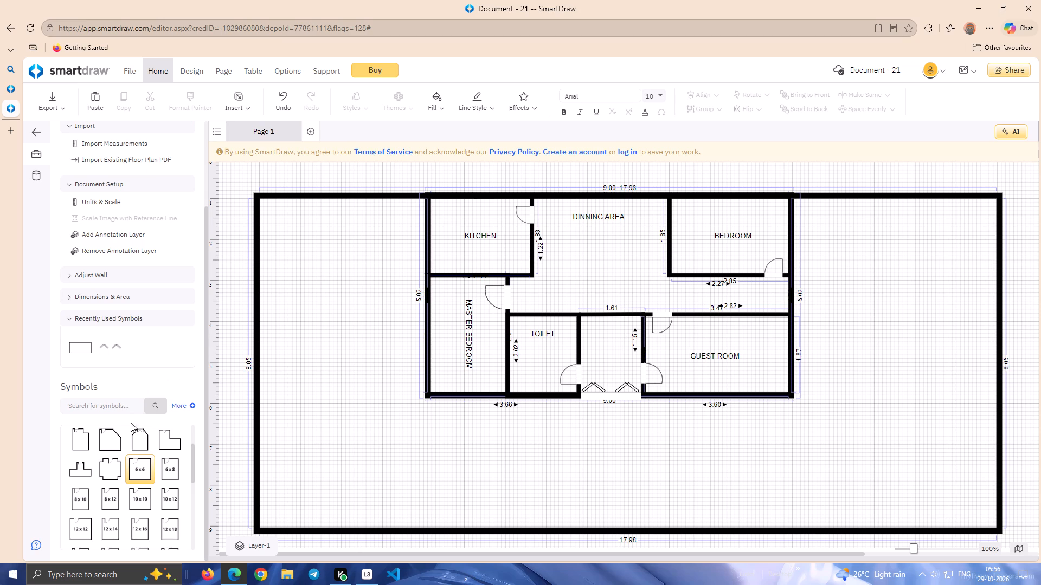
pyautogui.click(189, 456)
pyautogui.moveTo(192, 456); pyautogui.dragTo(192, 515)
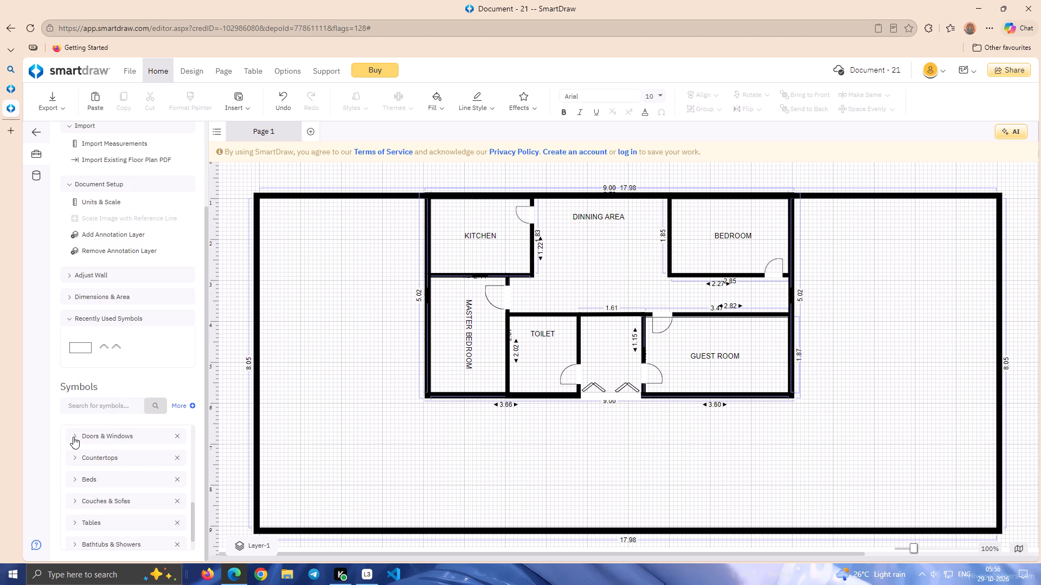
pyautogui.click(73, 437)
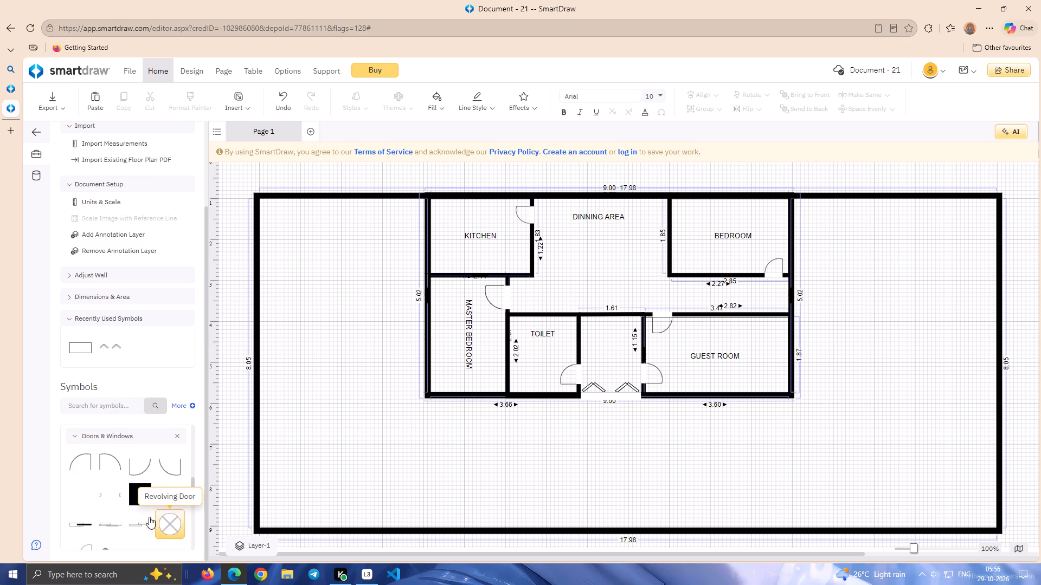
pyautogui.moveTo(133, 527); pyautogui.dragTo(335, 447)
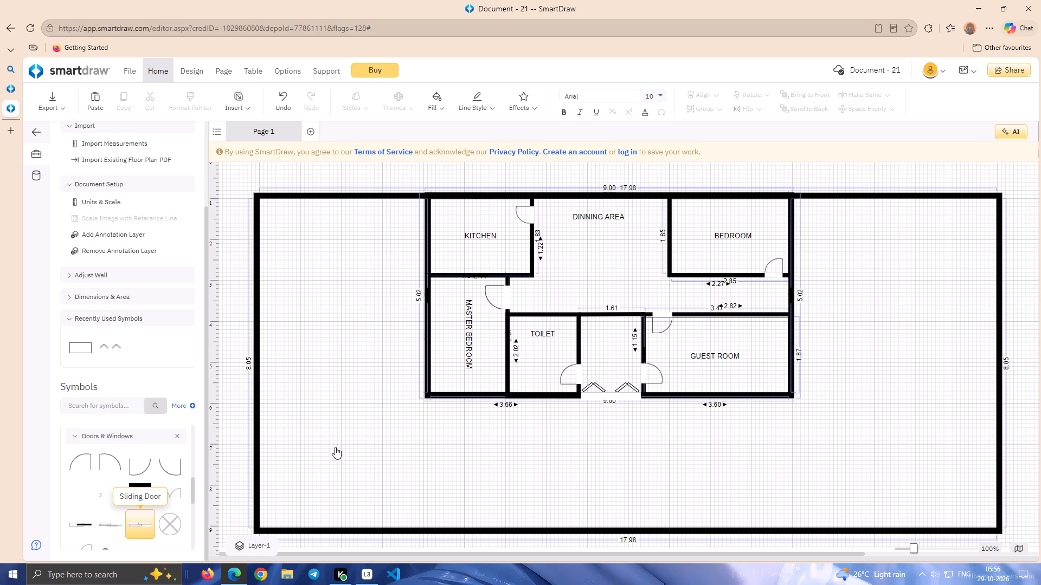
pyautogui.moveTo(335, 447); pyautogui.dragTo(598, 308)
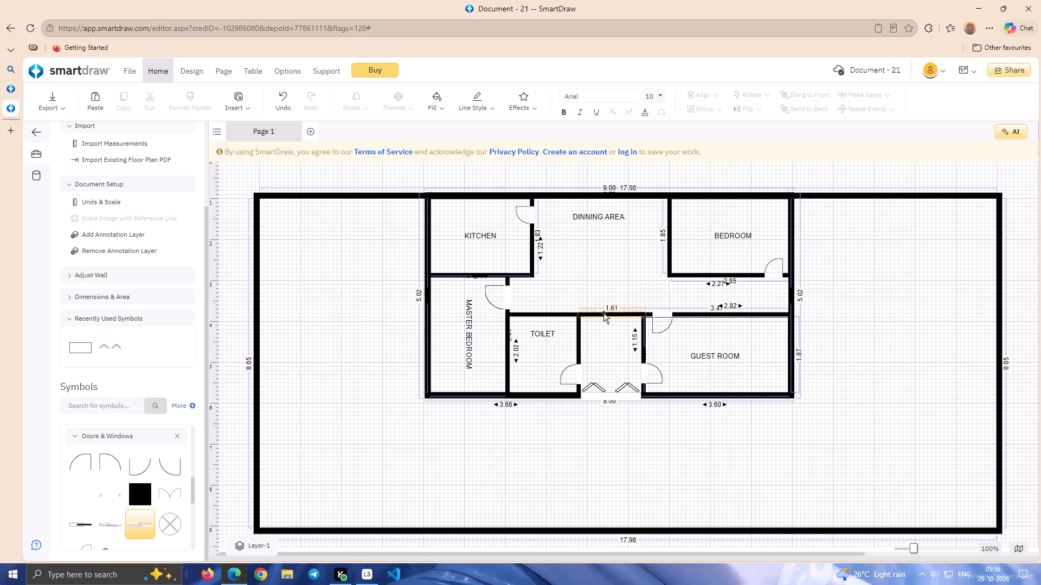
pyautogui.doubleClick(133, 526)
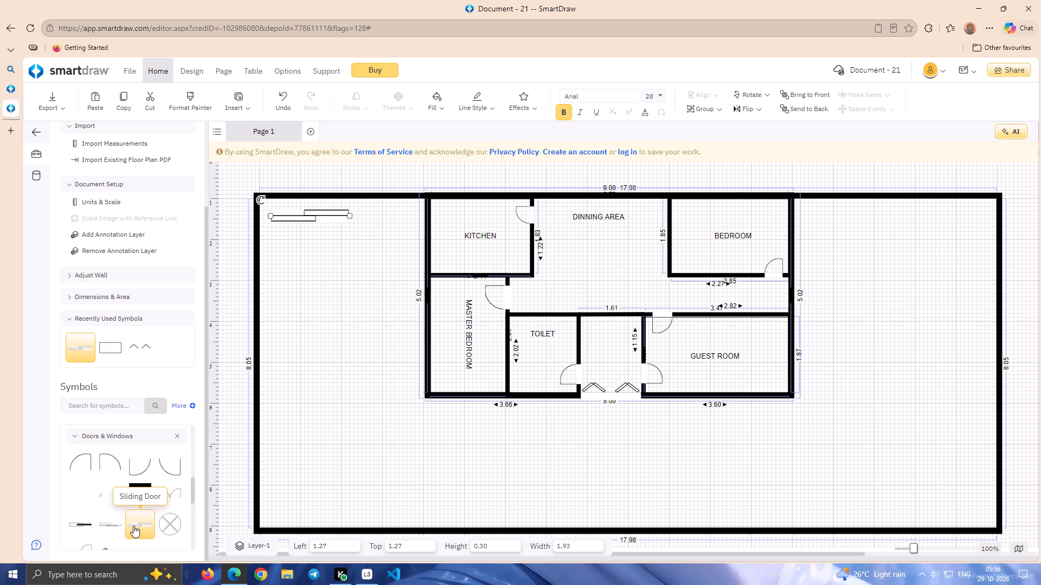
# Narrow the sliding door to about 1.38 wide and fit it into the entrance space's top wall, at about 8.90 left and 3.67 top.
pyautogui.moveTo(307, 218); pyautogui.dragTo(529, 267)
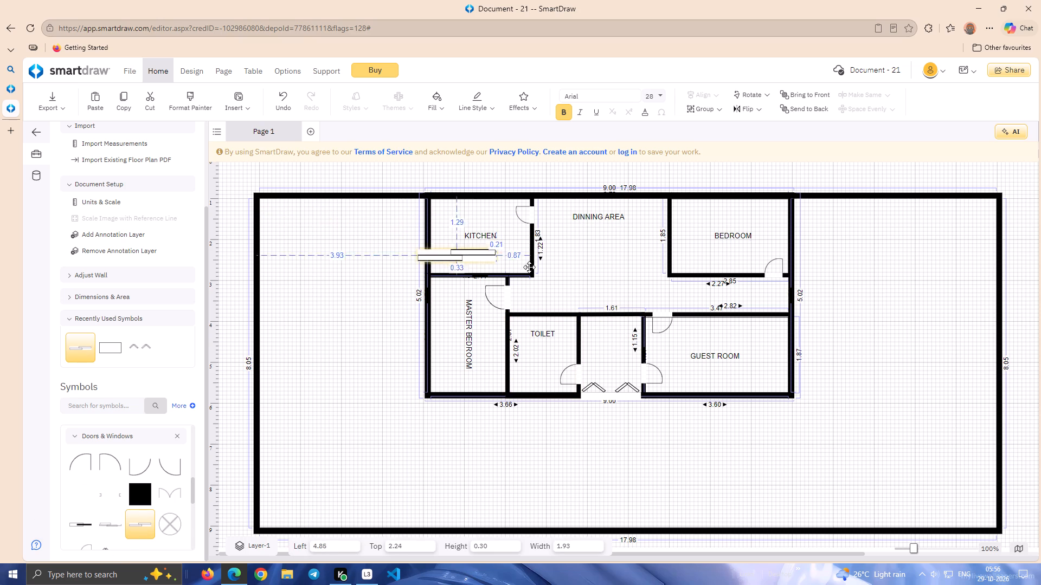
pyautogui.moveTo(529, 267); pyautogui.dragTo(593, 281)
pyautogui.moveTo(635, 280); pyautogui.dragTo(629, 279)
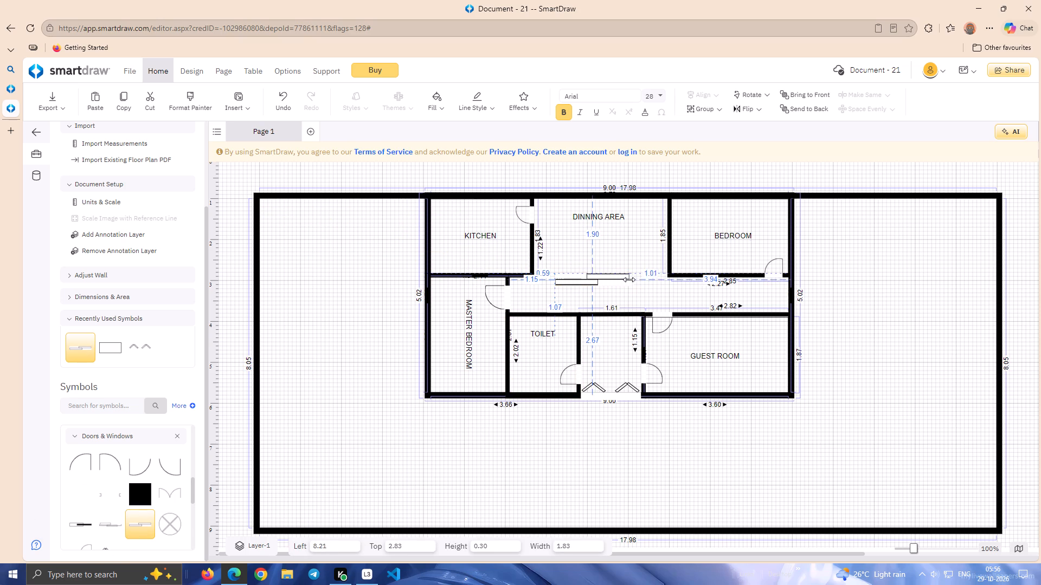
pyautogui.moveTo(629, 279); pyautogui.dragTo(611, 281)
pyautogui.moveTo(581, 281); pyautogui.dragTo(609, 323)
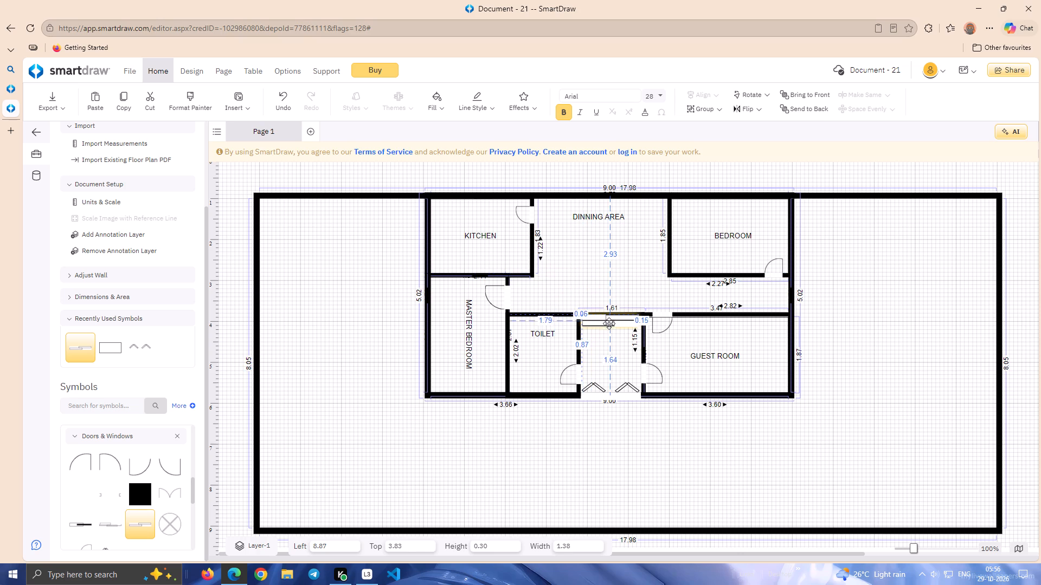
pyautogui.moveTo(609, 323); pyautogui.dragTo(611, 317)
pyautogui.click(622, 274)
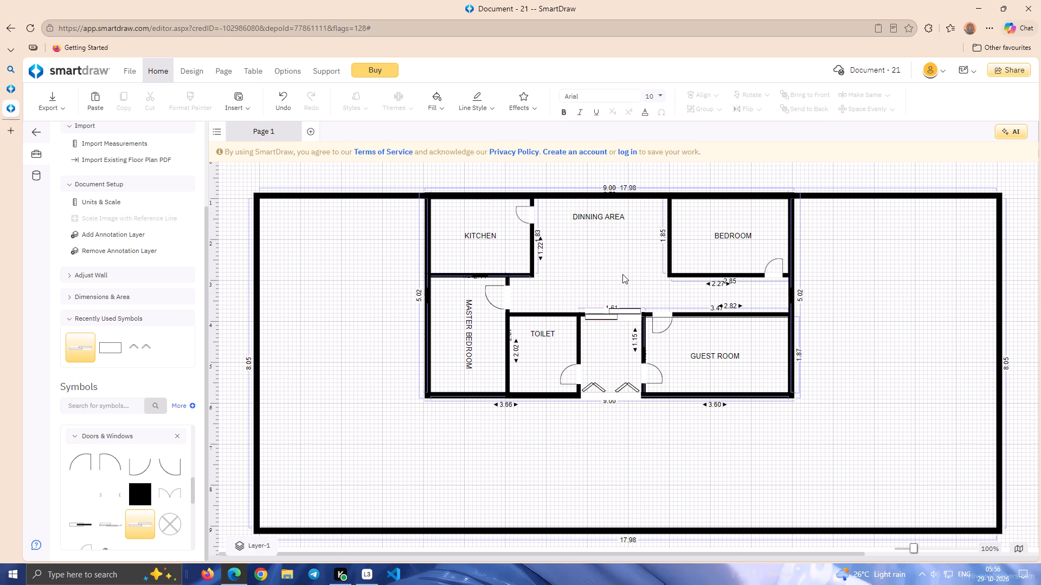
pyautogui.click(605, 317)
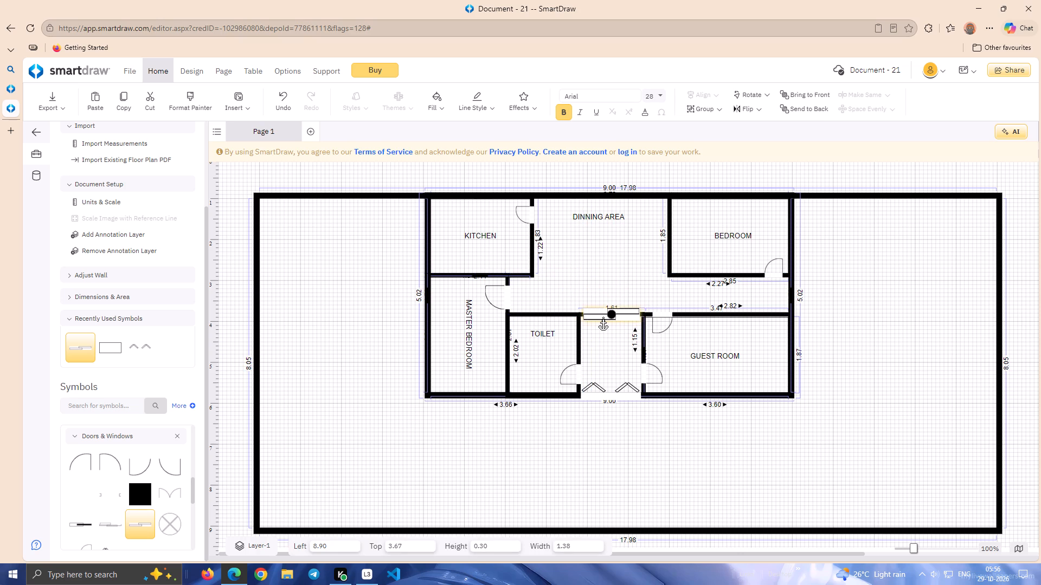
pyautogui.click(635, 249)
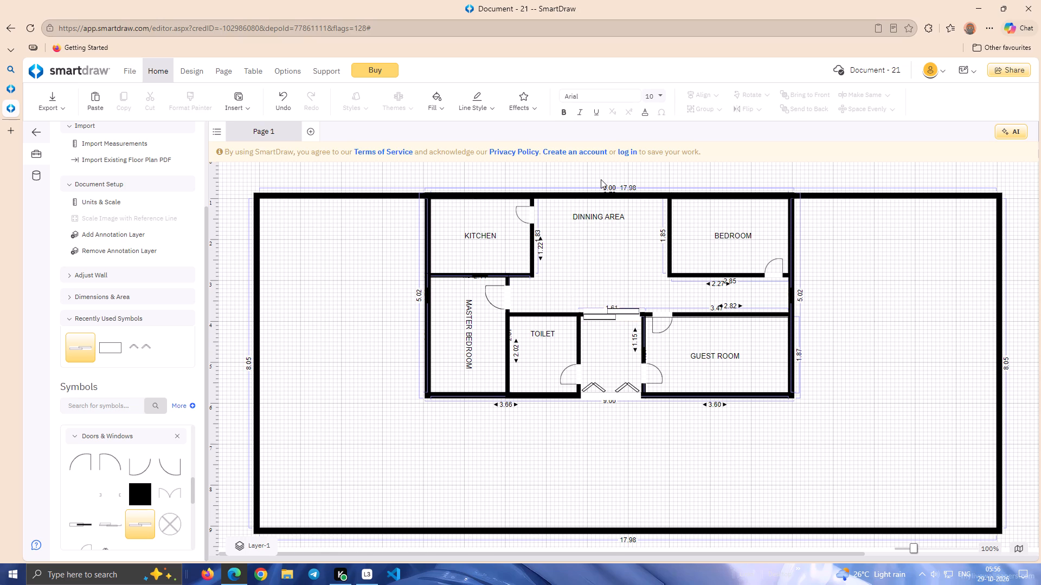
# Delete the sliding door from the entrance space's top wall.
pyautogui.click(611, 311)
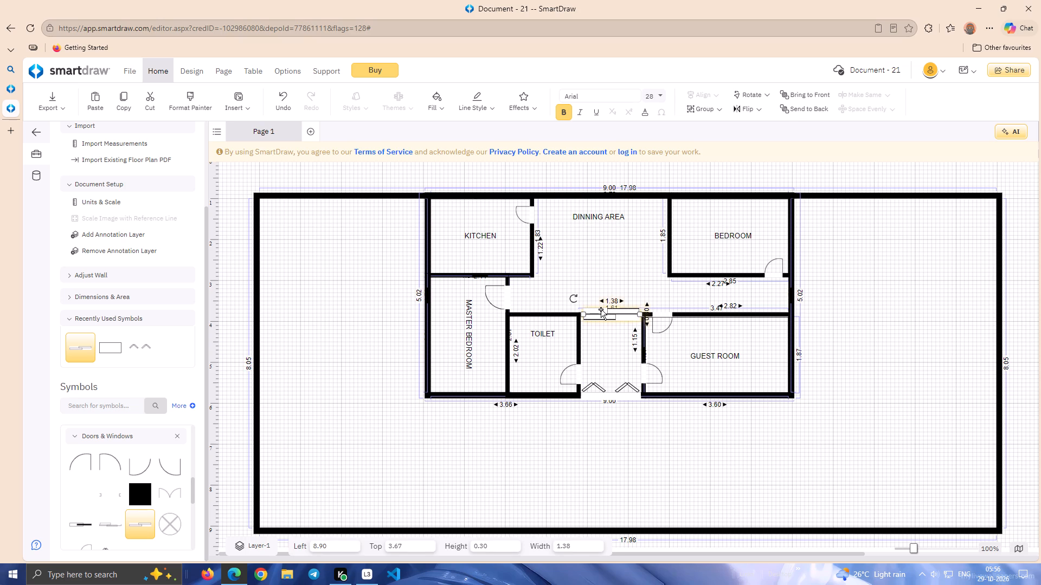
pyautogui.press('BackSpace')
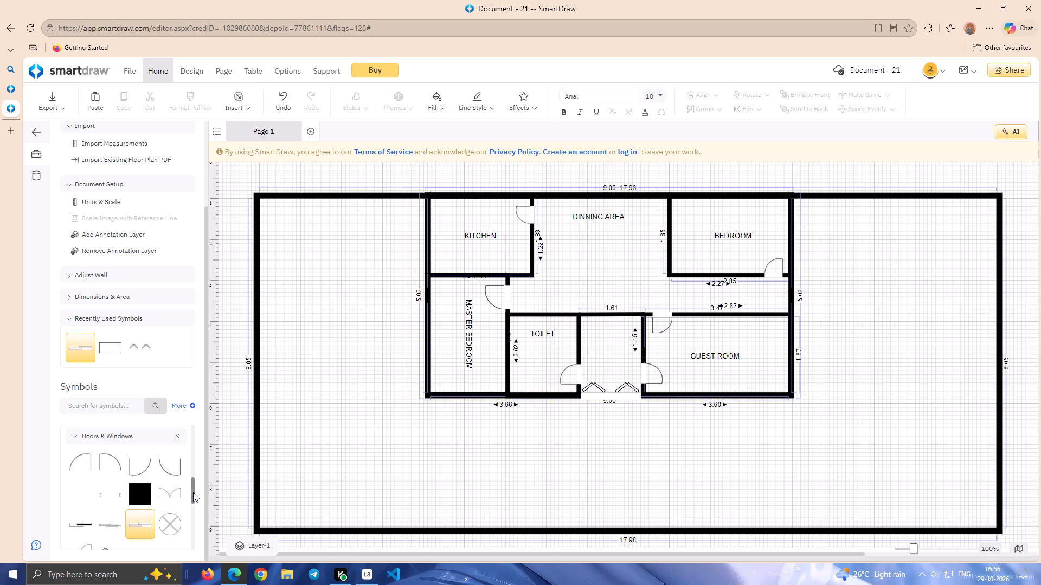
# Add a double swing door from the Doors & Windows symbols just above the entrance space's top wall, at about 8.87 left and 2.47 top.
pyautogui.moveTo(193, 492); pyautogui.dragTo(192, 504)
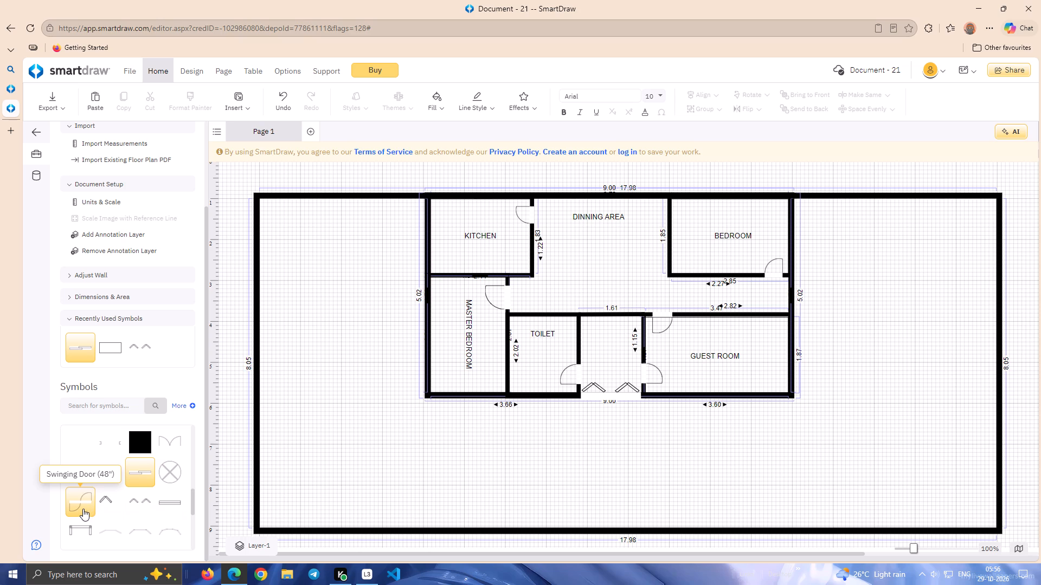
pyautogui.moveTo(191, 503); pyautogui.dragTo(192, 495)
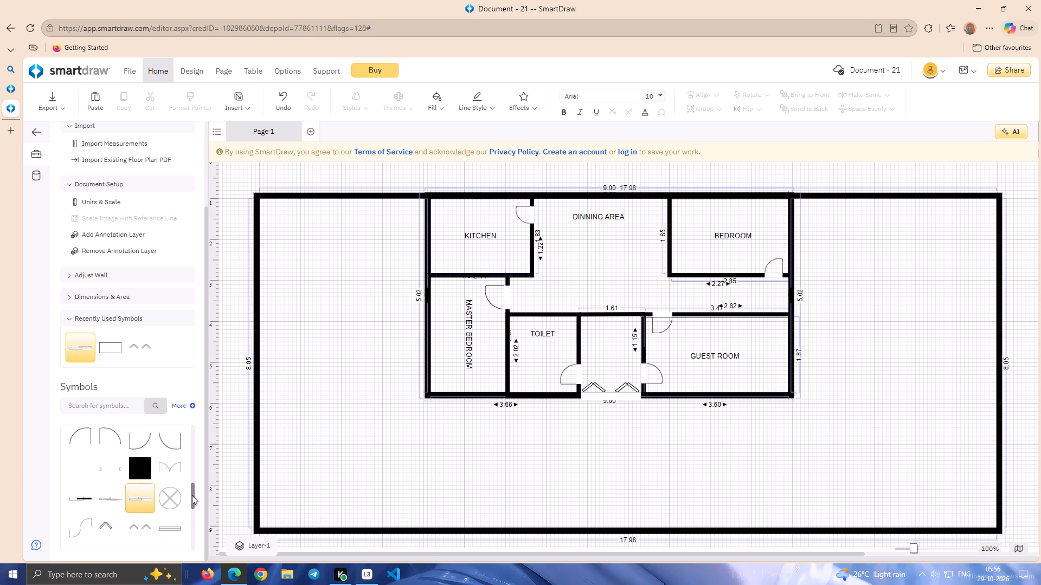
pyautogui.moveTo(192, 495); pyautogui.dragTo(192, 493)
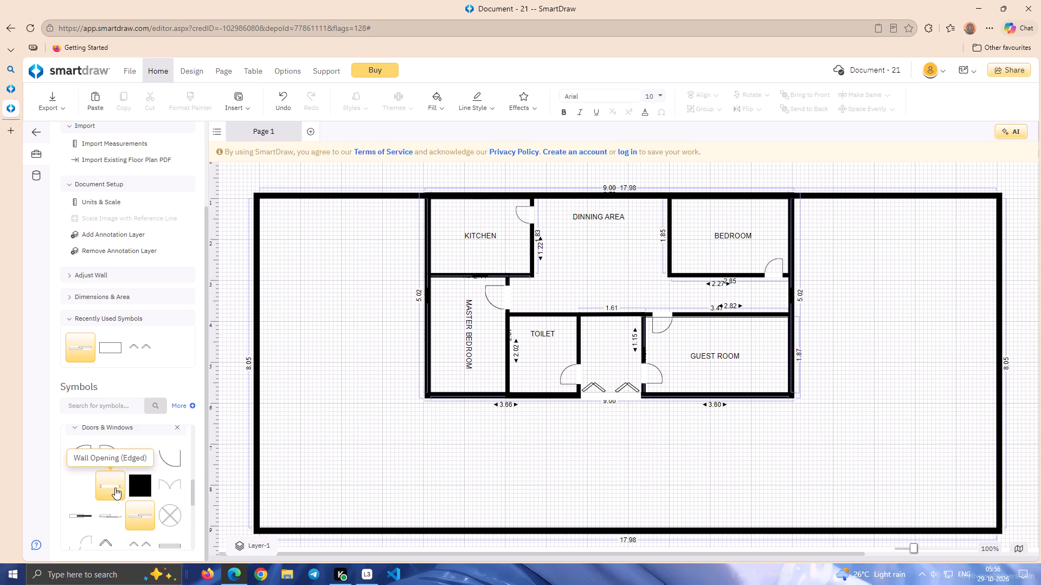
pyautogui.moveTo(173, 492); pyautogui.dragTo(277, 453)
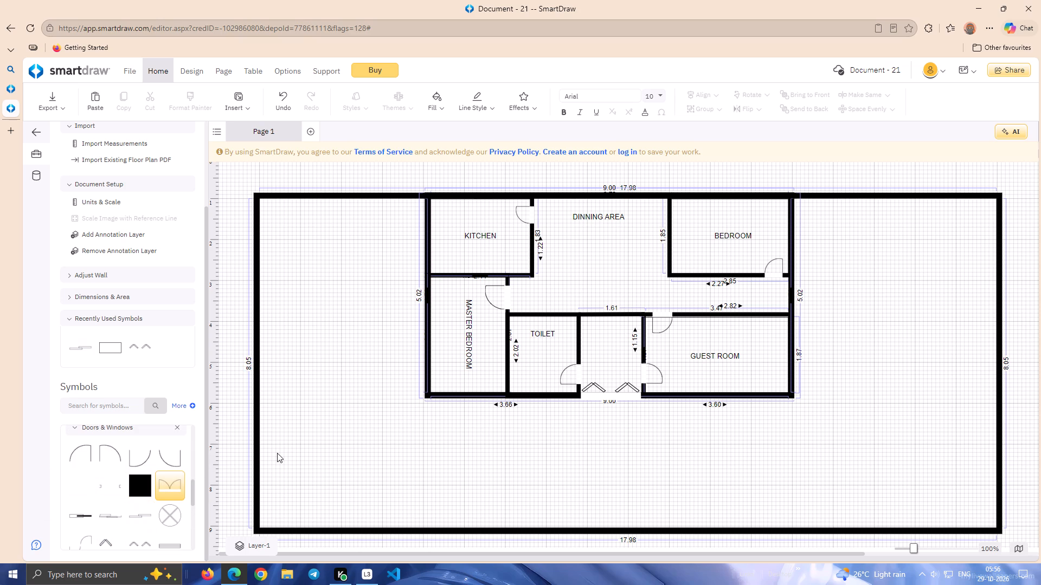
pyautogui.moveTo(277, 453); pyautogui.dragTo(614, 282)
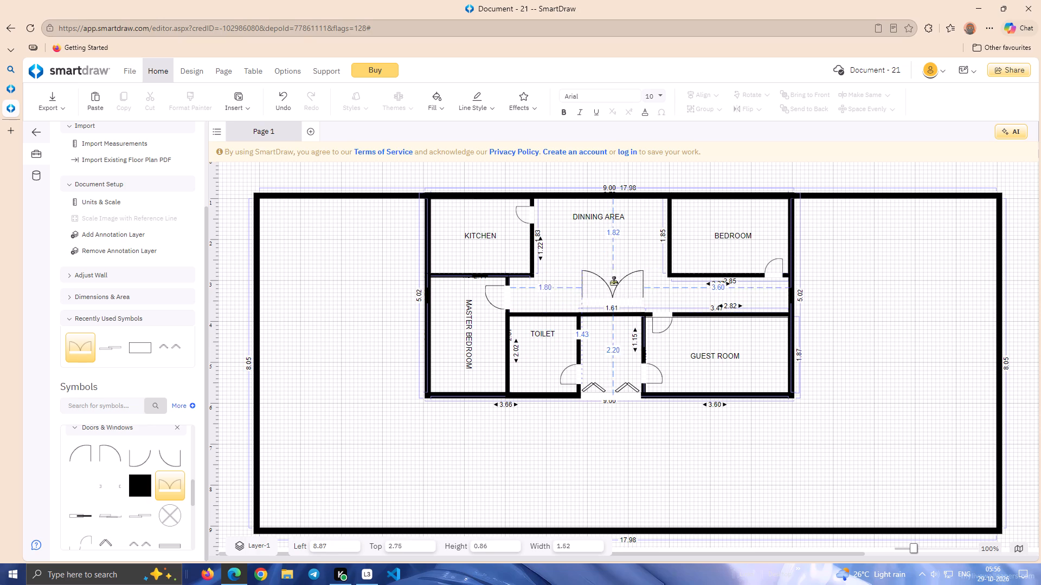
pyautogui.moveTo(614, 282); pyautogui.dragTo(614, 277)
# Shrink the double door to about 1.17 wide and 0.66 high and fit it into the entrance space's top wall, at about 9.00 left.
pyautogui.moveTo(644, 296); pyautogui.dragTo(634, 290)
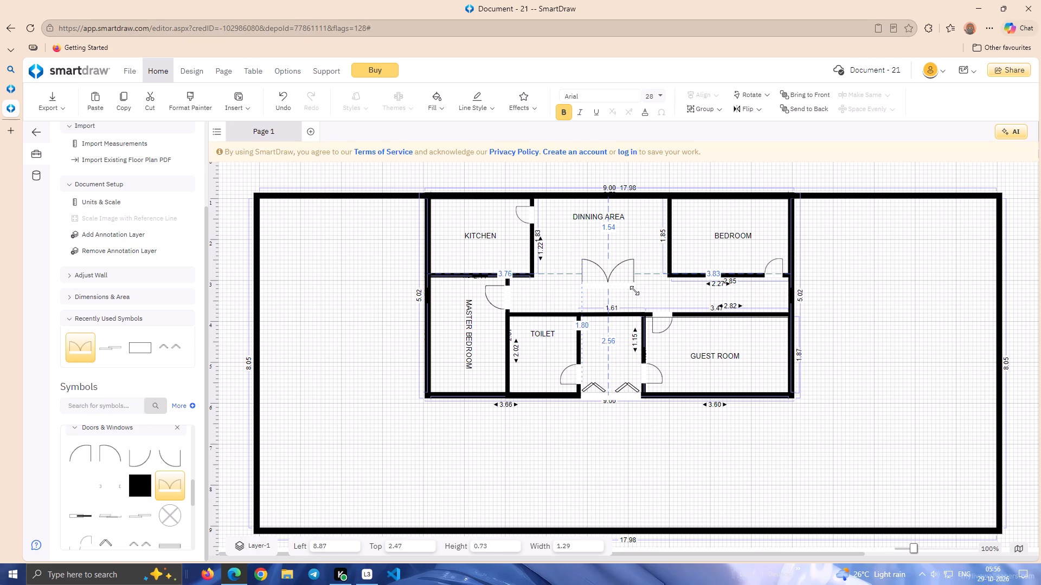
pyautogui.moveTo(634, 290); pyautogui.dragTo(630, 290)
pyautogui.moveTo(612, 285); pyautogui.dragTo(618, 309)
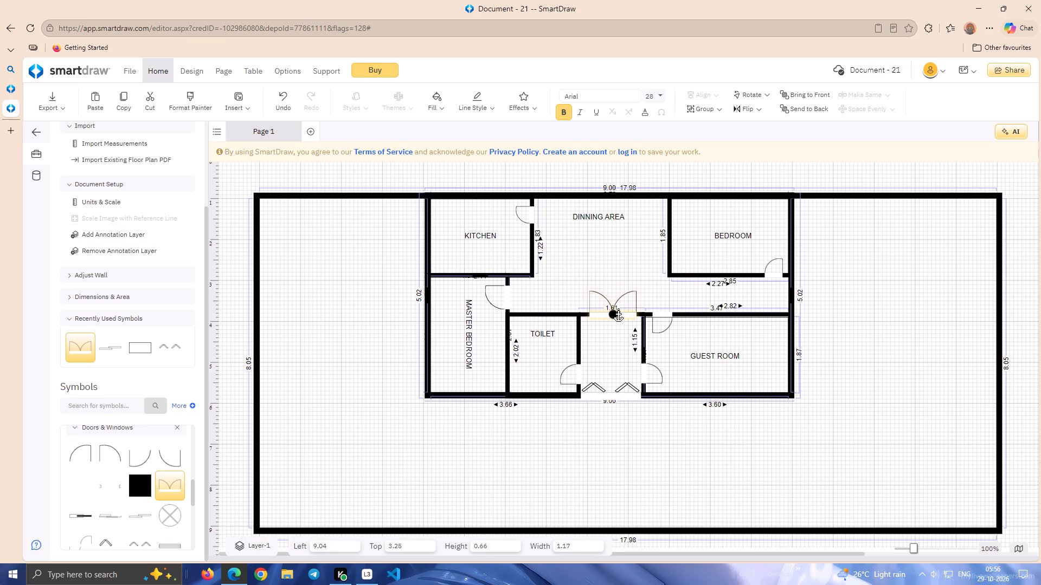
pyautogui.moveTo(618, 309); pyautogui.dragTo(617, 307)
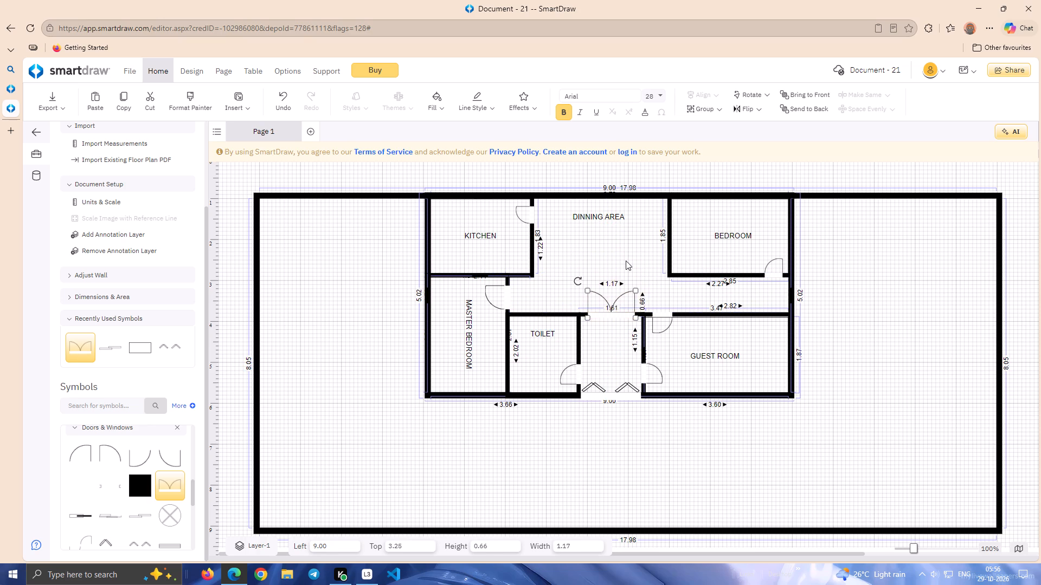
pyautogui.click(626, 259)
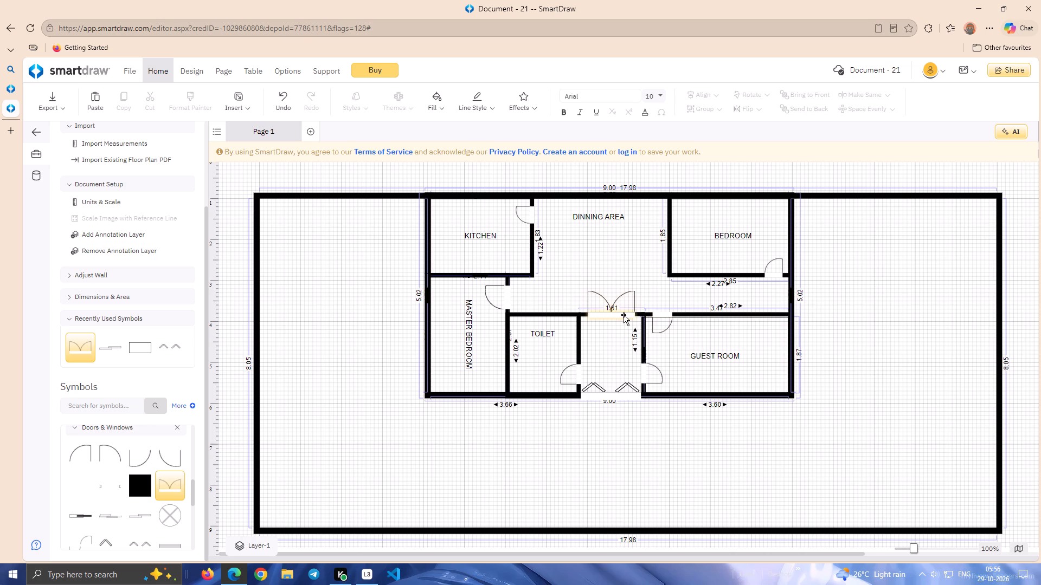
# Reduce the double door to about 1.07 wide and 0.61 high and center it along the entrance space's top wall.
pyautogui.click(624, 315)
pyautogui.click(635, 317)
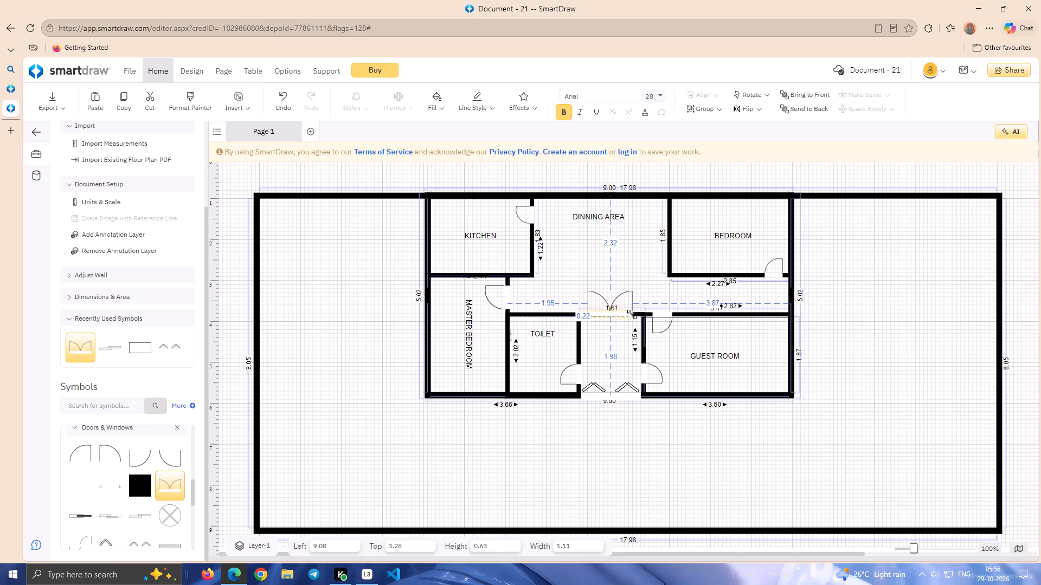
pyautogui.click(613, 233)
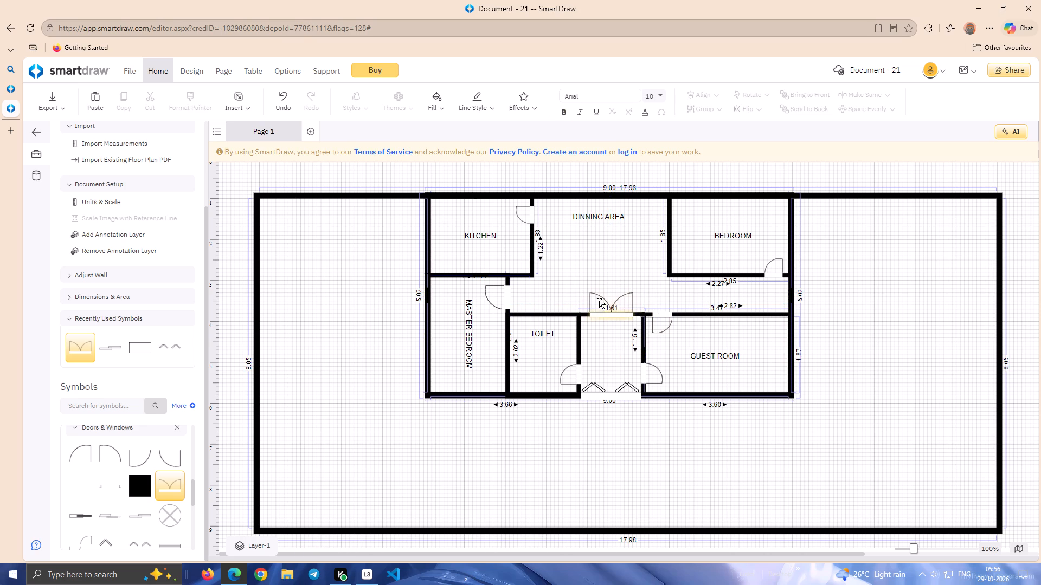
pyautogui.click(612, 315)
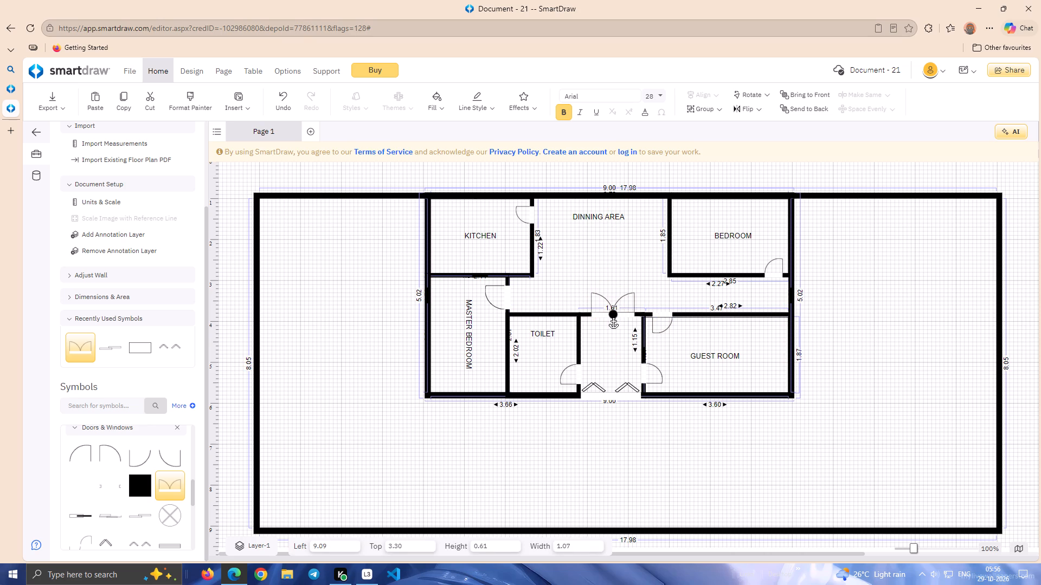
pyautogui.click(612, 255)
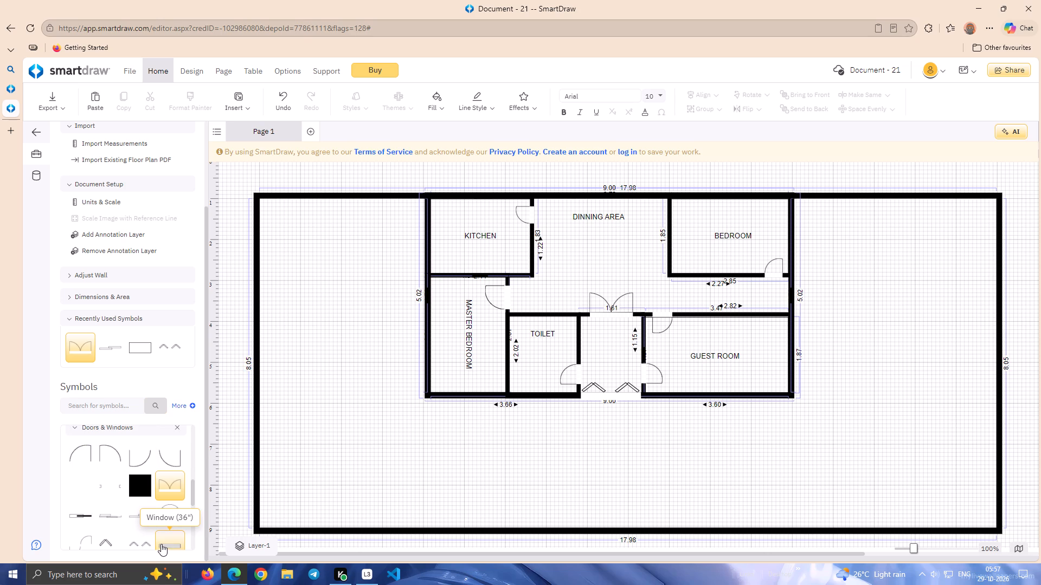
# Place a Window (36") on the lower part of MASTER BEDROOM's left wall, at about 4.65 left and 5.00 top.
pyautogui.moveTo(161, 544); pyautogui.dragTo(423, 363)
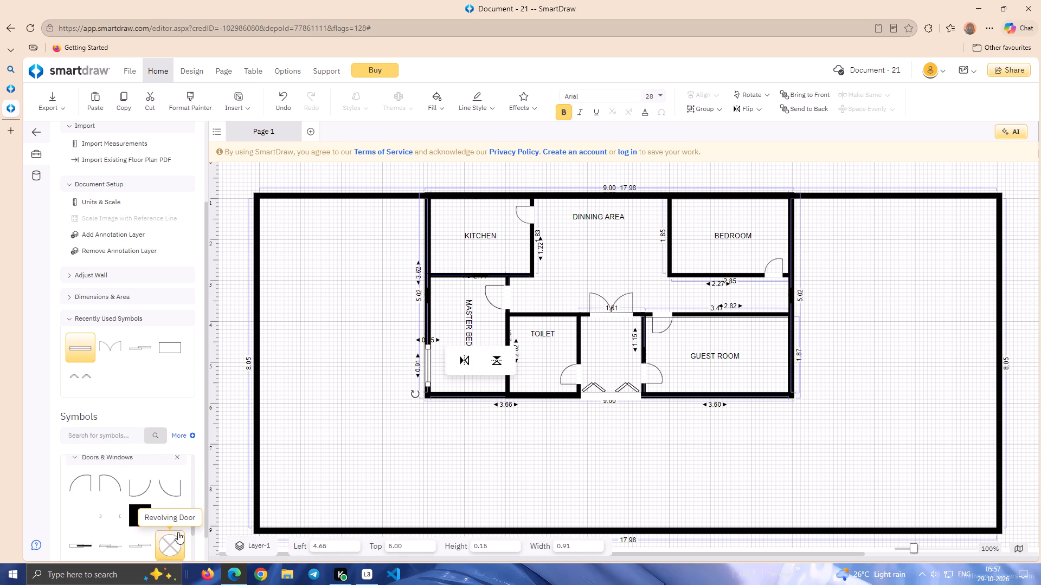
pyautogui.moveTo(195, 516); pyautogui.dragTo(195, 519)
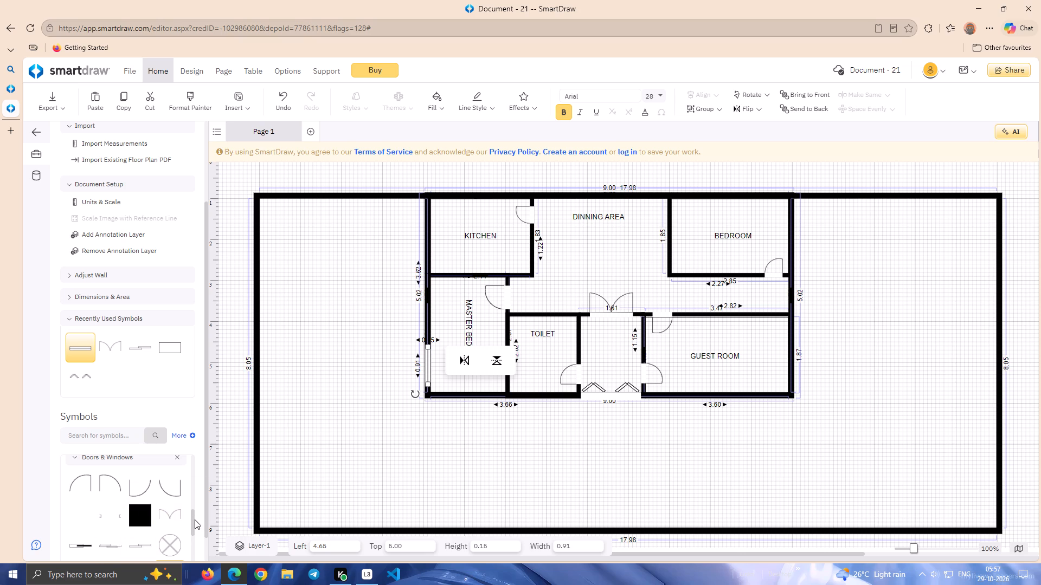
# Place a Window (36") from the Doors & Windows symbols on KITCHEN's left wall, at about 4.65 left and 1.47 top.
pyautogui.moveTo(195, 519); pyautogui.dragTo(194, 523)
pyautogui.moveTo(192, 519); pyautogui.dragTo(191, 536)
pyautogui.moveTo(168, 496); pyautogui.dragTo(363, 366)
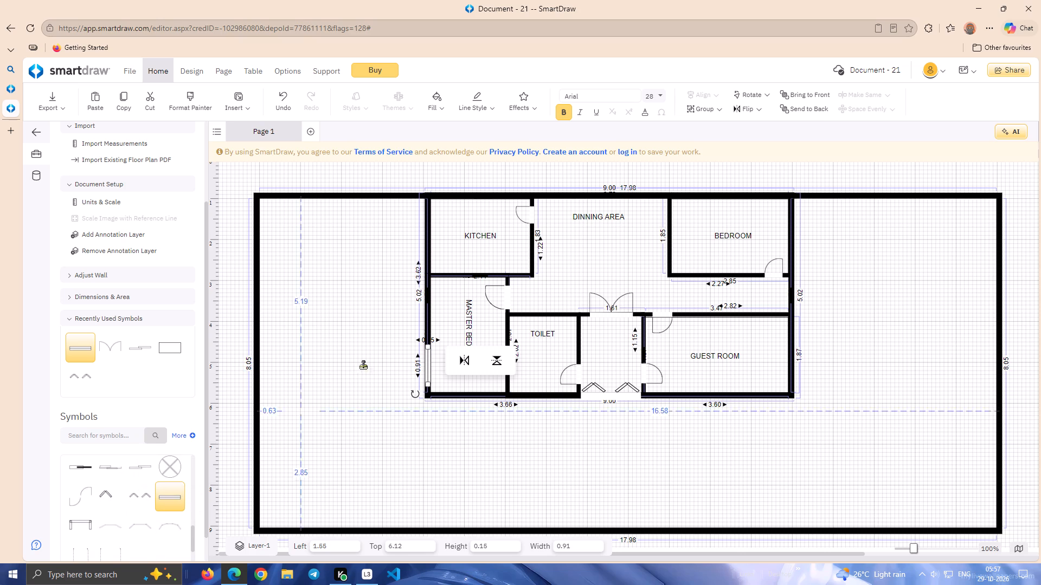
pyautogui.moveTo(363, 366); pyautogui.dragTo(433, 221)
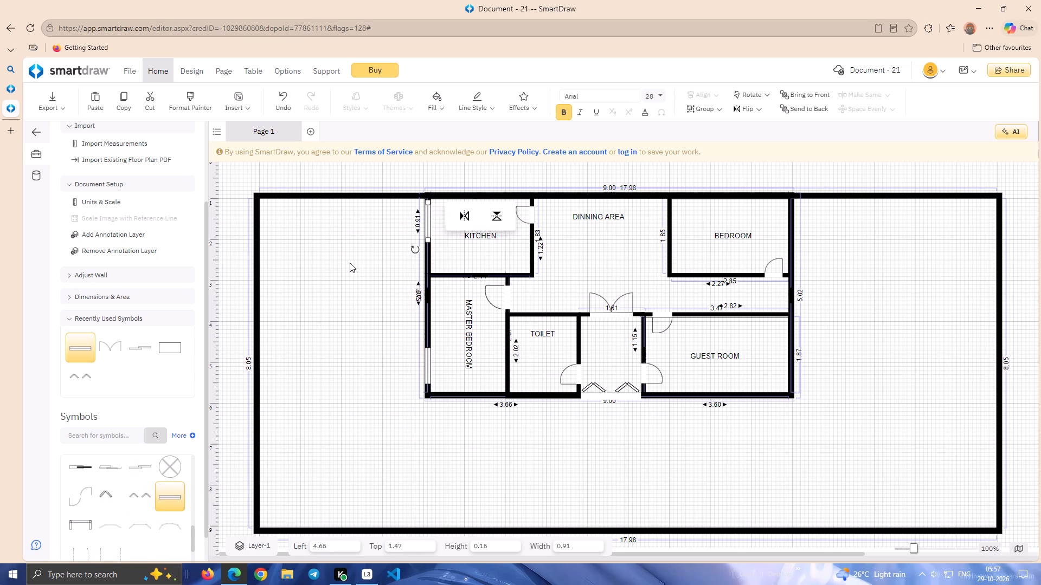
# Place a Window (36") on KITCHEN's top wall, at about 5.86 left and 0.85 top.
pyautogui.moveTo(178, 492); pyautogui.dragTo(208, 466)
pyautogui.moveTo(208, 466); pyautogui.dragTo(498, 189)
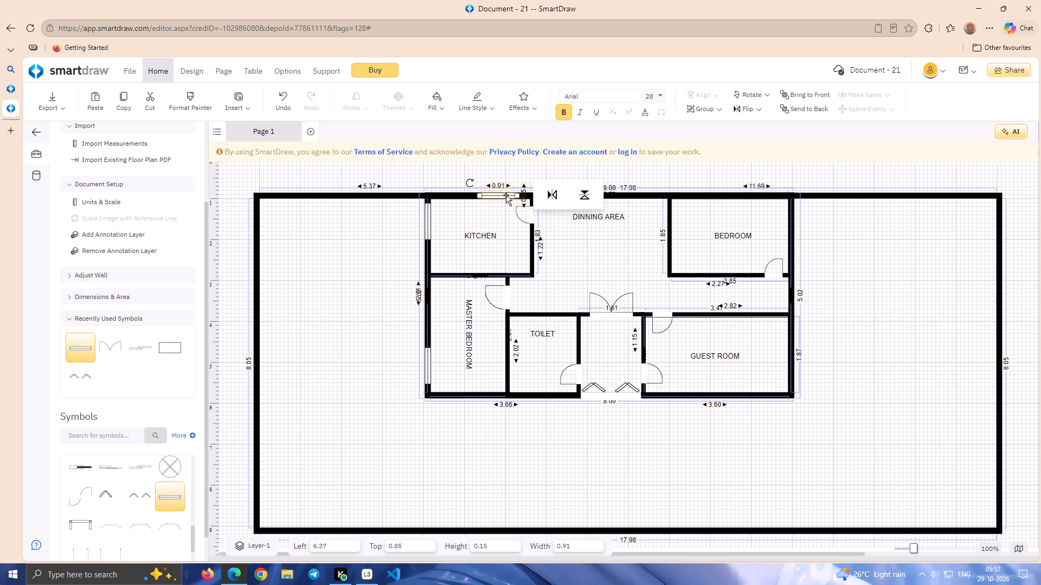
pyautogui.moveTo(506, 196); pyautogui.dragTo(484, 198)
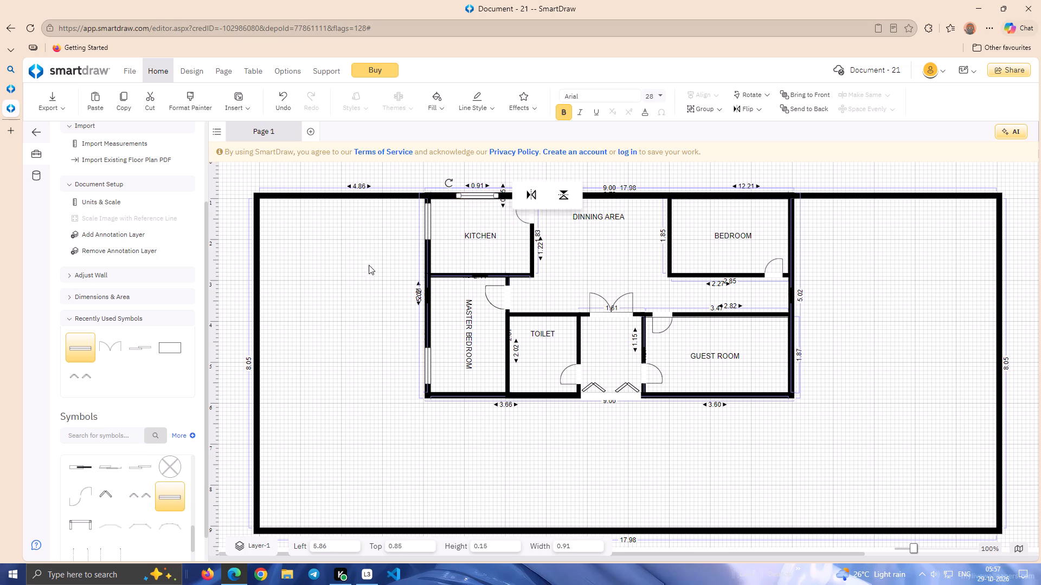
pyautogui.click(359, 274)
# Place a Window (36") on BEDROOM's top wall, at about 12.09 left and 0.85 top.
pyautogui.moveTo(164, 503); pyautogui.dragTo(528, 368)
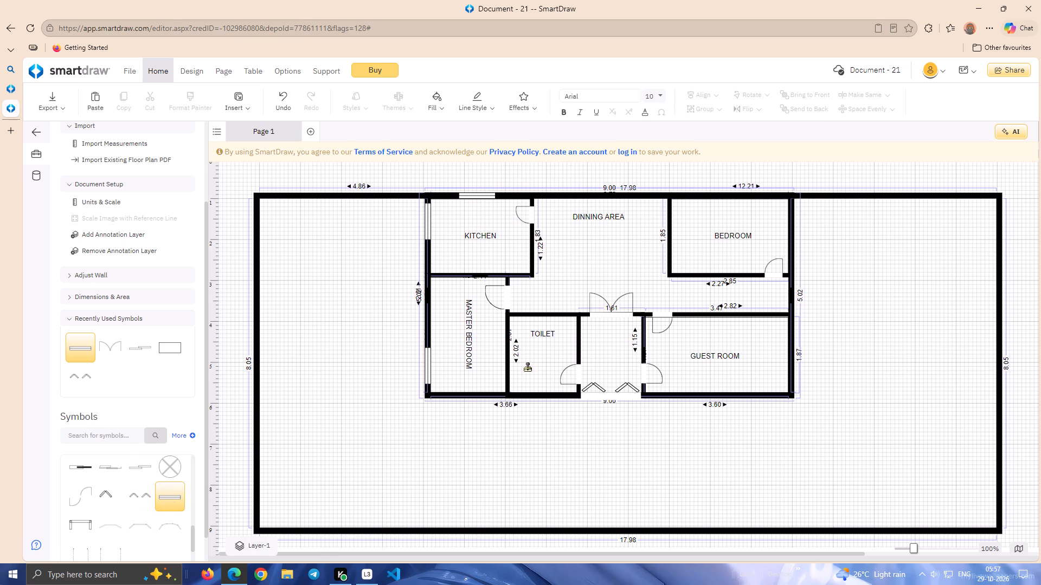
pyautogui.moveTo(528, 368); pyautogui.dragTo(721, 196)
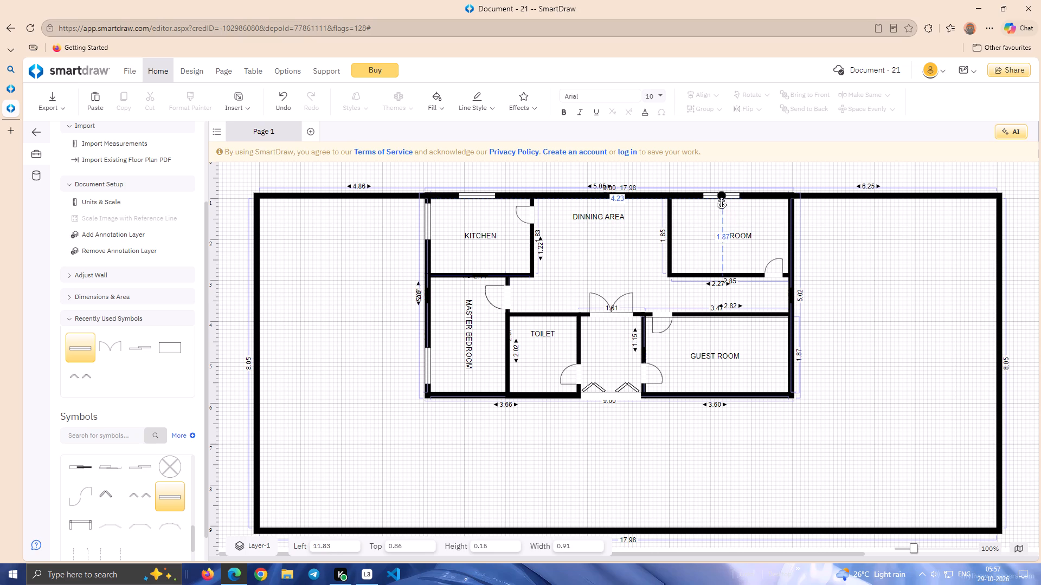
pyautogui.moveTo(721, 196); pyautogui.dragTo(731, 199)
# Place a Window (36") on BEDROOM's right wall, at about 13.52 left and 1.79 top.
pyautogui.moveTo(156, 496); pyautogui.dragTo(469, 412)
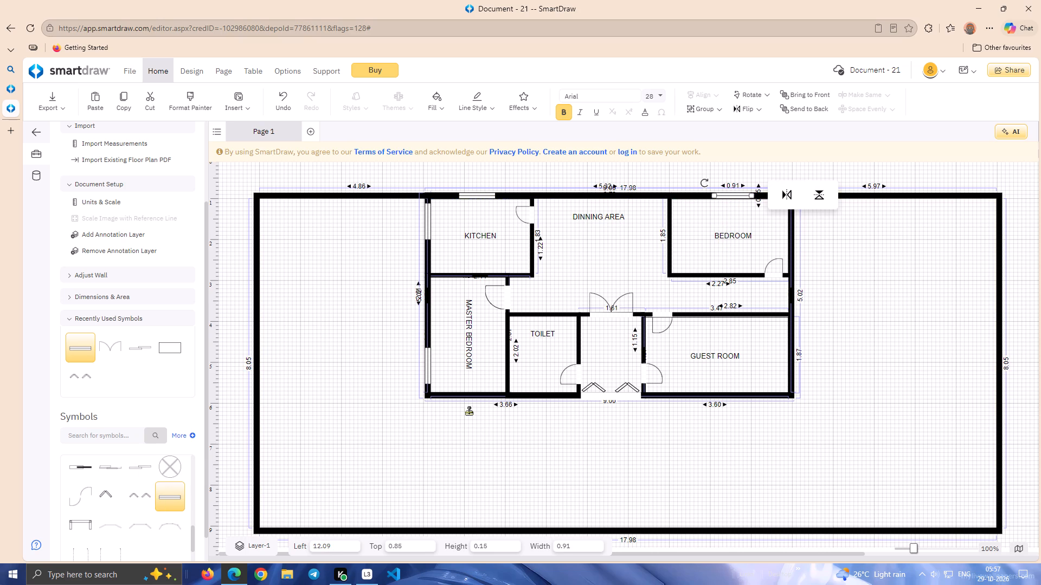
pyautogui.moveTo(469, 412); pyautogui.dragTo(795, 229)
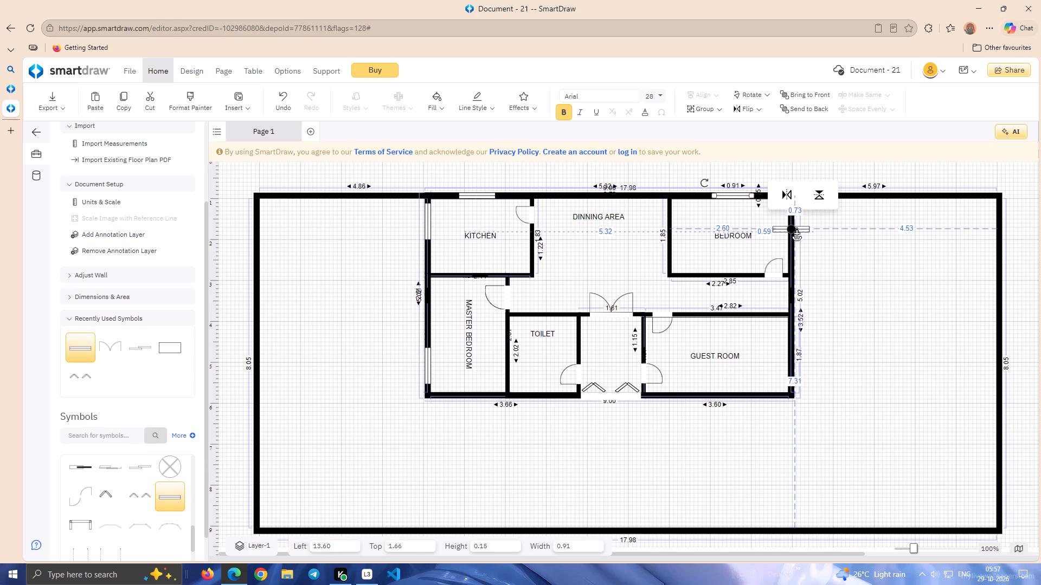
pyautogui.moveTo(791, 236); pyautogui.dragTo(791, 238)
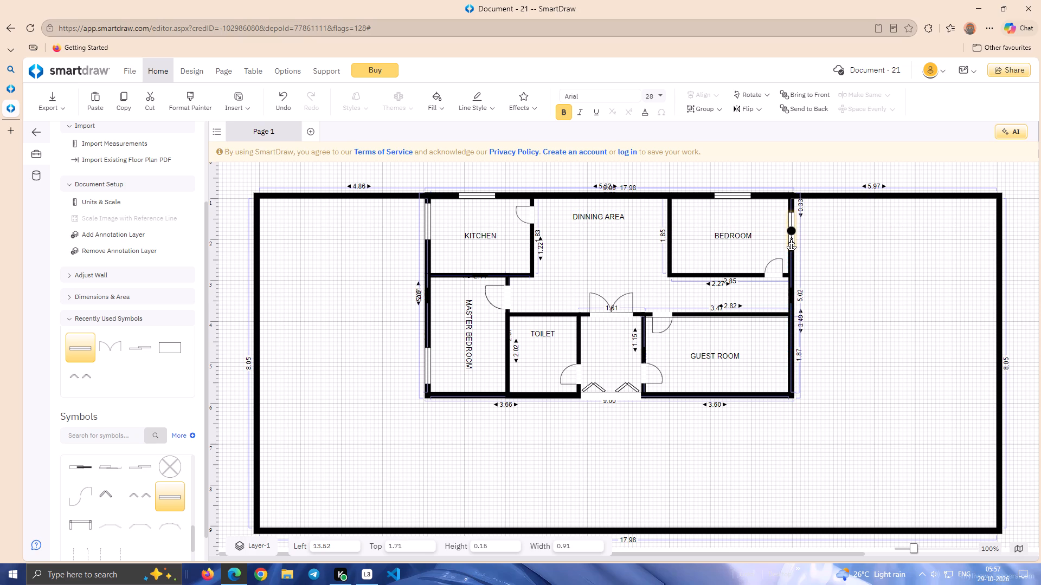
pyautogui.moveTo(791, 238); pyautogui.dragTo(791, 242)
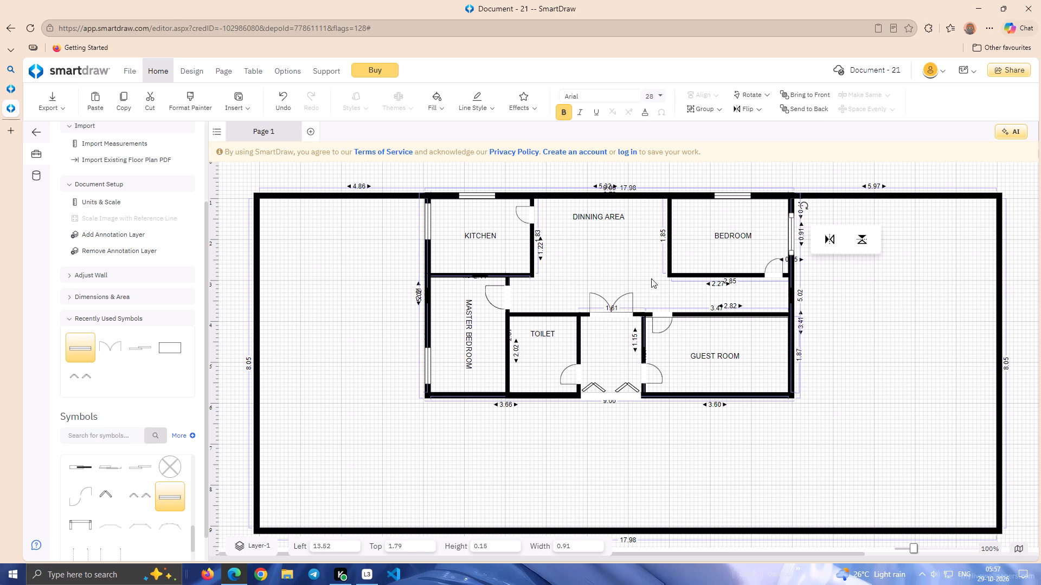
# Move the window on MASTER BEDROOM's left wall slightly up to about 4.87 top.
pyautogui.moveTo(428, 365); pyautogui.dragTo(428, 359)
pyautogui.click(525, 374)
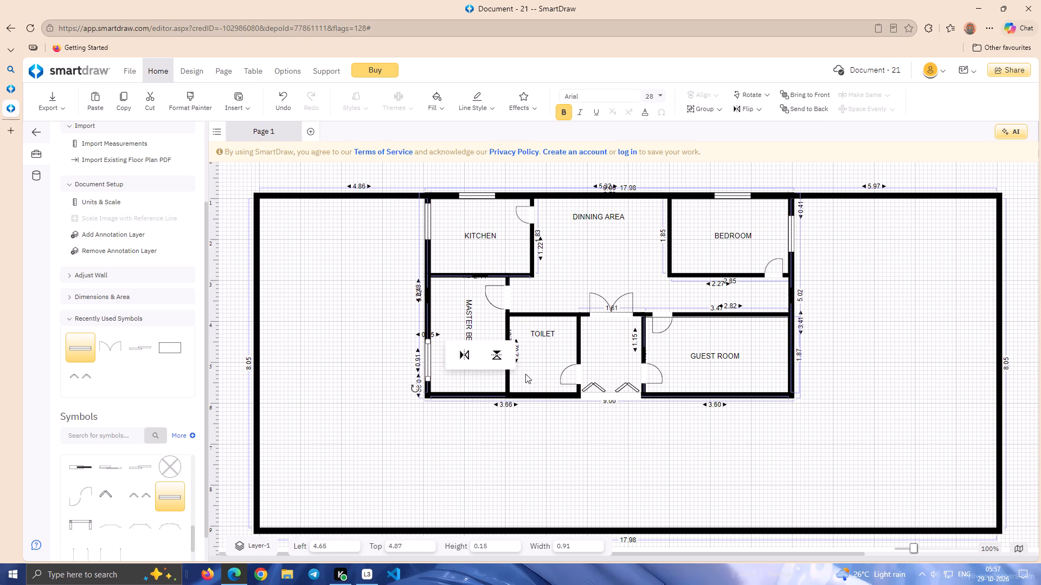
# Place a Window (36") on TOILET's bottom wall, about 0.40 from the wall's right end.
pyautogui.moveTo(163, 497); pyautogui.dragTo(513, 401)
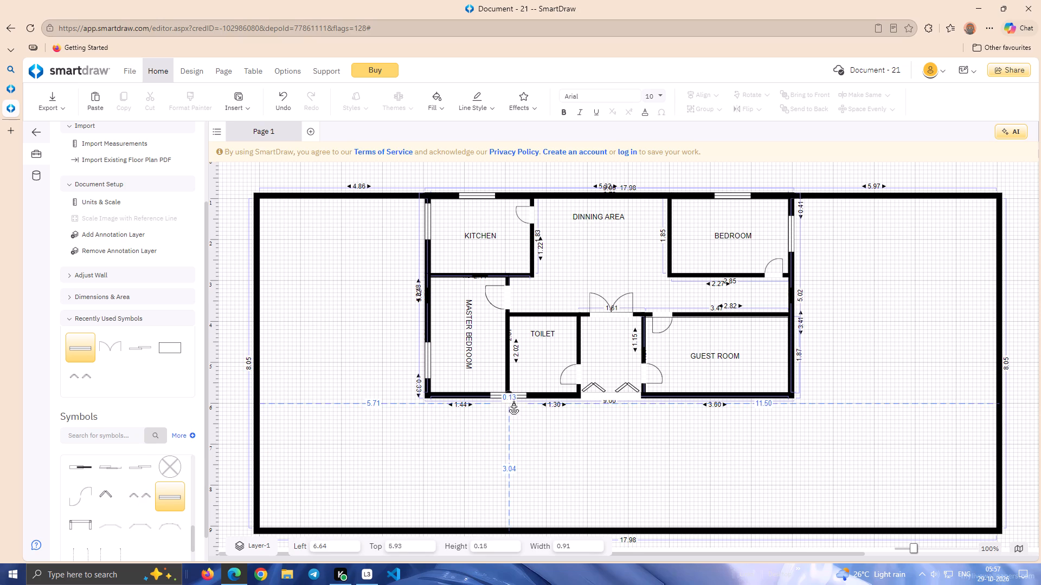
pyautogui.moveTo(513, 401); pyautogui.dragTo(546, 389)
pyautogui.click(543, 477)
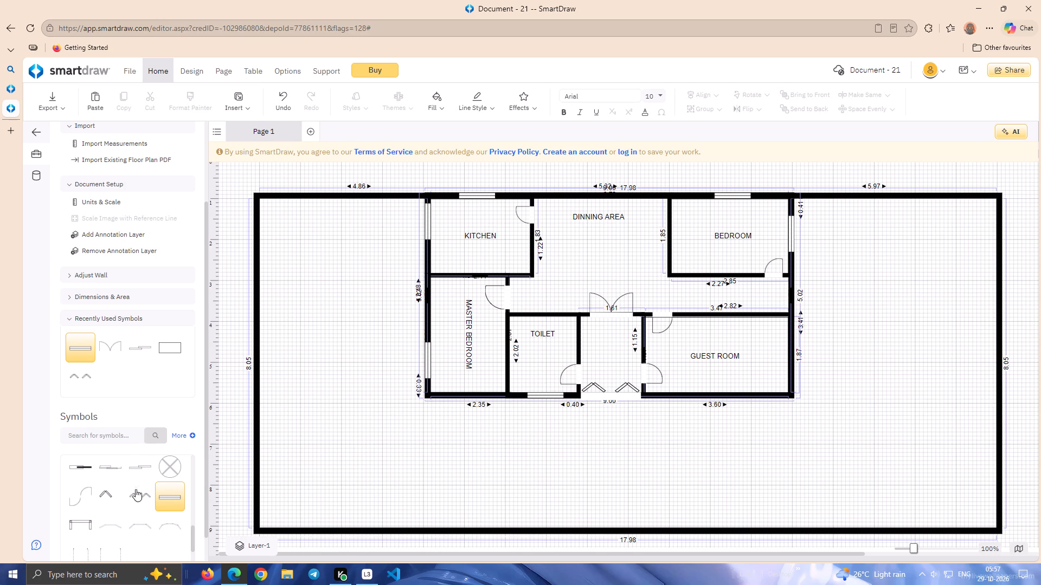
# Place a Window (36") on GUEST ROOM's right wall, at about 13.52 left and 4.75 top.
pyautogui.moveTo(175, 496); pyautogui.dragTo(794, 347)
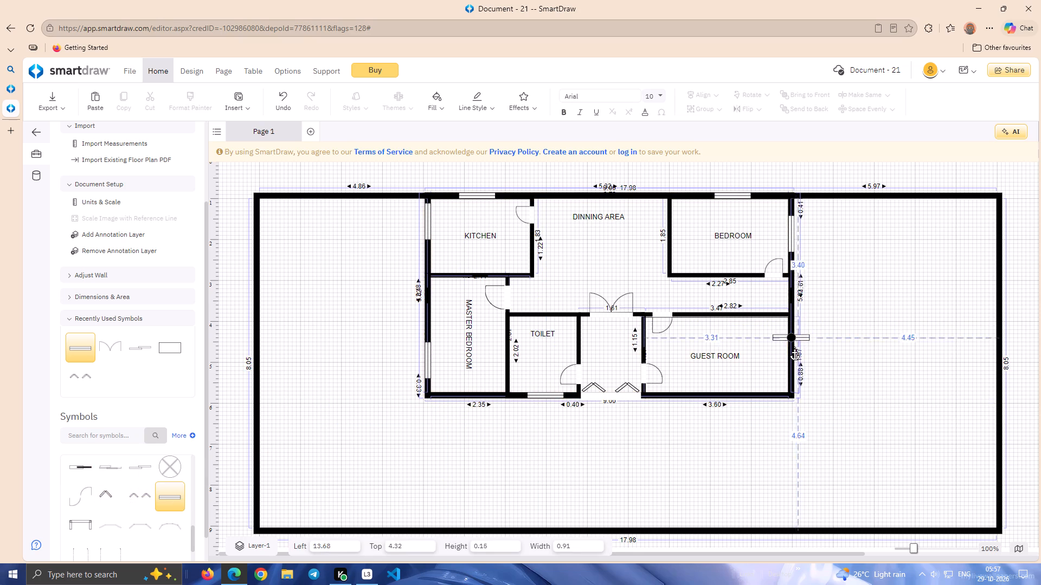
pyautogui.moveTo(794, 347); pyautogui.dragTo(794, 360)
pyautogui.click(794, 358)
pyautogui.moveTo(790, 355); pyautogui.dragTo(791, 353)
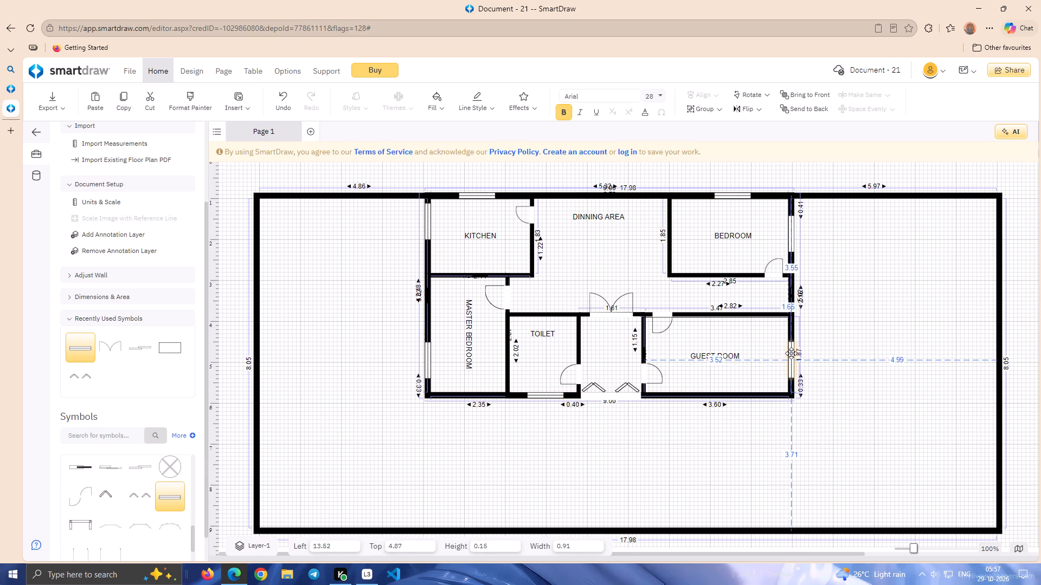
pyautogui.moveTo(791, 353); pyautogui.dragTo(792, 350)
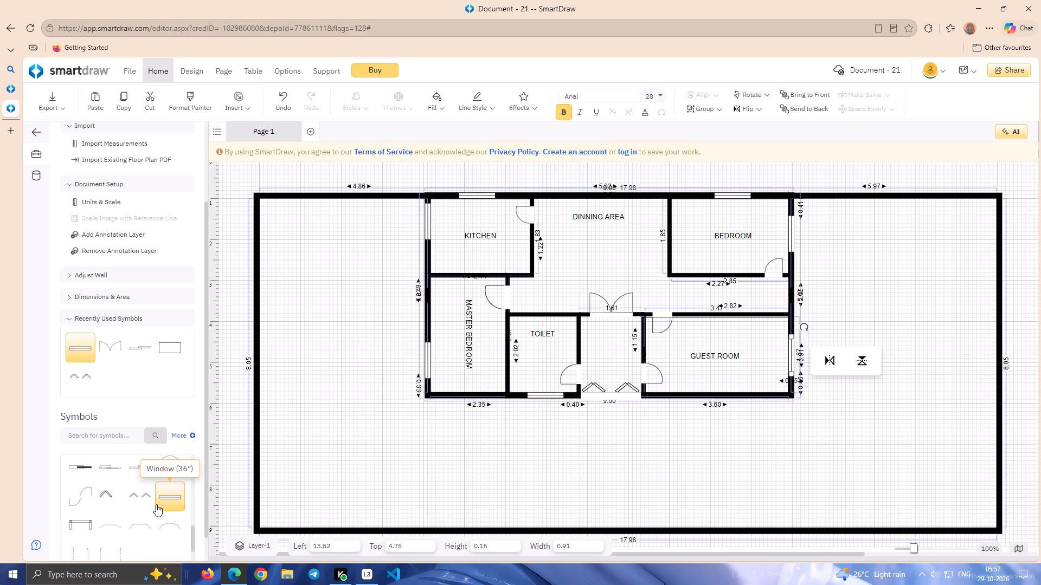
# Place a Window (36") on GUEST ROOM's bottom wall, about 0.75 from the wall's left end.
pyautogui.moveTo(156, 504); pyautogui.dragTo(705, 390)
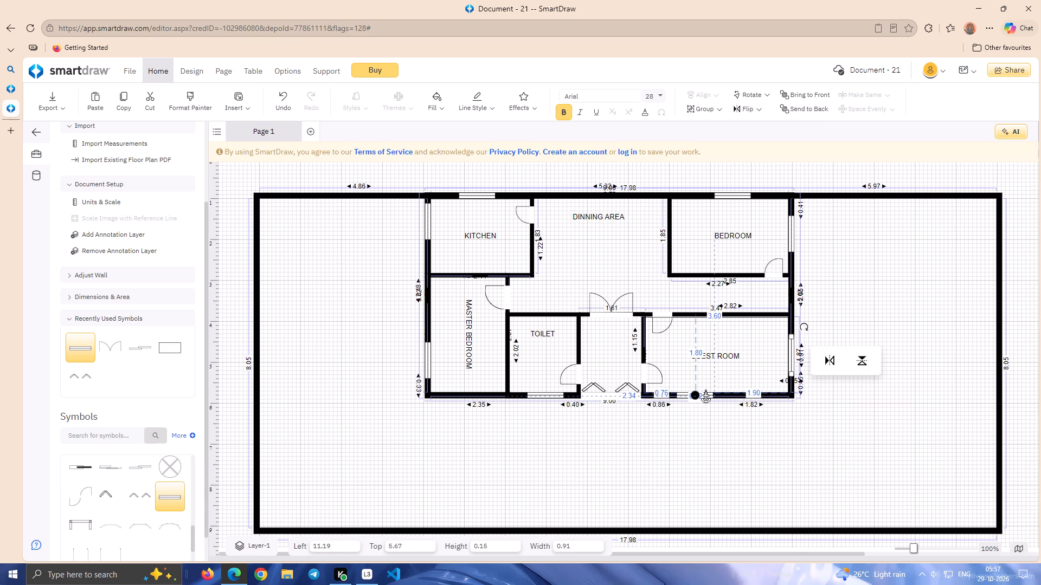
pyautogui.moveTo(705, 390); pyautogui.dragTo(689, 396)
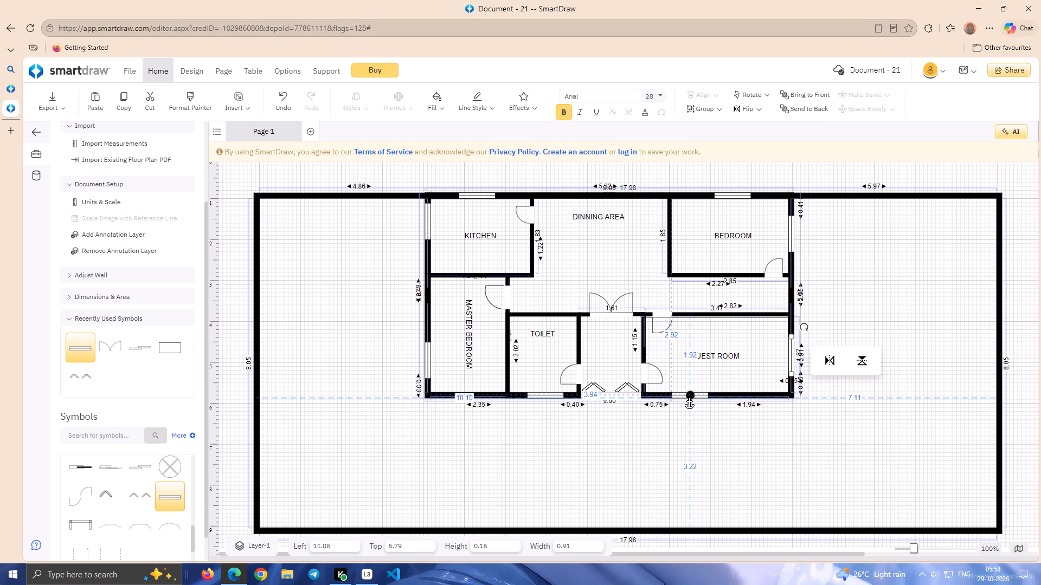
pyautogui.moveTo(689, 396); pyautogui.dragTo(688, 396)
pyautogui.click(685, 463)
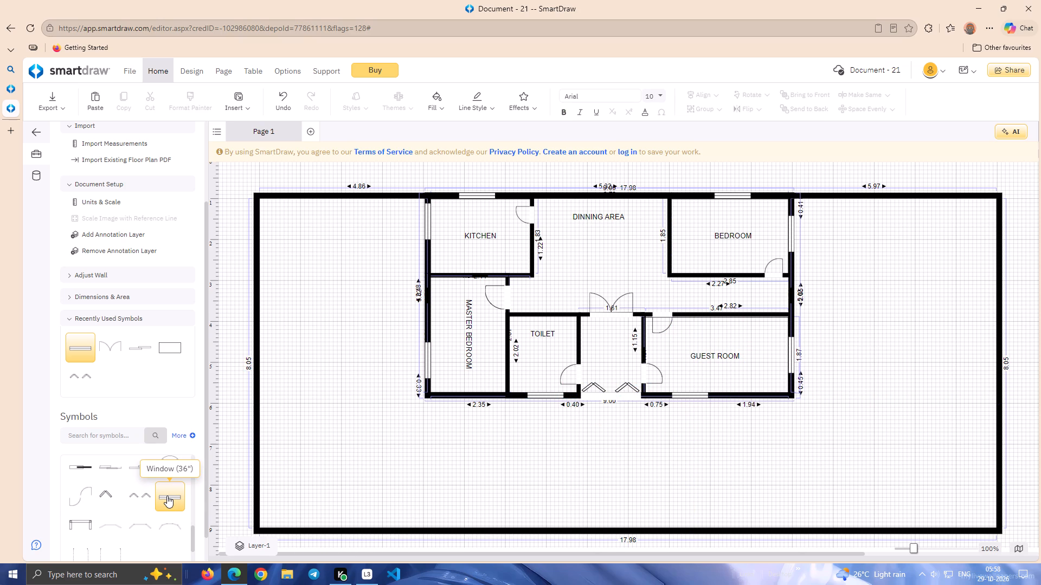
# Place a Window (36") on MASTER BEDROOM's bottom wall, about 0.36 from the wall's left end.
pyautogui.moveTo(167, 496); pyautogui.dragTo(719, 277)
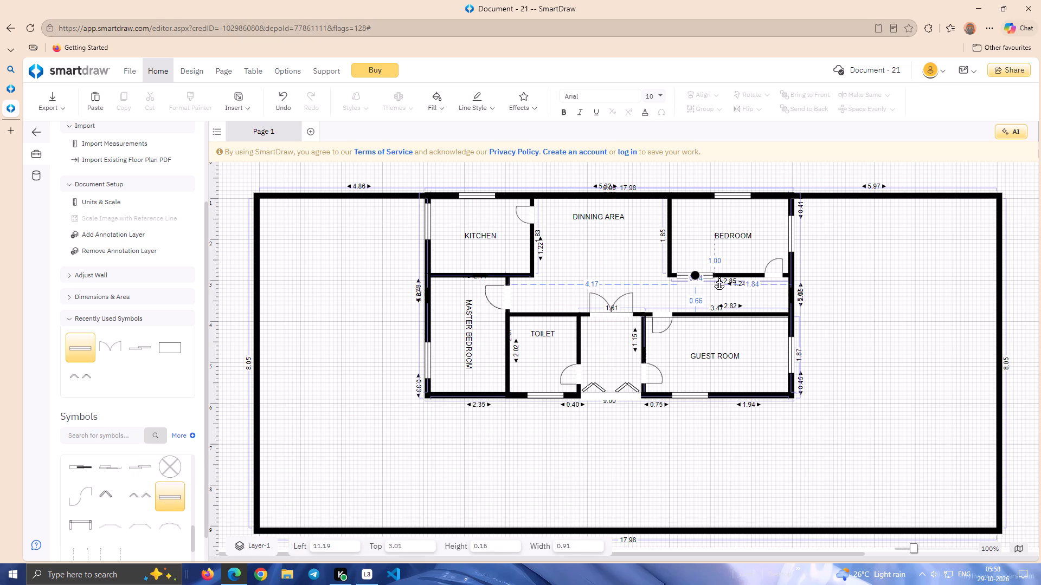
pyautogui.moveTo(719, 277); pyautogui.dragTo(529, 350)
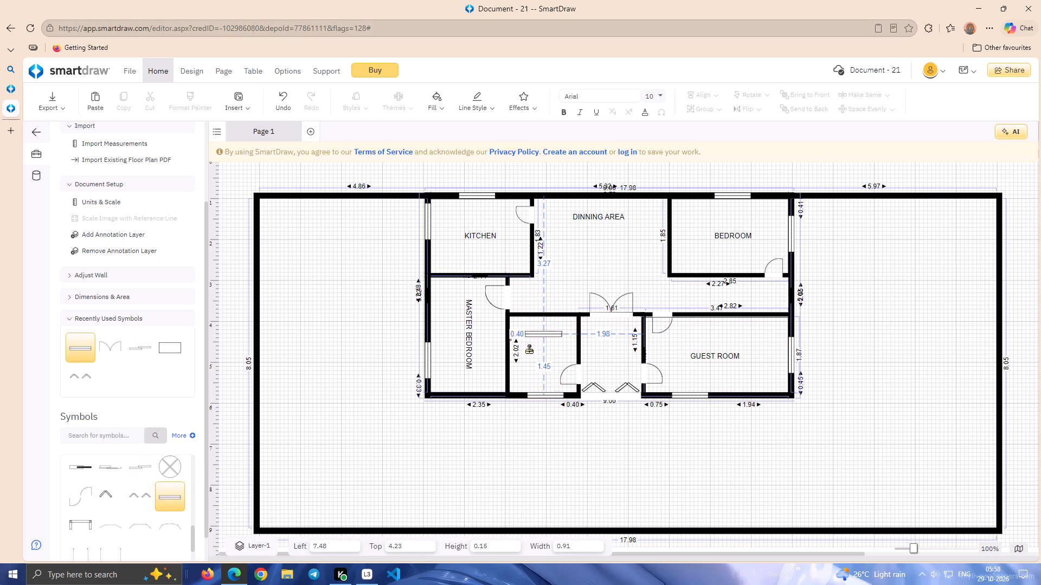
pyautogui.moveTo(529, 350); pyautogui.dragTo(440, 308)
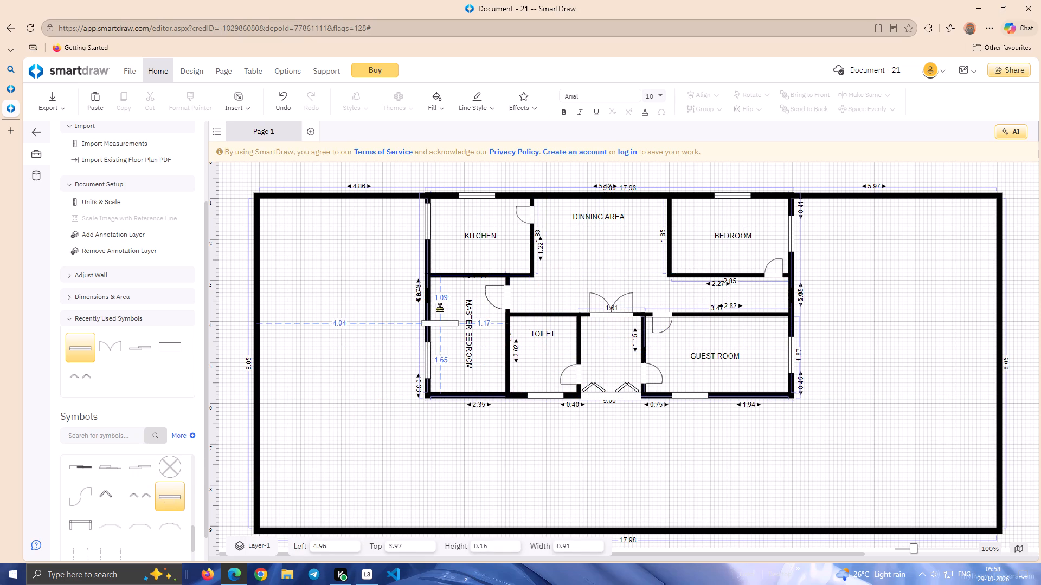
pyautogui.moveTo(440, 308); pyautogui.dragTo(469, 400)
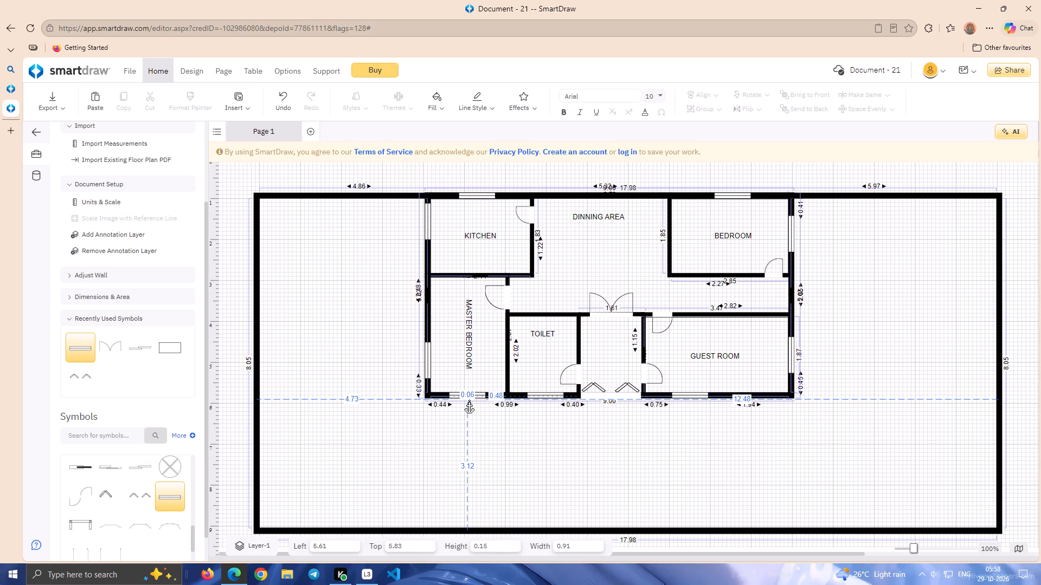
pyautogui.moveTo(469, 400); pyautogui.dragTo(465, 400)
pyautogui.click(446, 451)
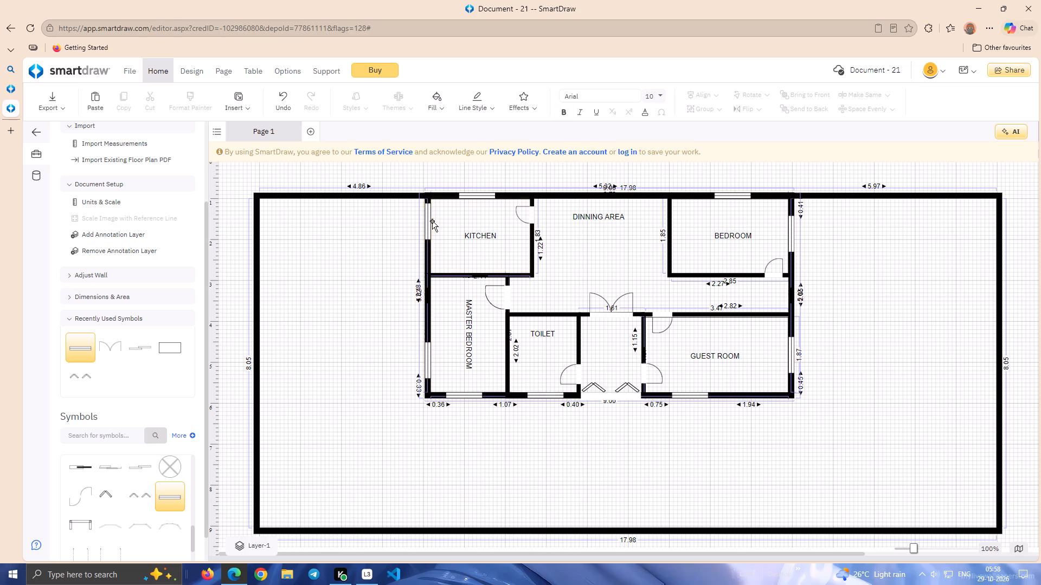
# Move the window on KITCHEN's left wall down to about 0.45 from the wall's upper end.
pyautogui.moveTo(428, 222); pyautogui.dragTo(428, 238)
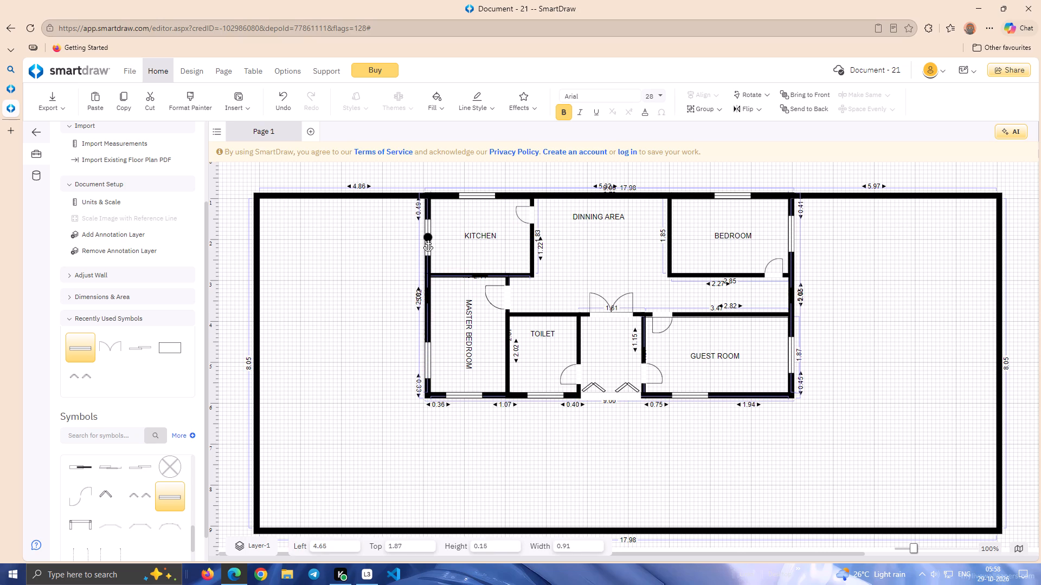
pyautogui.moveTo(428, 238); pyautogui.dragTo(428, 237)
pyautogui.click(372, 235)
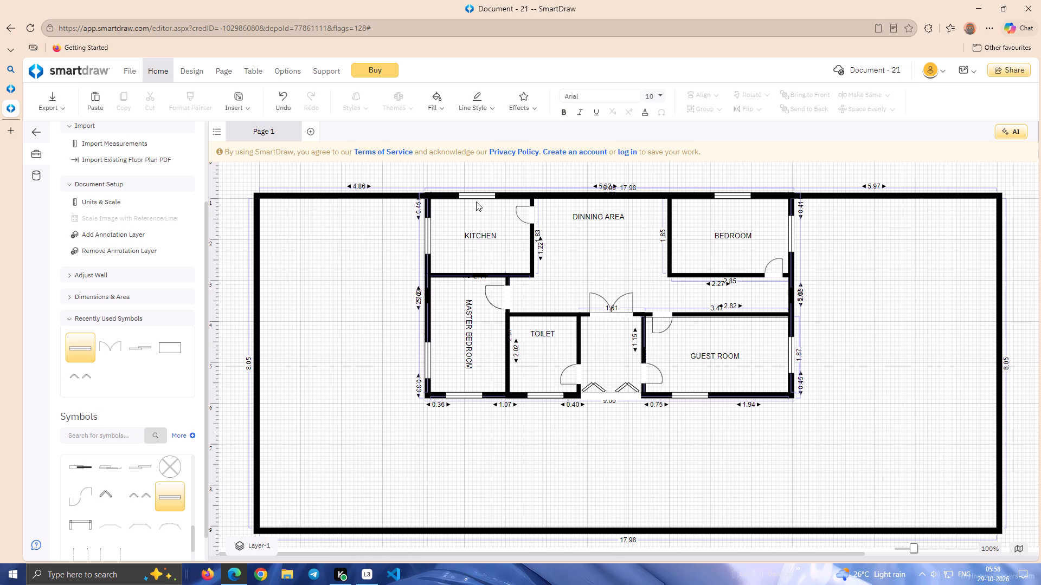
# Shift the window on KITCHEN's top wall slightly right, to about 5.94 left.
pyautogui.click(480, 196)
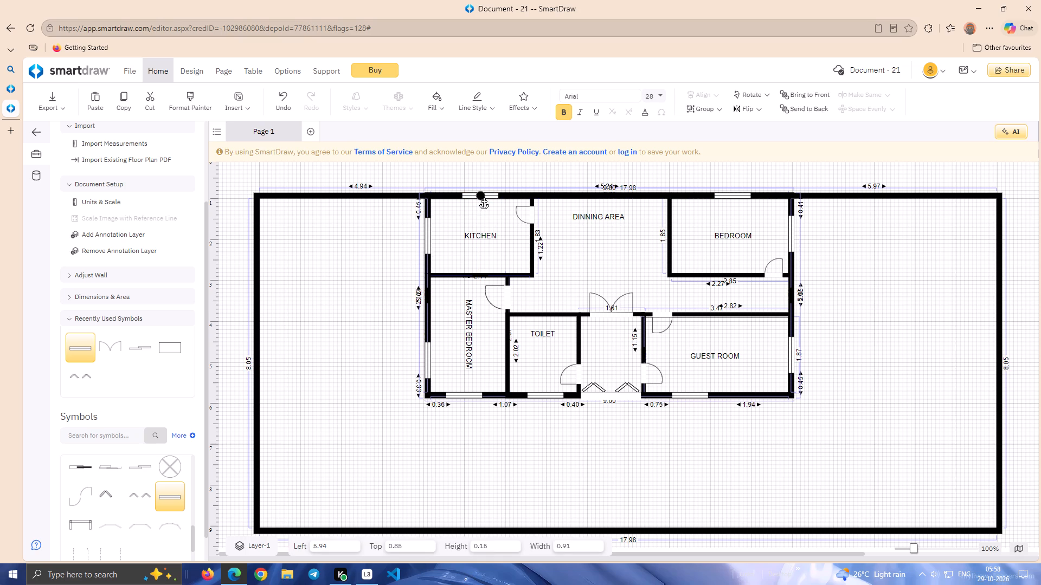
pyautogui.click(363, 254)
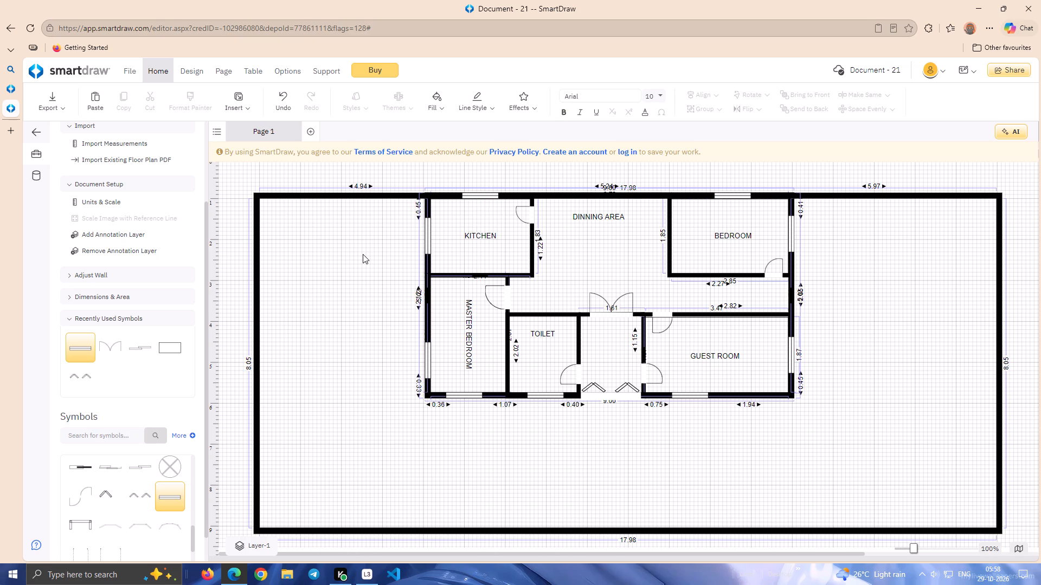
# Shift the window on TOILET's bottom wall slightly left, to about 7.49 left.
pyautogui.click(543, 395)
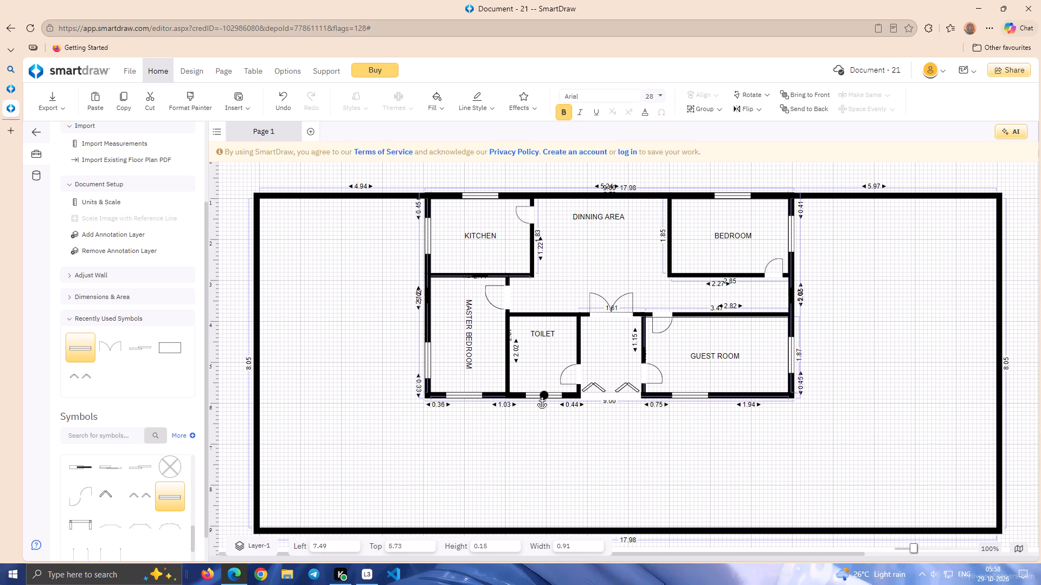
pyautogui.click(549, 422)
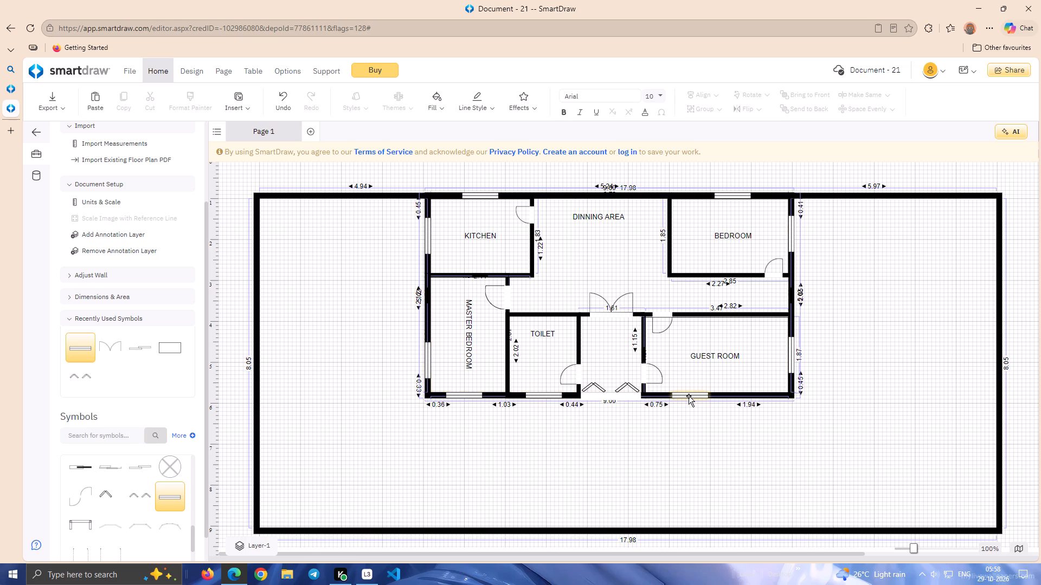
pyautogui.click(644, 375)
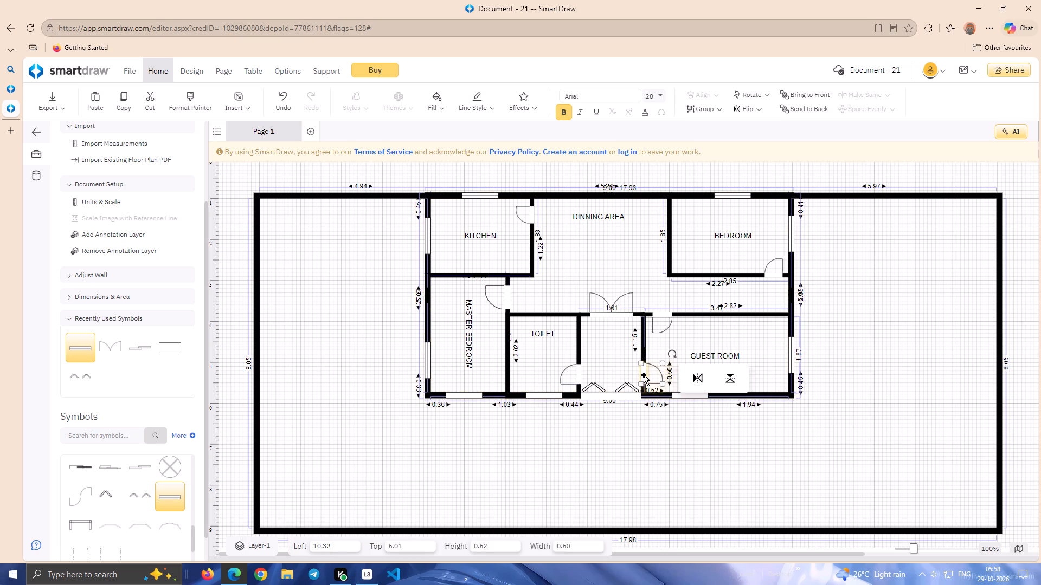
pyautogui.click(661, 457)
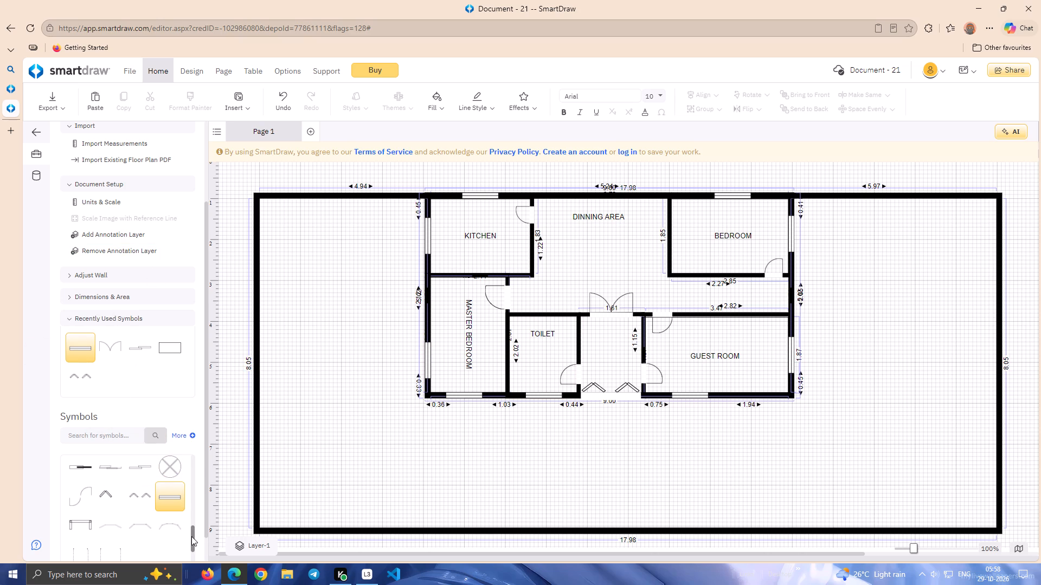
# Collapse the Doors & Windows symbol group in the symbol library.
pyautogui.moveTo(191, 536); pyautogui.dragTo(192, 509)
pyautogui.click(75, 508)
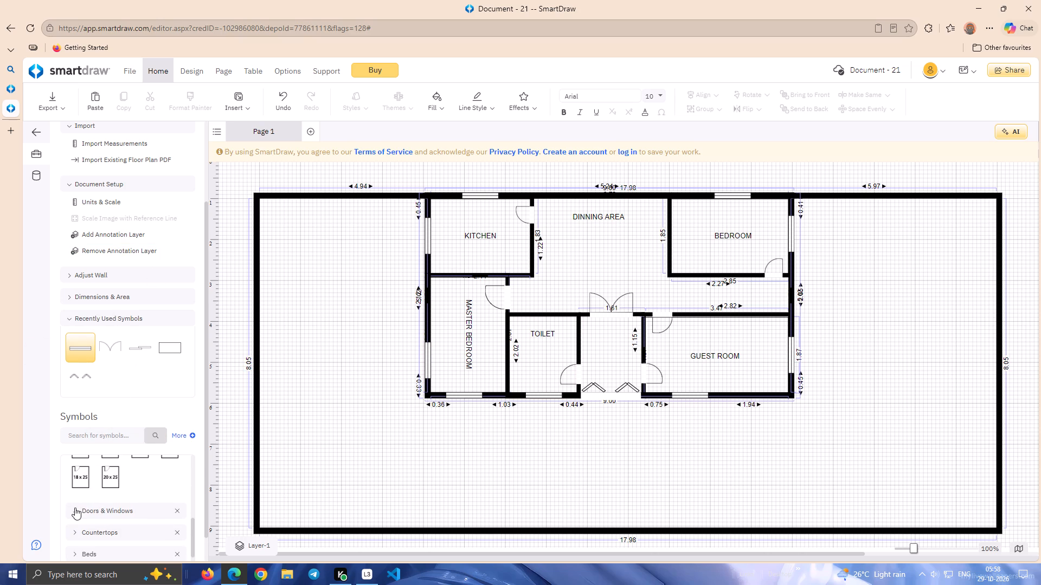
# Collapse the Room Outlines symbol group in the symbol library.
pyautogui.moveTo(191, 525); pyautogui.dragTo(192, 512)
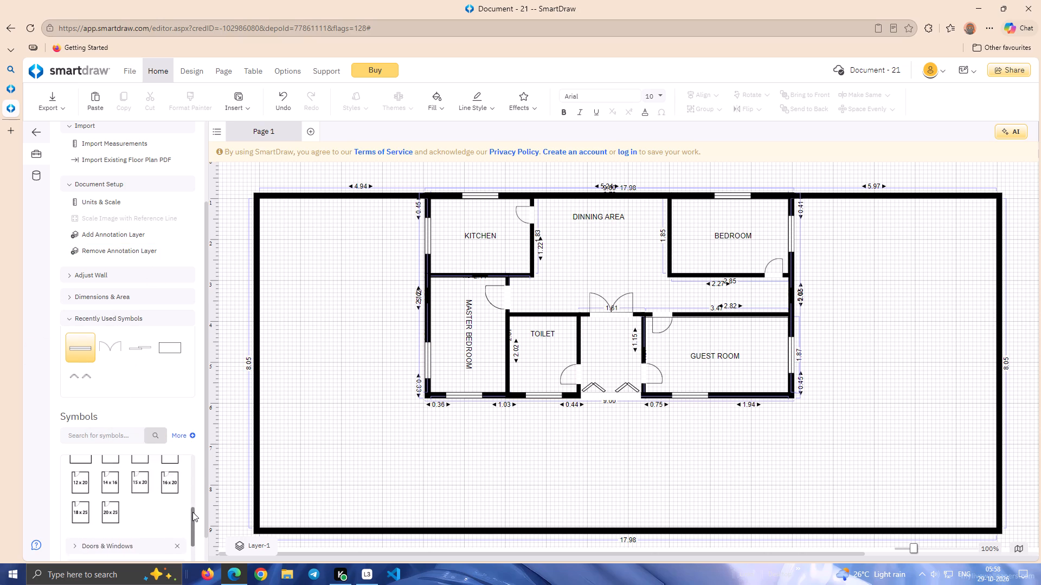
pyautogui.moveTo(192, 512); pyautogui.dragTo(206, 450)
pyautogui.click(76, 471)
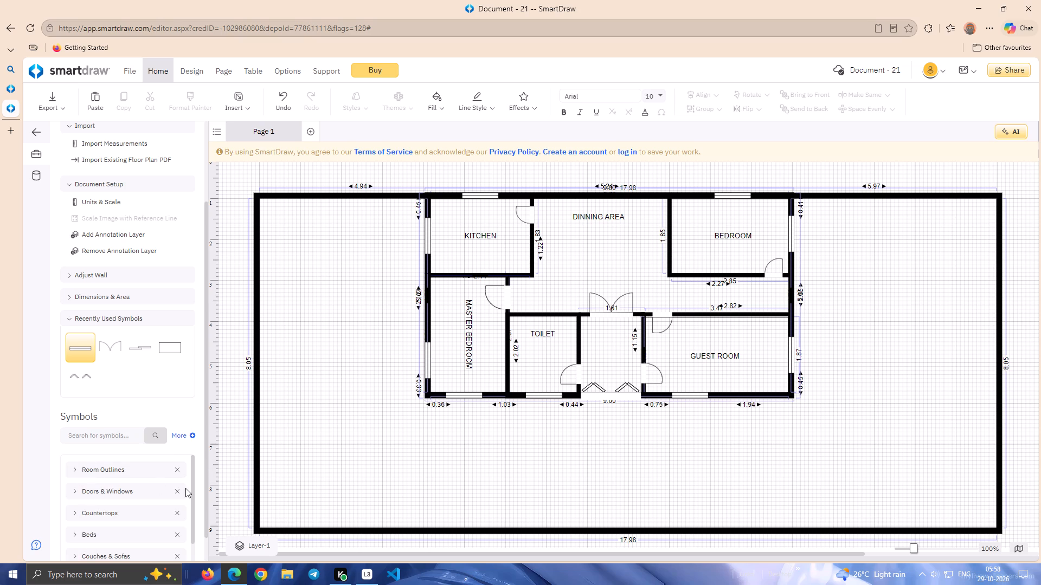
# Add a Corner Counter from the Countertops symbol group to the empty area left of KITCHEN.
pyautogui.click(74, 509)
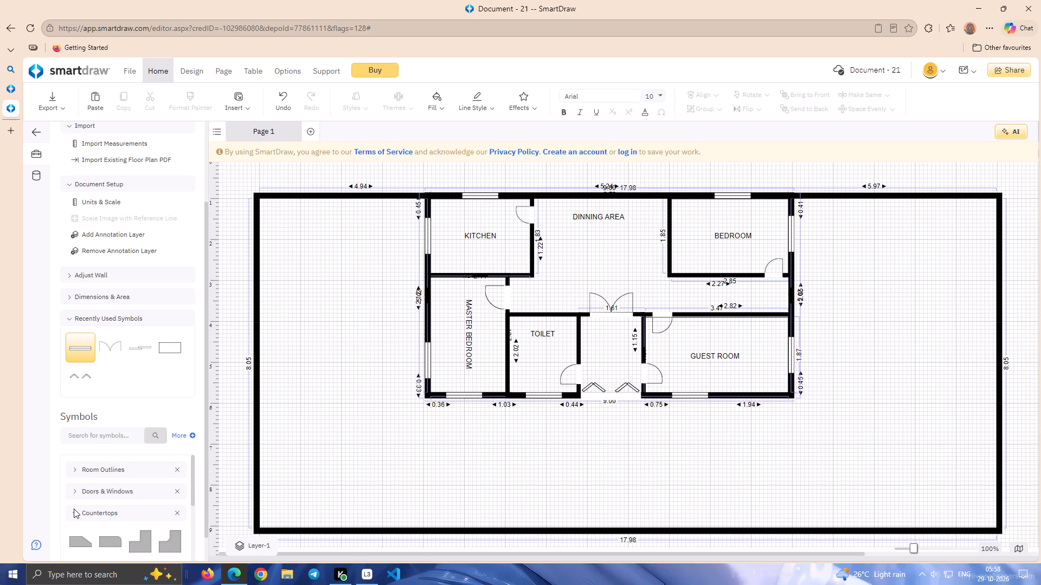
pyautogui.click(74, 509)
pyautogui.moveTo(190, 493); pyautogui.dragTo(189, 510)
pyautogui.moveTo(193, 496); pyautogui.dragTo(192, 510)
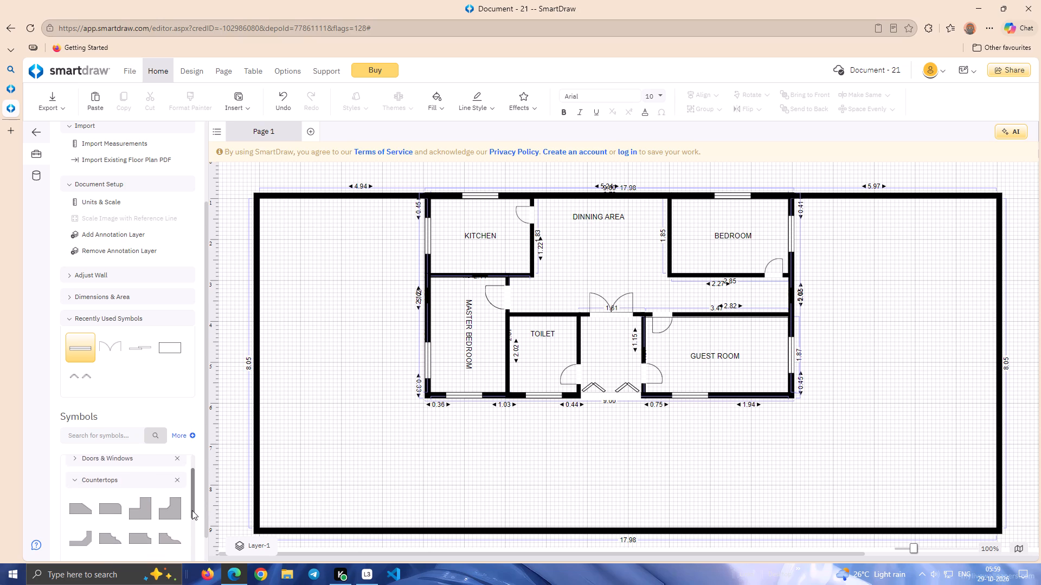
pyautogui.moveTo(192, 510); pyautogui.dragTo(190, 536)
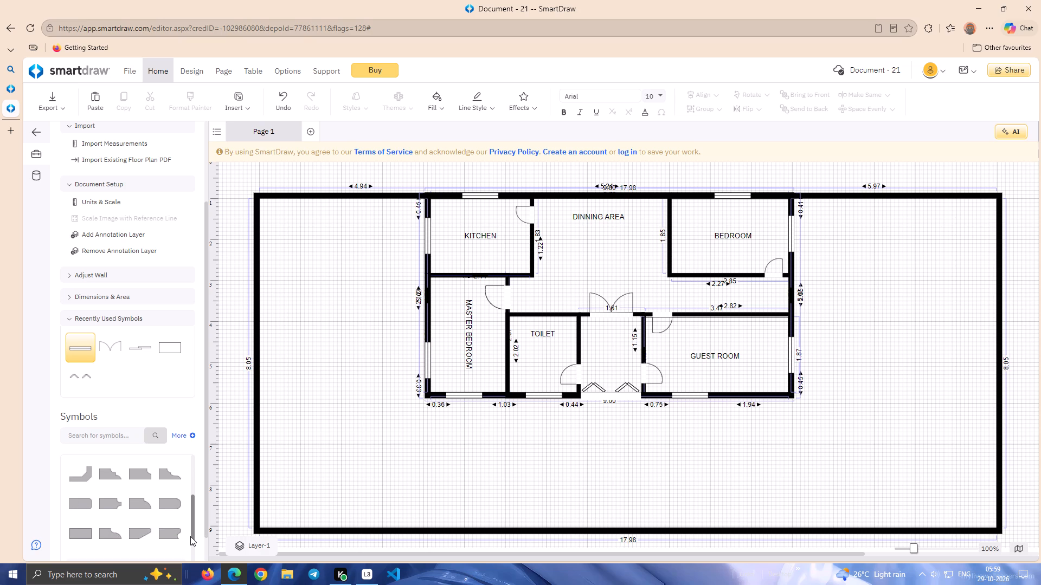
pyautogui.moveTo(190, 536); pyautogui.dragTo(185, 525)
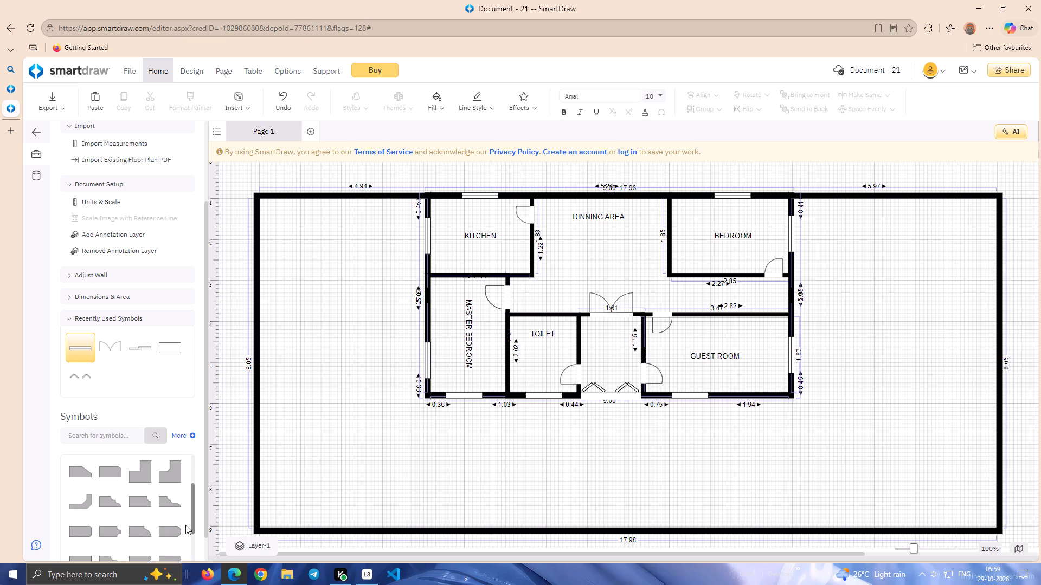
pyautogui.moveTo(185, 525); pyautogui.dragTo(185, 522)
pyautogui.doubleClick(78, 503)
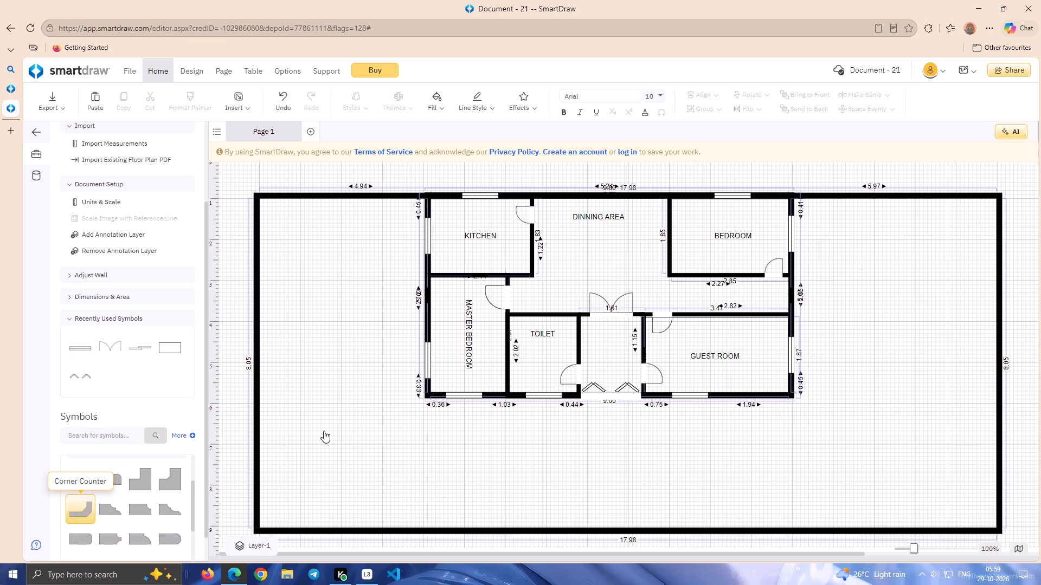
pyautogui.doubleClick(81, 505)
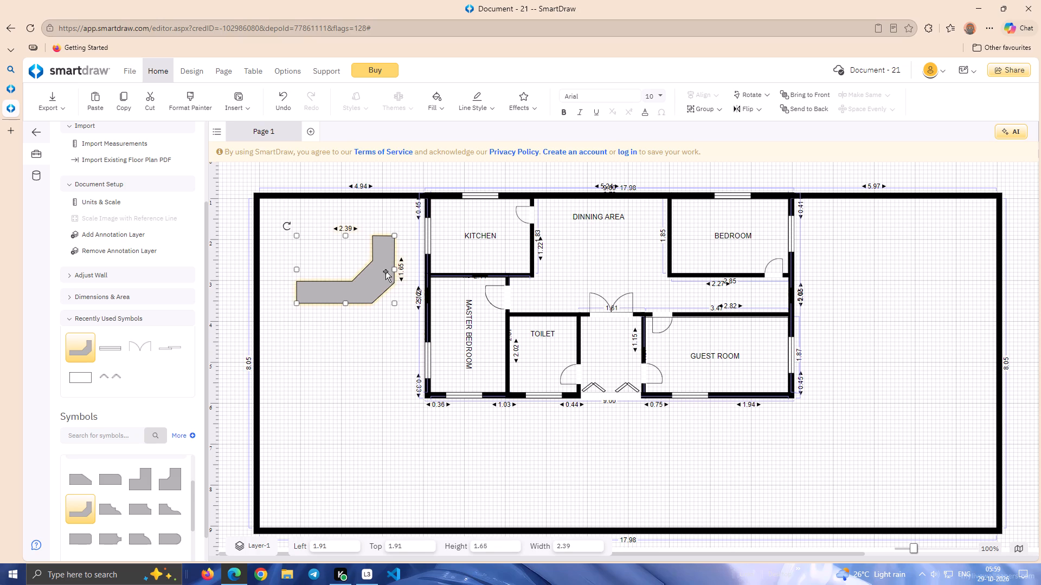
# Shrink the corner counter to about 1.57 wide and 1.25 high.
pyautogui.click(394, 271)
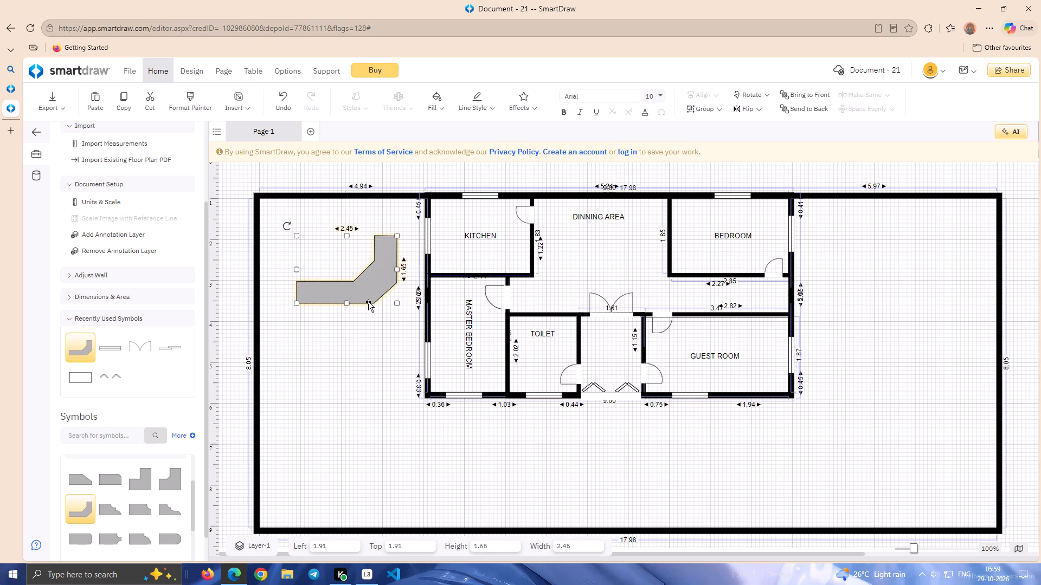
pyautogui.moveTo(396, 303); pyautogui.dragTo(386, 290)
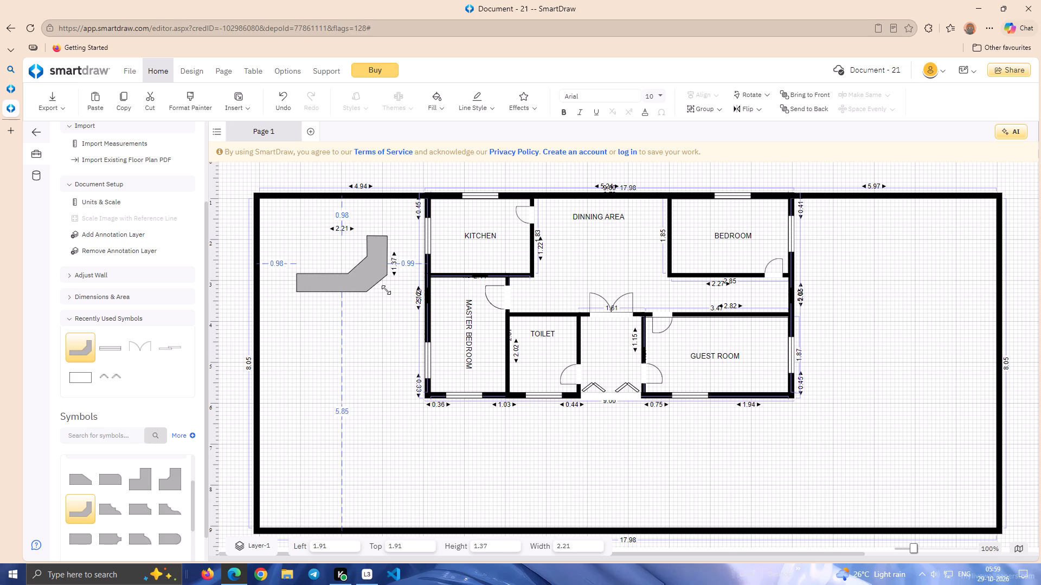
pyautogui.moveTo(386, 290); pyautogui.dragTo(374, 284)
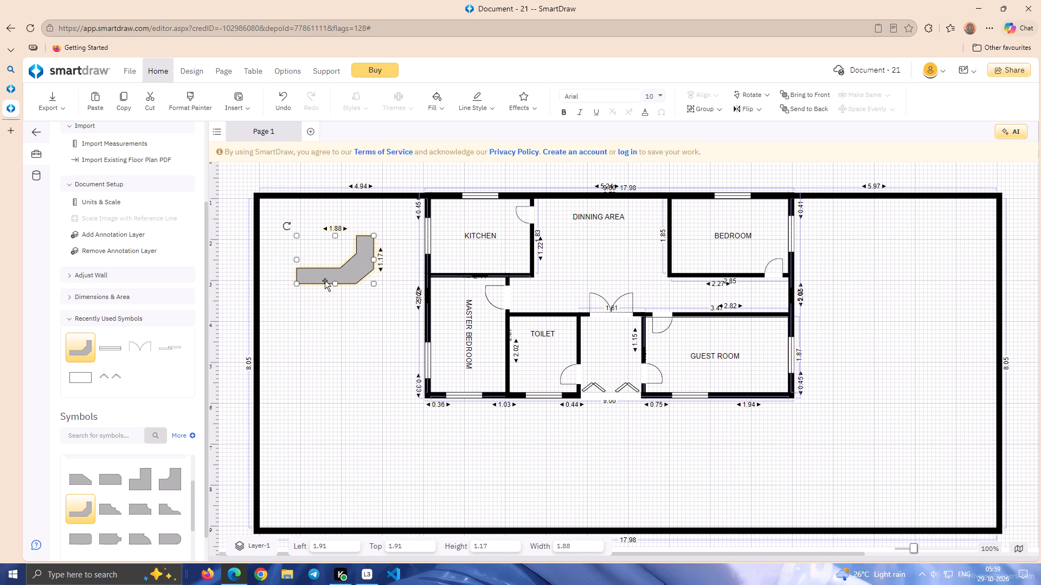
pyautogui.moveTo(297, 261); pyautogui.dragTo(302, 263)
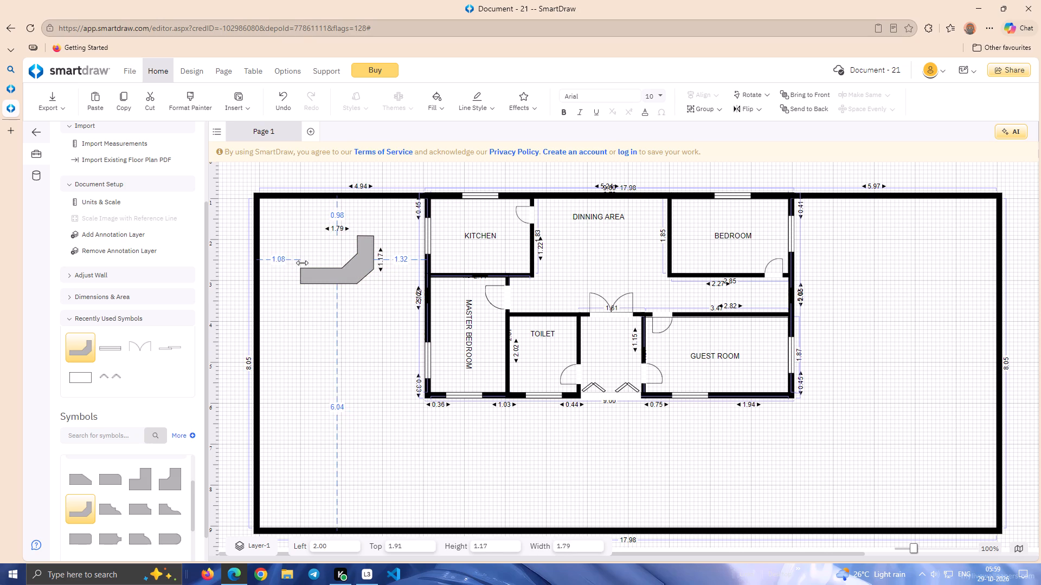
pyautogui.moveTo(302, 263); pyautogui.dragTo(286, 263)
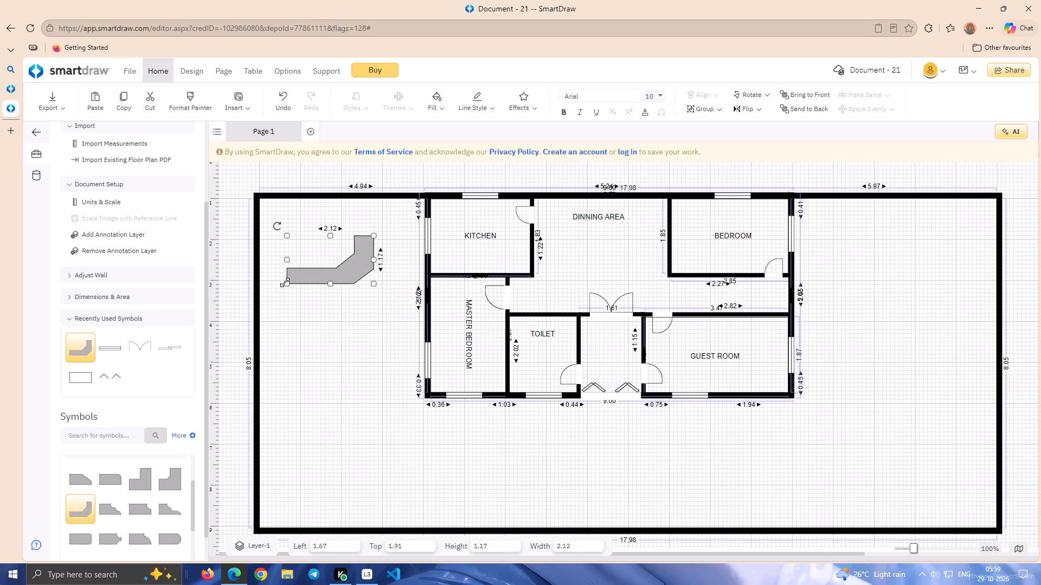
pyautogui.click(285, 282)
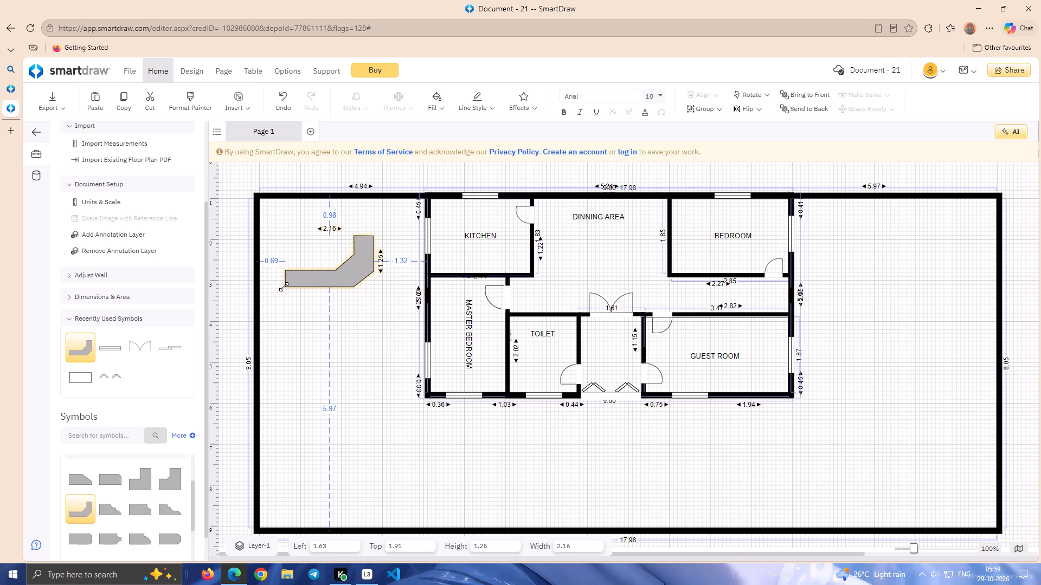
pyautogui.moveTo(374, 263); pyautogui.dragTo(373, 263)
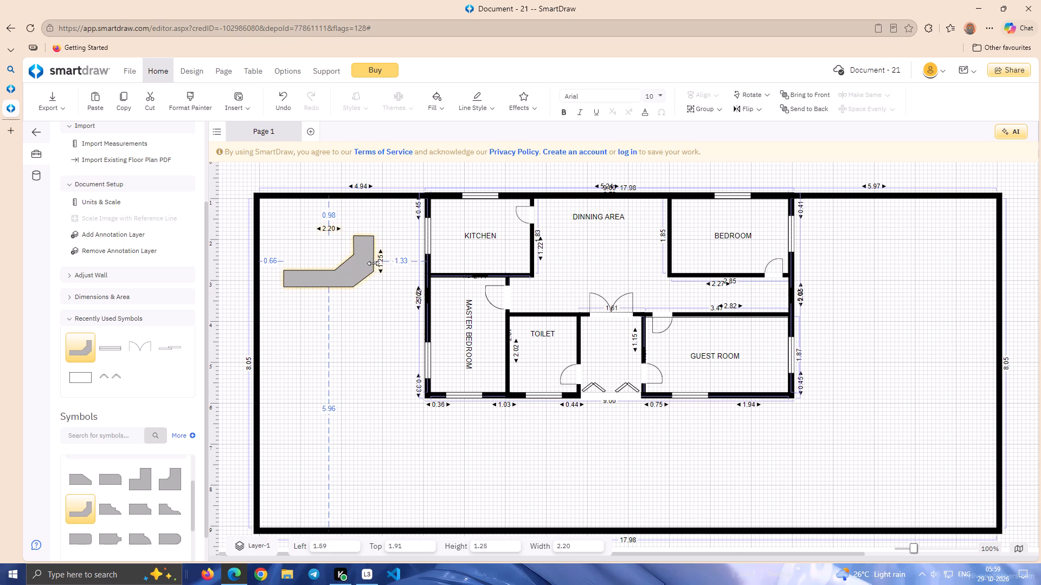
pyautogui.moveTo(373, 263); pyautogui.dragTo(348, 265)
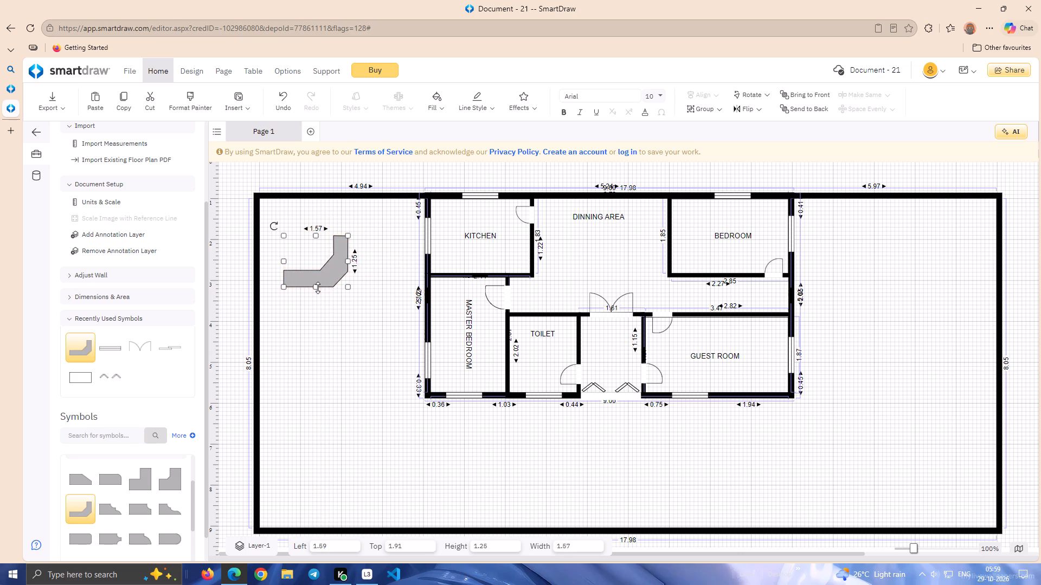
# Reduce the corner counter further to about 0.94 high and 1.49 wide.
pyautogui.moveTo(318, 288); pyautogui.dragTo(316, 275)
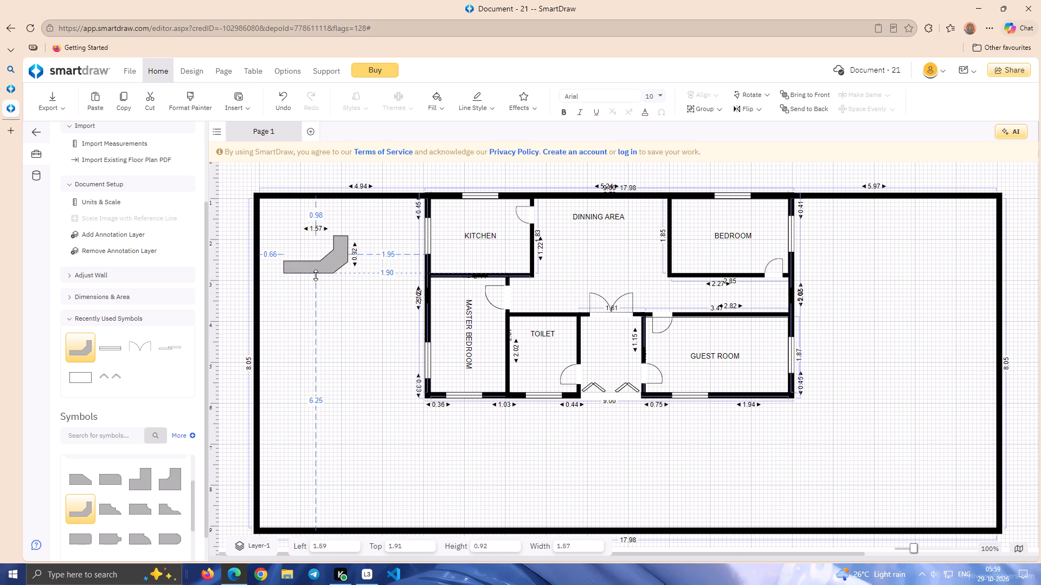
pyautogui.moveTo(316, 275); pyautogui.dragTo(319, 271)
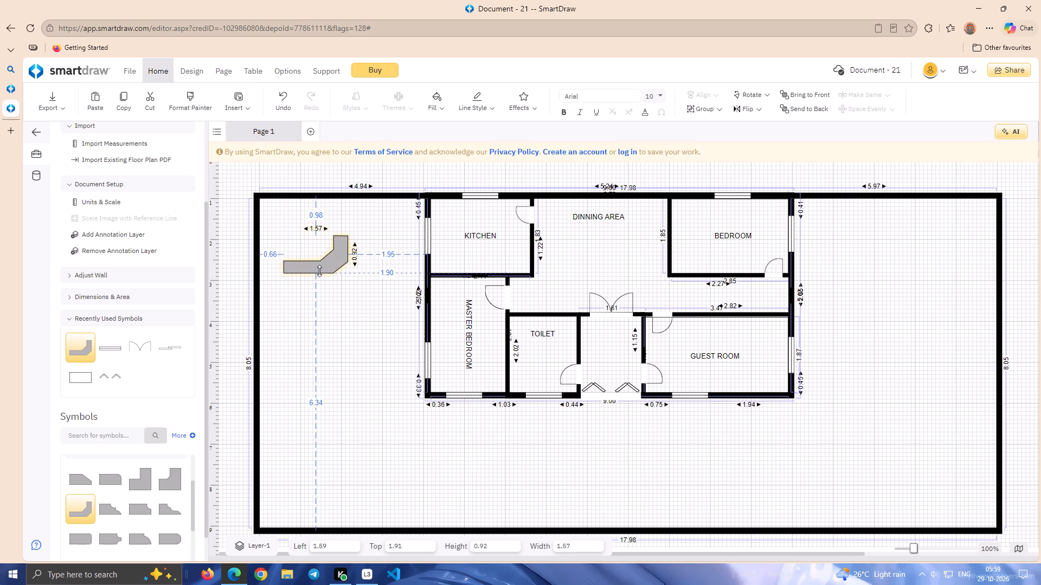
pyautogui.moveTo(319, 271); pyautogui.dragTo(321, 268)
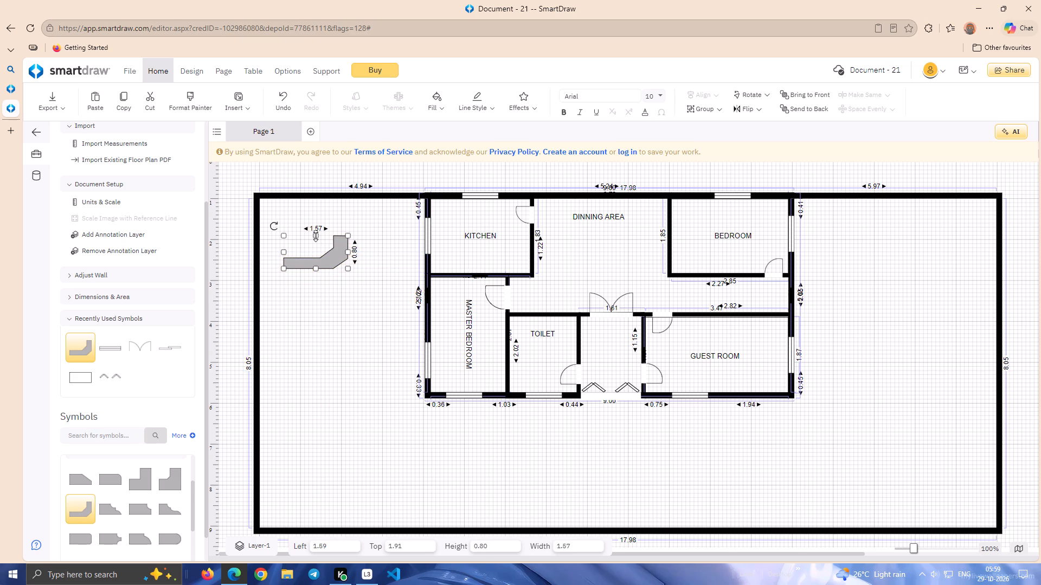
pyautogui.moveTo(316, 236); pyautogui.dragTo(316, 225)
pyautogui.moveTo(317, 268); pyautogui.dragTo(317, 262)
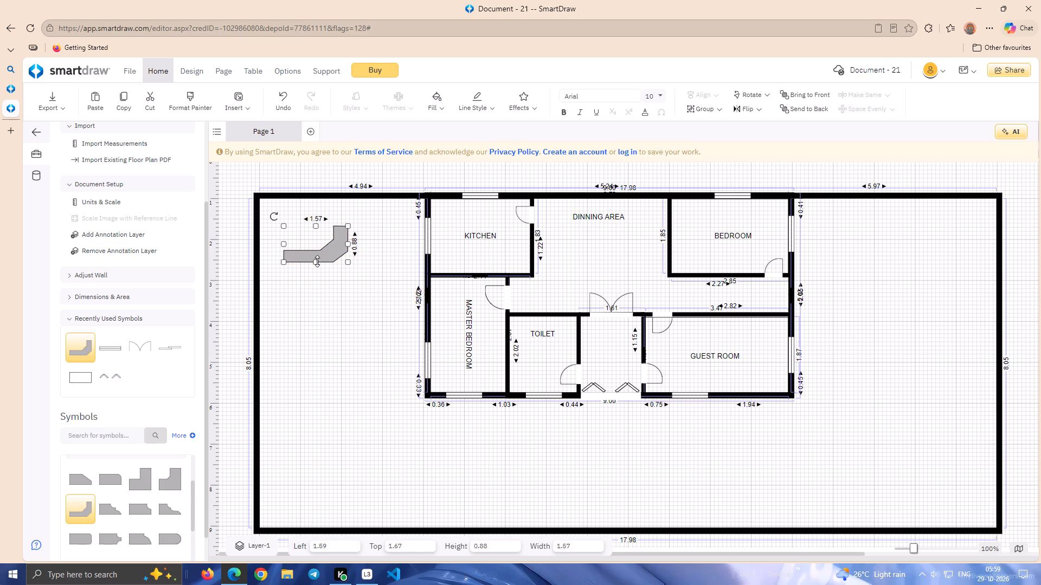
pyautogui.moveTo(317, 261); pyautogui.dragTo(320, 250)
pyautogui.moveTo(315, 226); pyautogui.dragTo(316, 220)
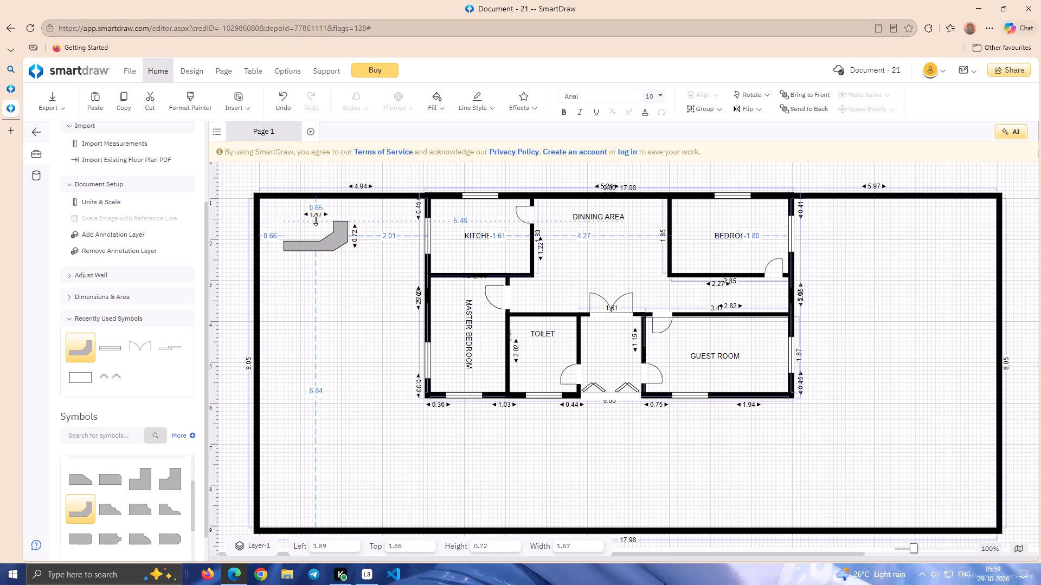
pyautogui.moveTo(316, 220); pyautogui.dragTo(316, 214)
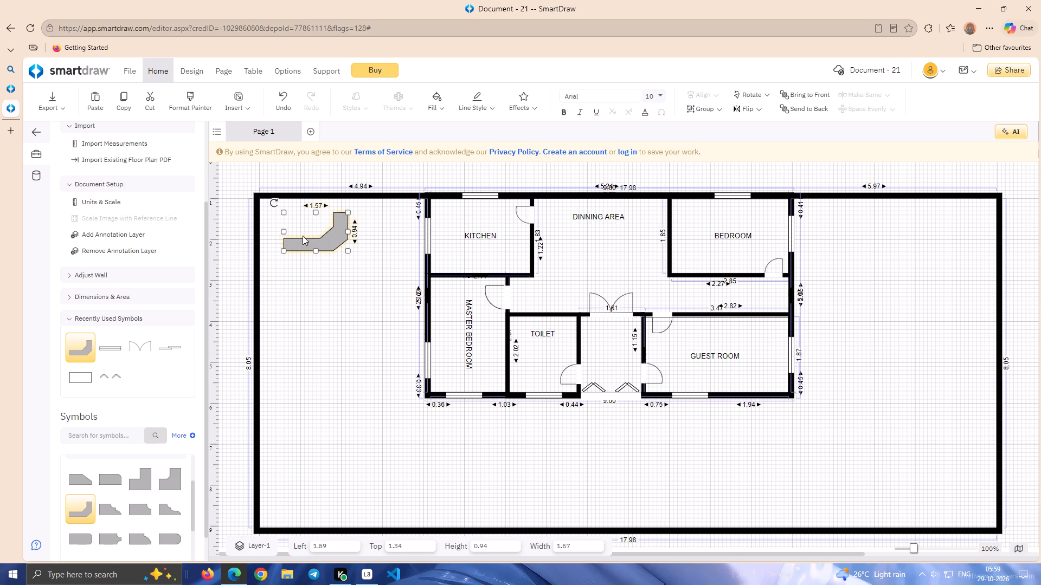
pyautogui.click(282, 232)
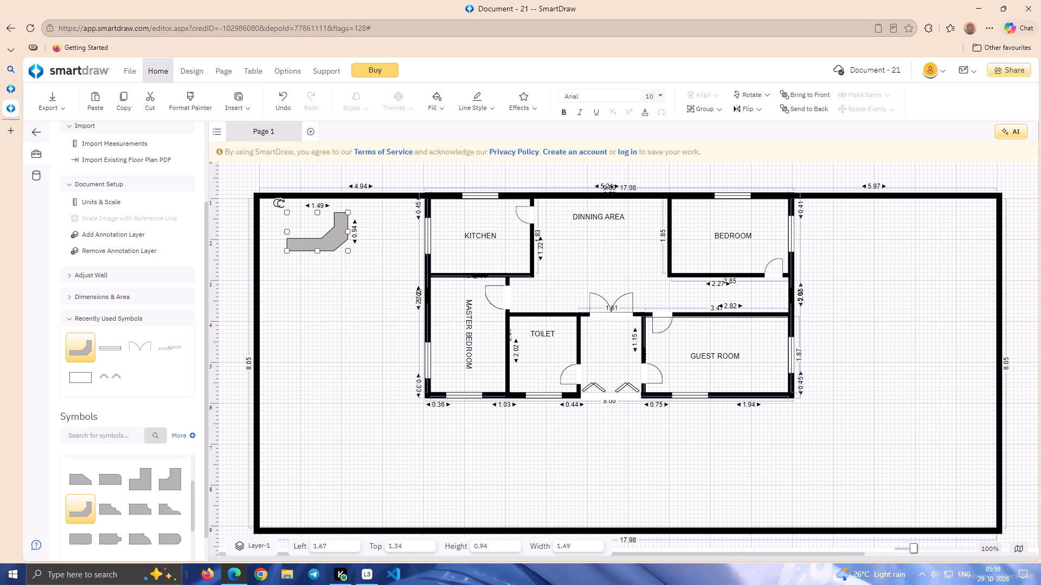
# Rotate the corner counter half a turn so its corner faces up and left.
pyautogui.moveTo(277, 203); pyautogui.dragTo(352, 263)
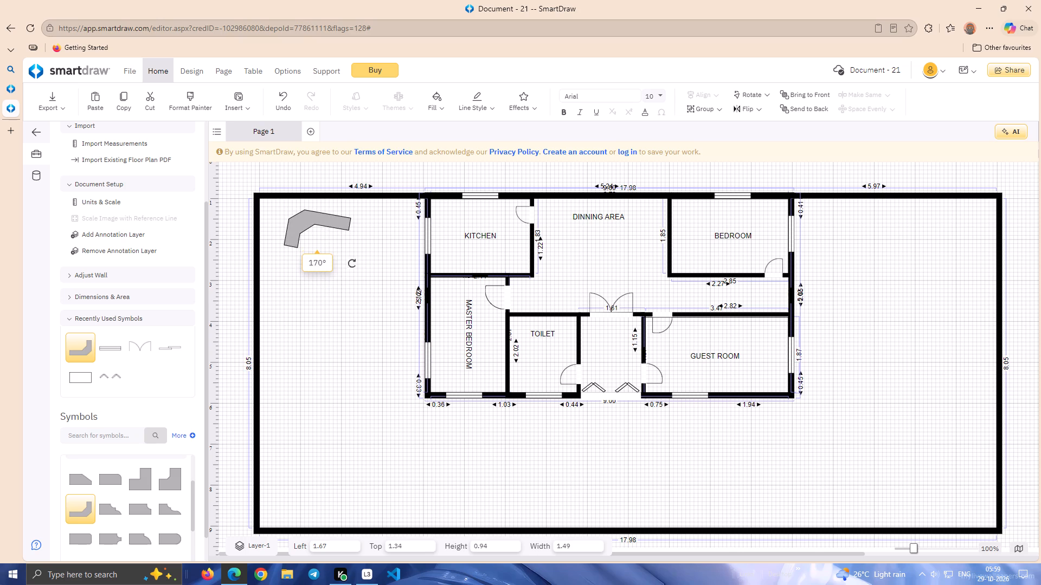
pyautogui.moveTo(352, 263); pyautogui.dragTo(357, 259)
# Move the corner counter into KITCHEN's upper-left corner, at about 5.16 left and 1.01 top.
pyautogui.moveTo(334, 218); pyautogui.dragTo(478, 206)
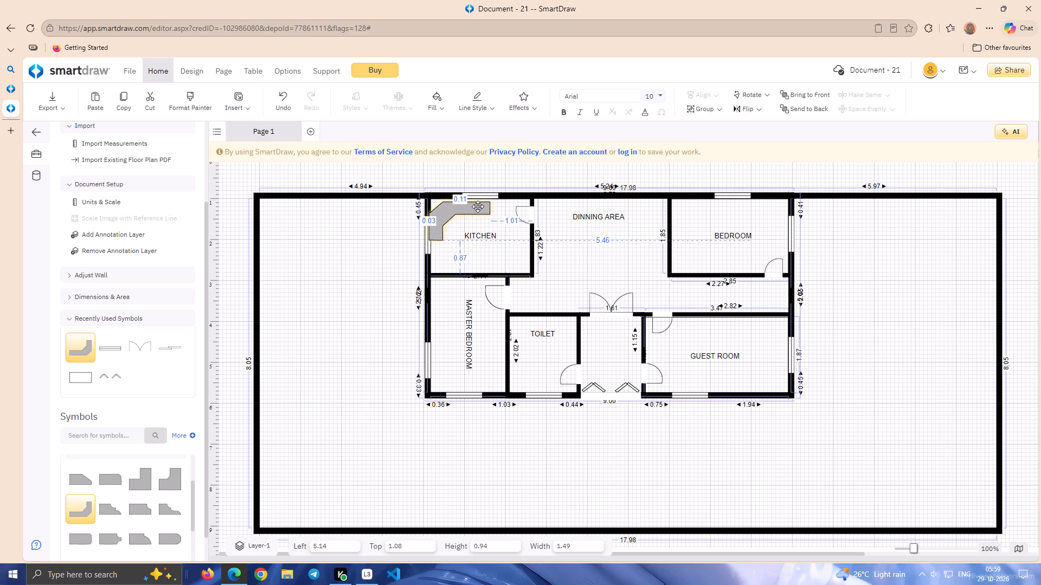
pyautogui.moveTo(478, 206); pyautogui.dragTo(478, 204)
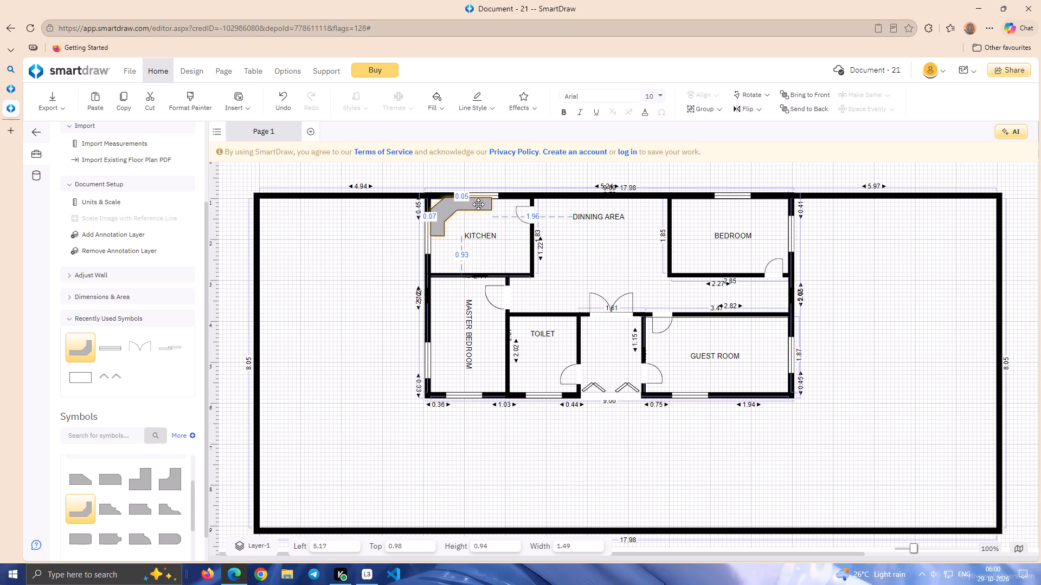
pyautogui.moveTo(478, 204); pyautogui.dragTo(477, 205)
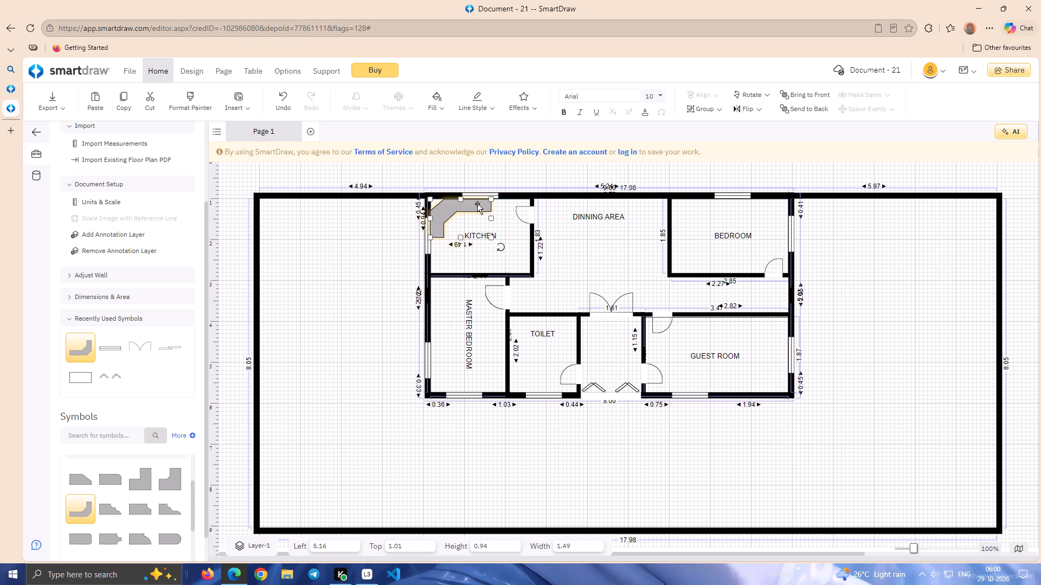
pyautogui.click(340, 246)
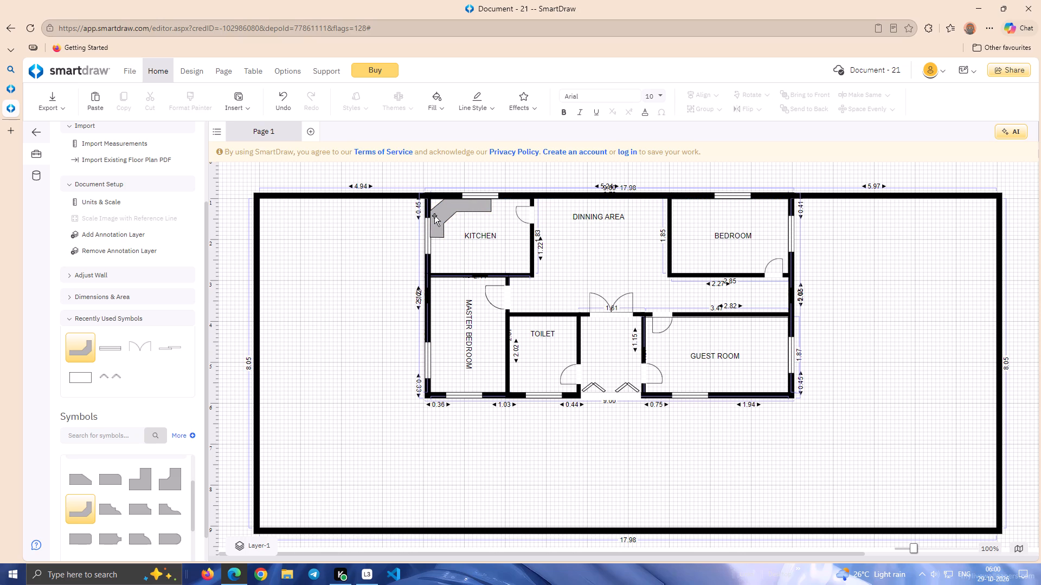
# Nudge the corner counter slightly right, away from KITCHEN's left wall, to 5.19 left and 1.01 top.
pyautogui.click(447, 214)
pyautogui.press('Right')
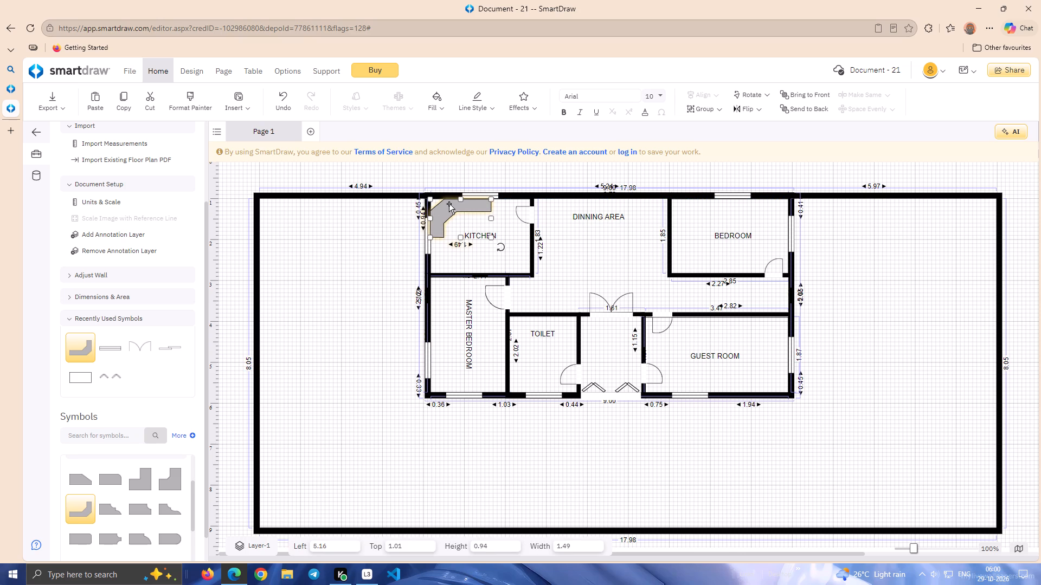
pyautogui.press('Right')
pyautogui.press('Right')
pyautogui.press('Down')
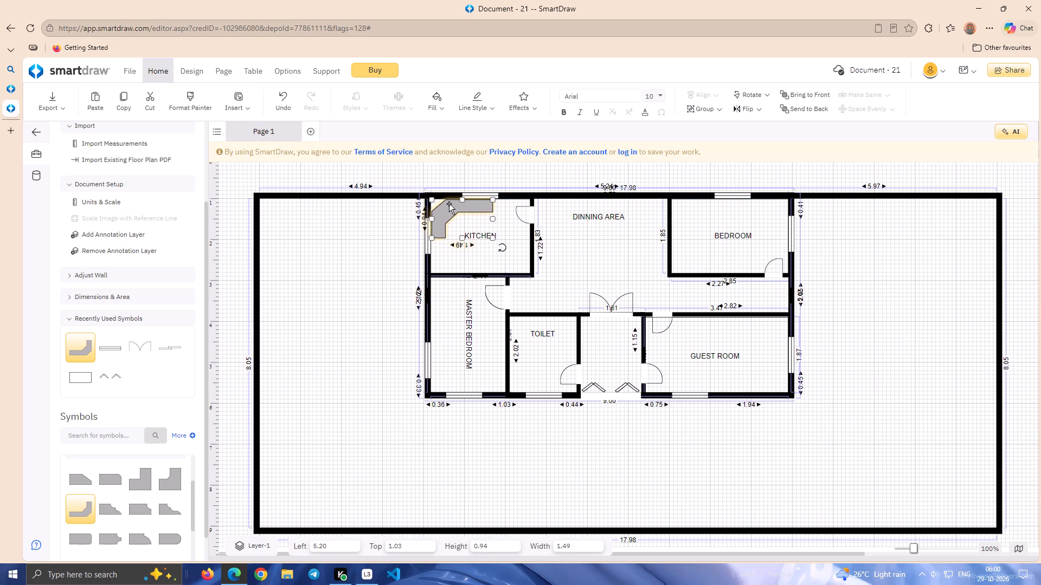
pyautogui.press('Up')
pyautogui.press('Up')
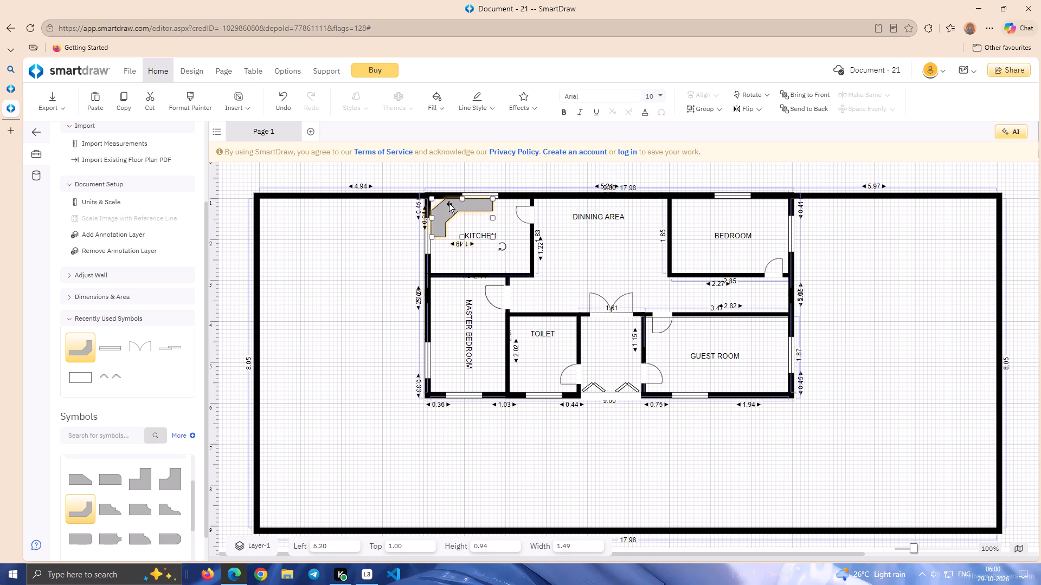
pyautogui.press('Down')
pyautogui.press('Left')
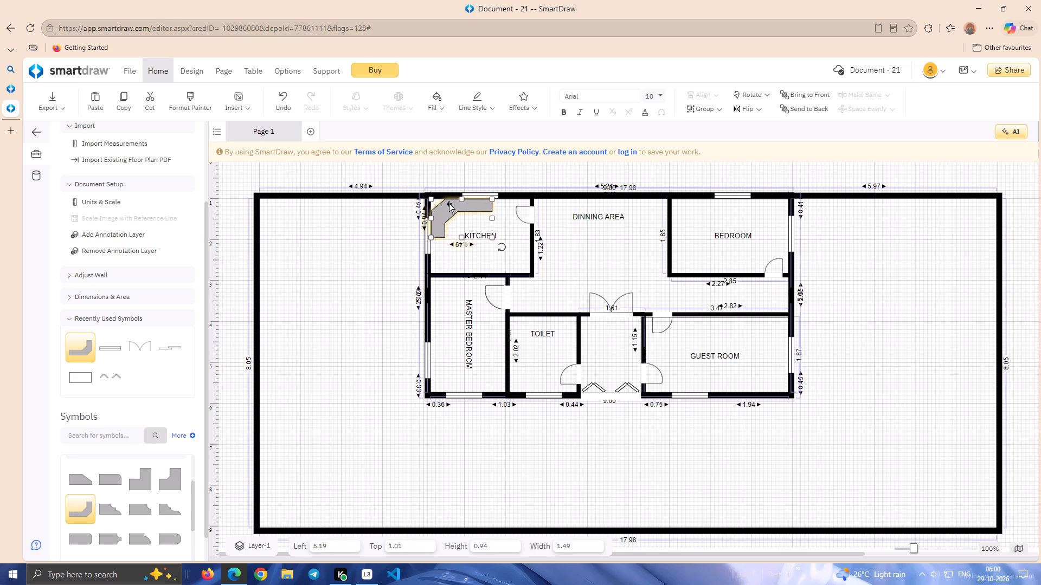
pyautogui.click(370, 271)
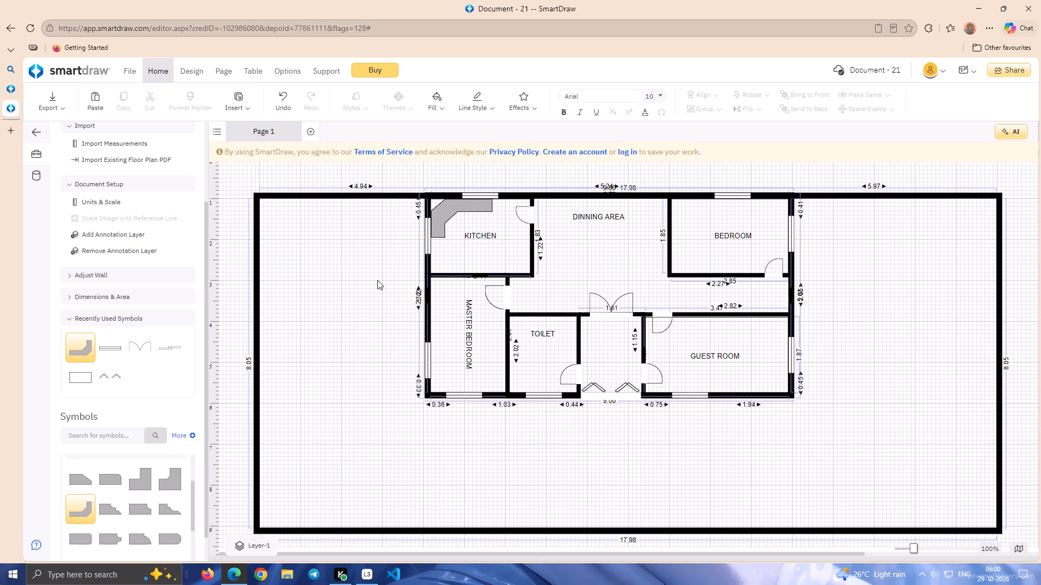
# Narrow the corner counter in KITCHEN's upper-left corner to about 1.24 wide.
pyautogui.click(477, 209)
pyautogui.moveTo(491, 200); pyautogui.dragTo(490, 200)
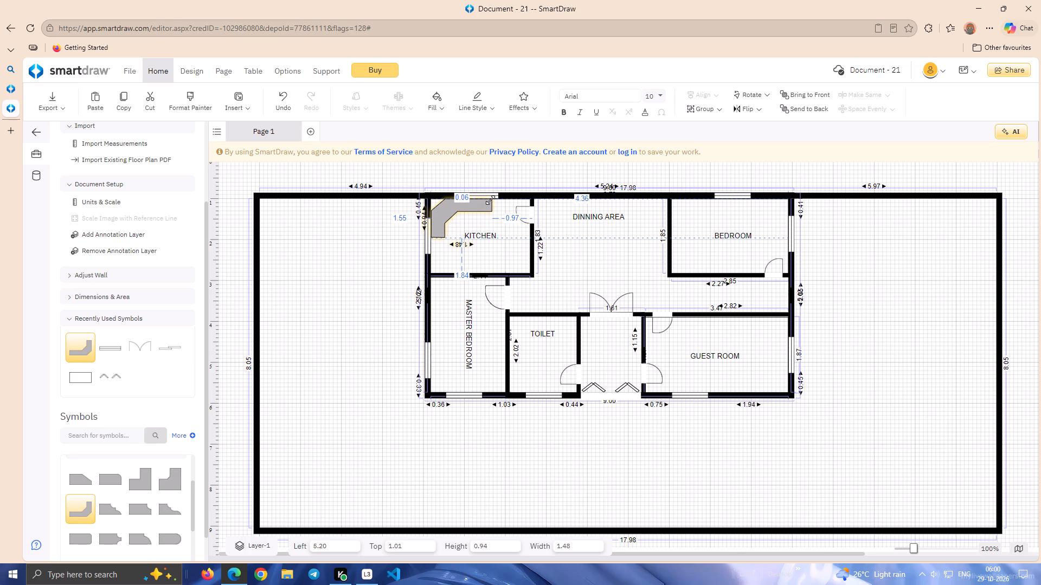
pyautogui.moveTo(490, 200); pyautogui.dragTo(481, 200)
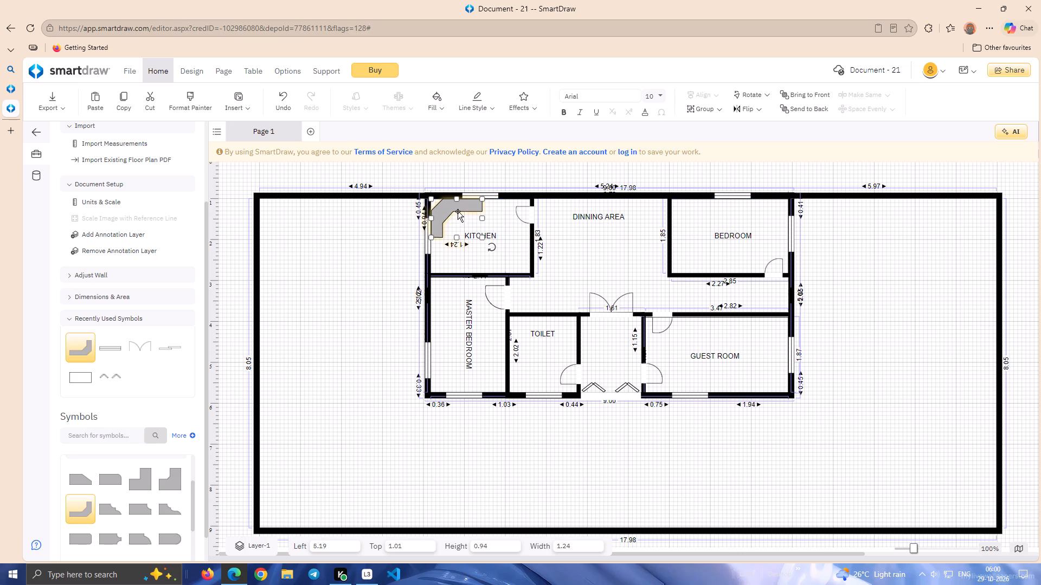
# Copy the KITCHEN corner counter and paste the duplicate in the open area left of the rooms.
pyautogui.rightClick(459, 209)
pyautogui.click(478, 253)
pyautogui.rightClick(303, 263)
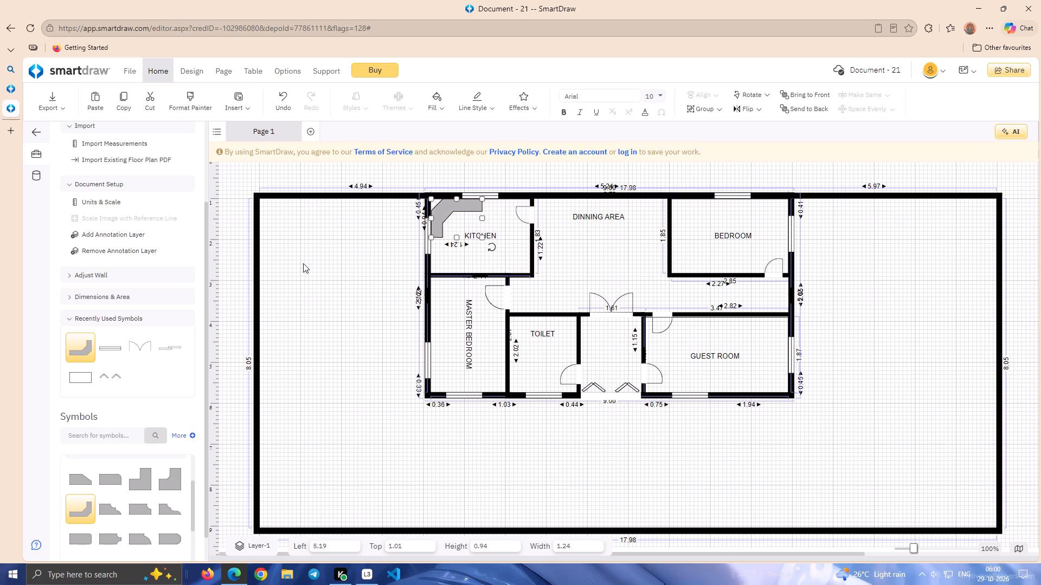
pyautogui.click(317, 282)
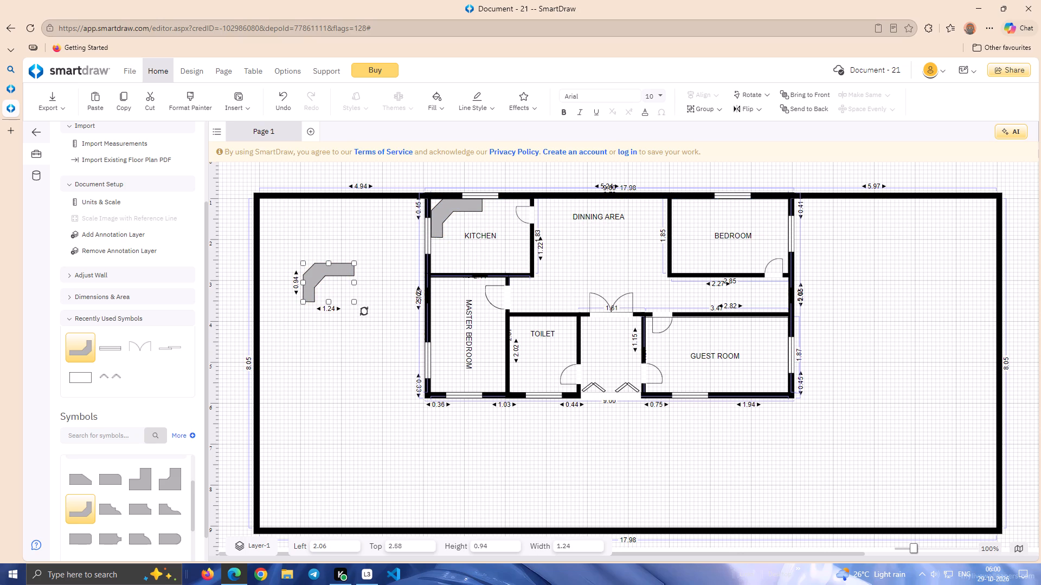
# Rotate the pasted counter a quarter turn counterclockwise so its corner faces down and left.
pyautogui.moveTo(364, 311); pyautogui.dragTo(284, 237)
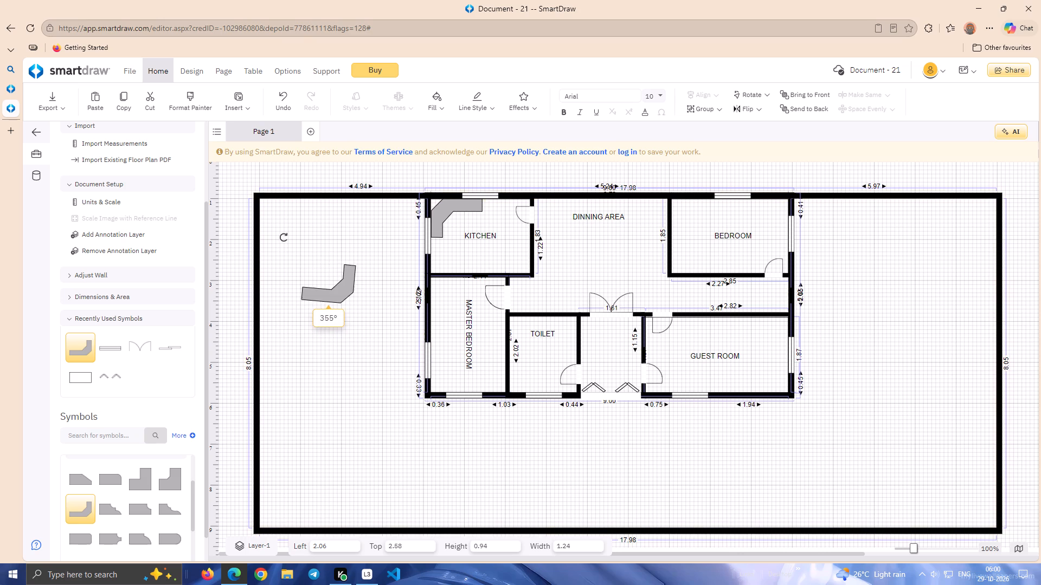
pyautogui.moveTo(284, 237); pyautogui.dragTo(282, 250)
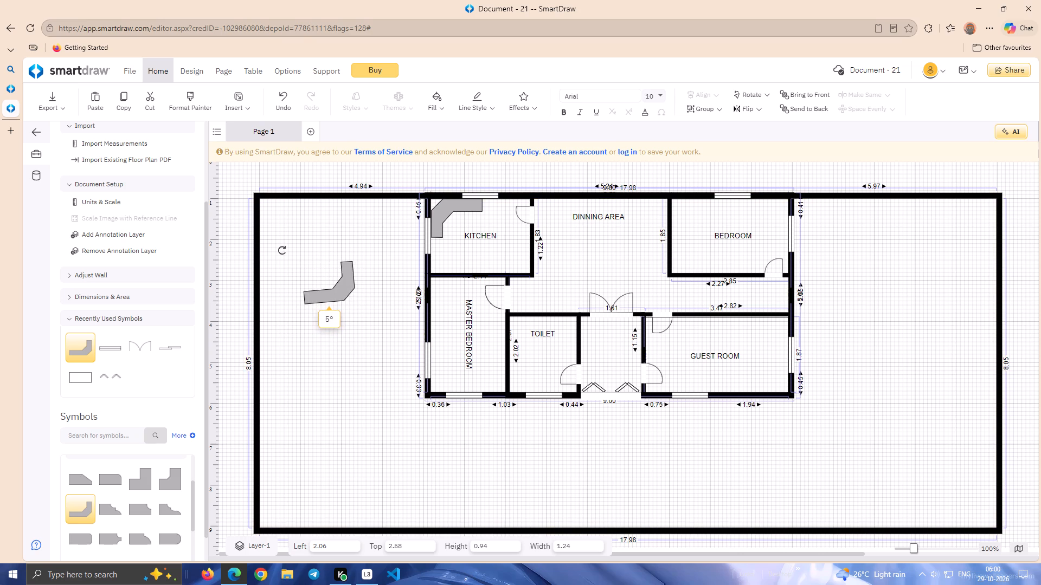
pyautogui.moveTo(282, 250); pyautogui.dragTo(365, 276)
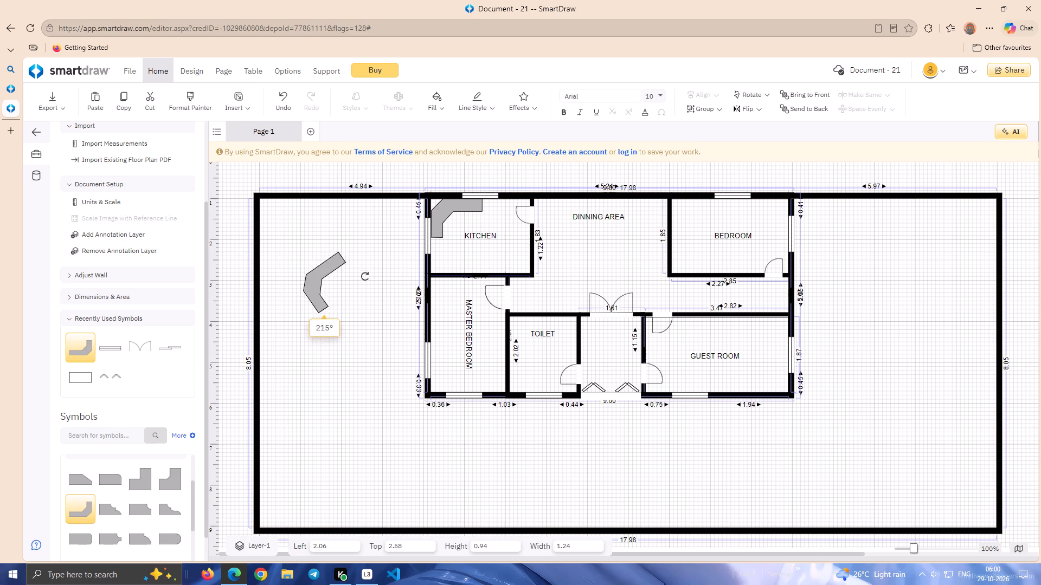
pyautogui.moveTo(365, 276); pyautogui.dragTo(351, 256)
# Move the rotated counter against KITCHEN's left wall, directly below the first counter, at about 5.02 left and 2.10 top.
pyautogui.moveTo(319, 295); pyautogui.dragTo(450, 278)
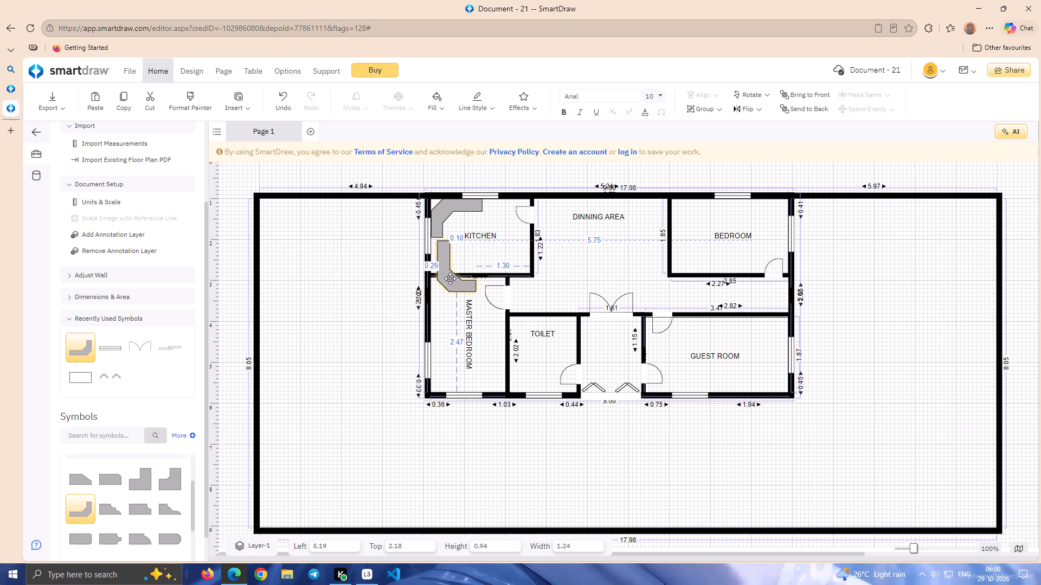
pyautogui.moveTo(450, 278); pyautogui.dragTo(440, 276)
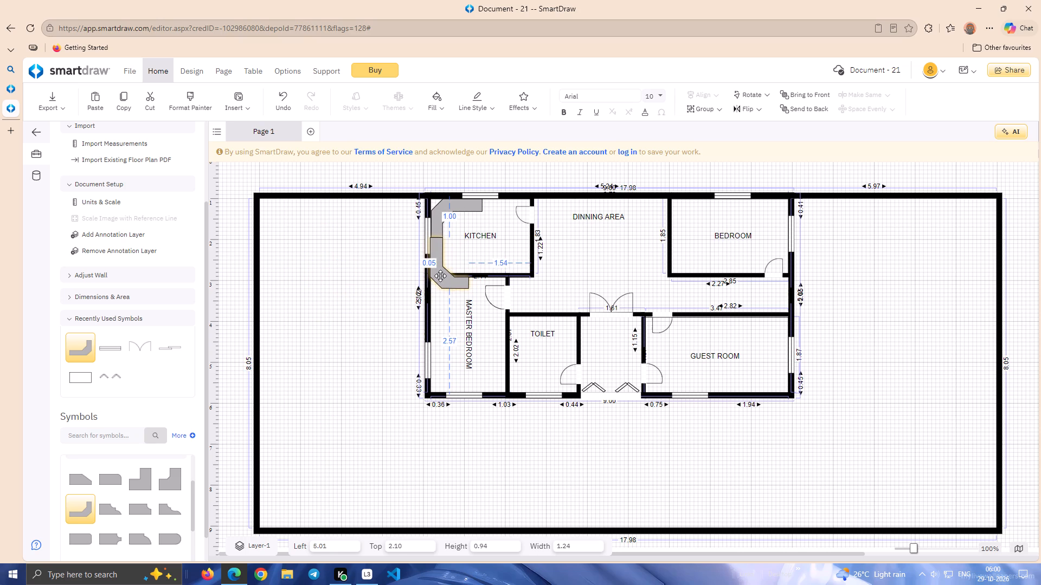
pyautogui.moveTo(440, 276); pyautogui.dragTo(441, 276)
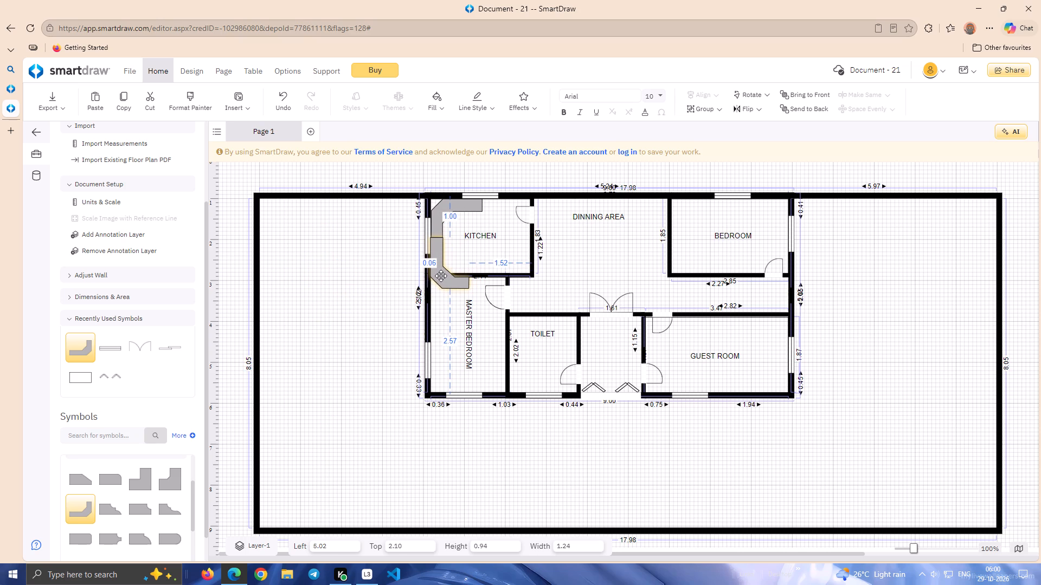
pyautogui.moveTo(441, 276); pyautogui.dragTo(441, 275)
# Resize the lower counter to about 0.99 high and 0.80 wide to fit above KITCHEN's bottom wall.
pyautogui.moveTo(449, 288); pyautogui.dragTo(452, 276)
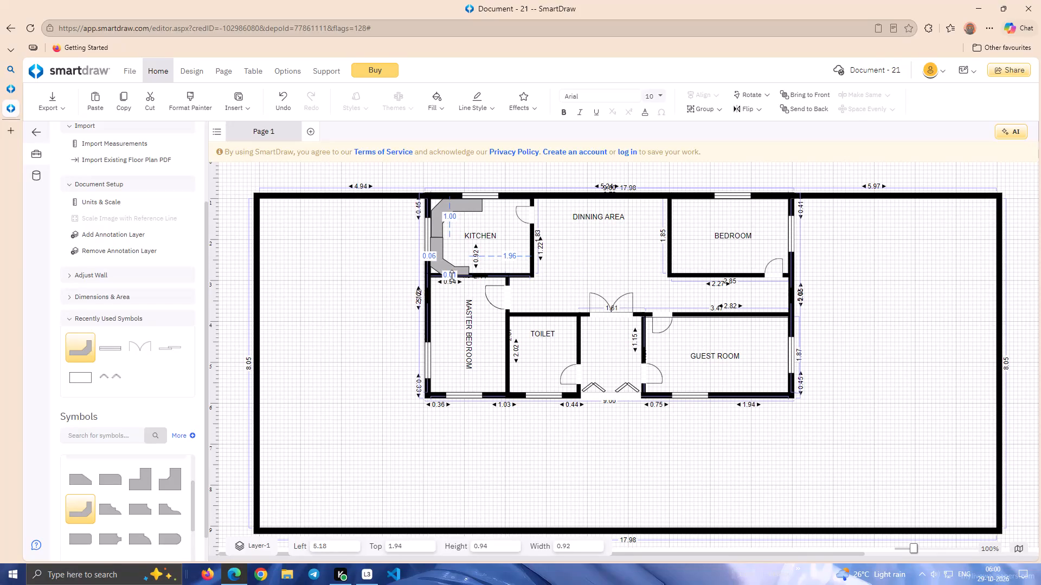
pyautogui.moveTo(452, 276); pyautogui.dragTo(453, 274)
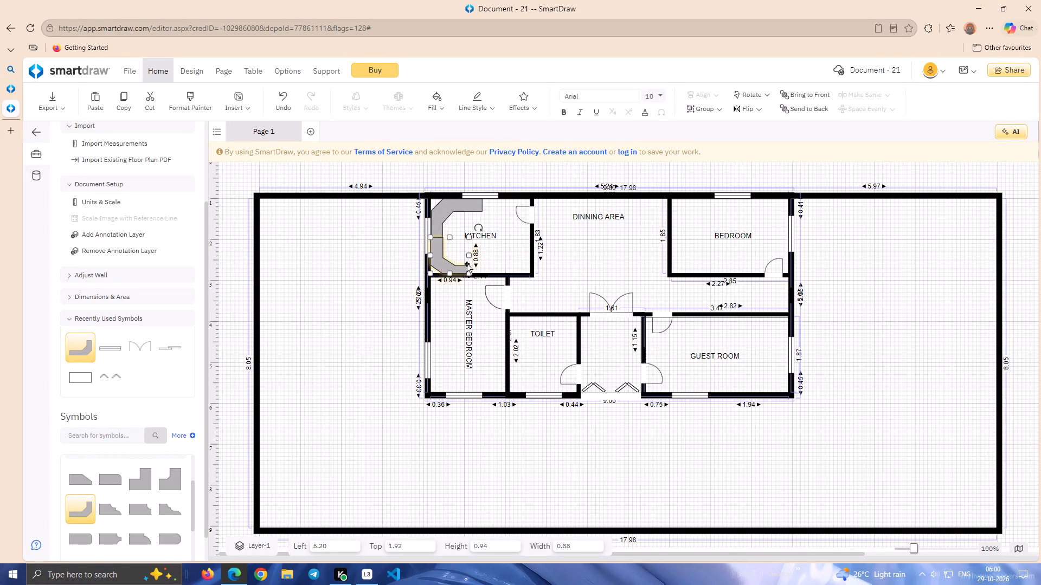
pyautogui.click(470, 256)
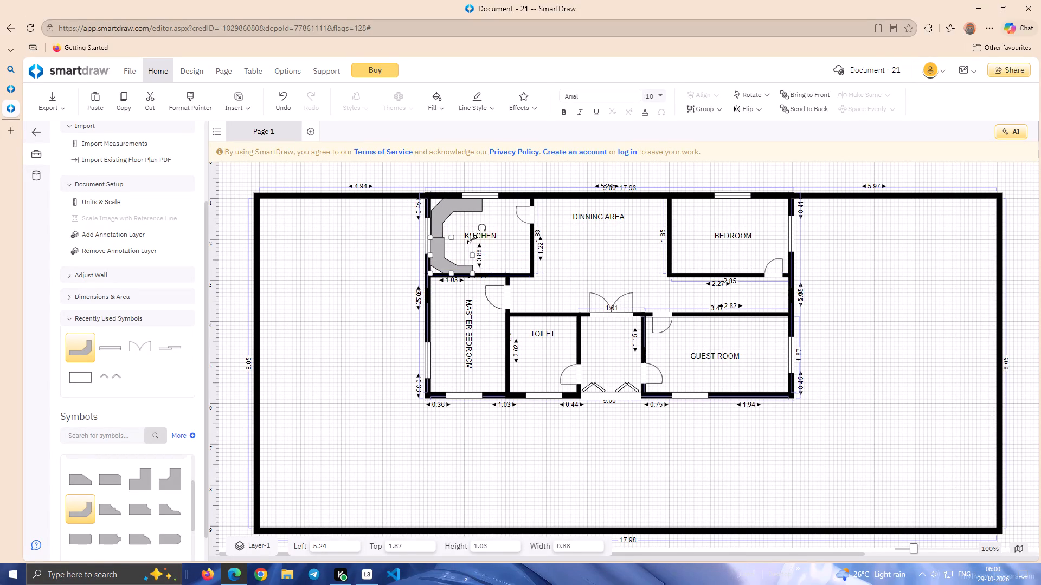
pyautogui.click(473, 239)
pyautogui.click(440, 253)
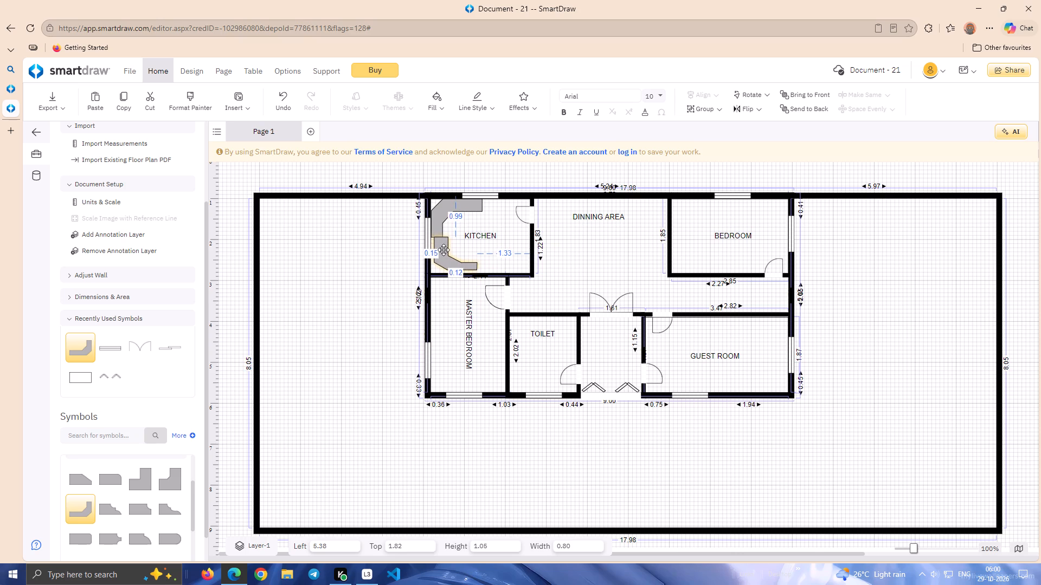
pyautogui.click(477, 257)
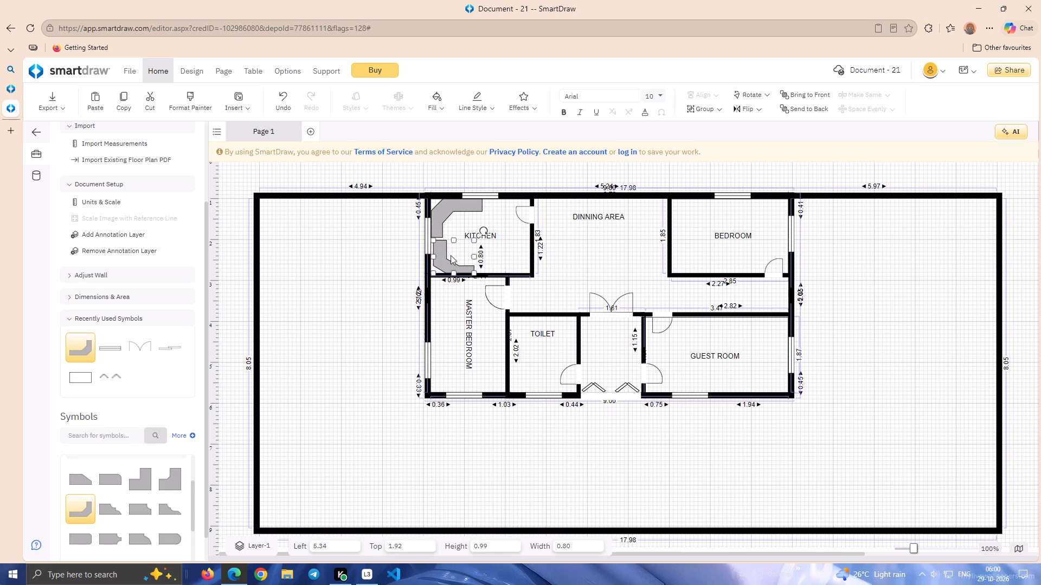
# Nudge the lower counter left and up, toward the wall and first counter, to 5.29 left and 1.87 top.
pyautogui.click(443, 256)
pyautogui.press('Left')
pyautogui.press('Left')
pyautogui.press('Left')
pyautogui.press('Left')
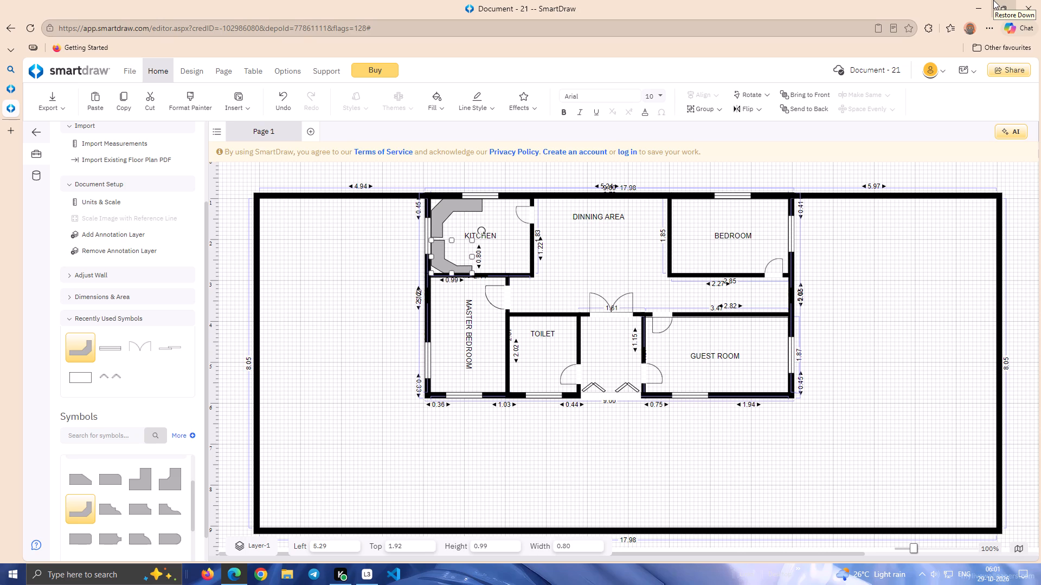
pyautogui.press('Up')
pyautogui.press('Up')
pyautogui.press('Up')
pyautogui.press('Up')
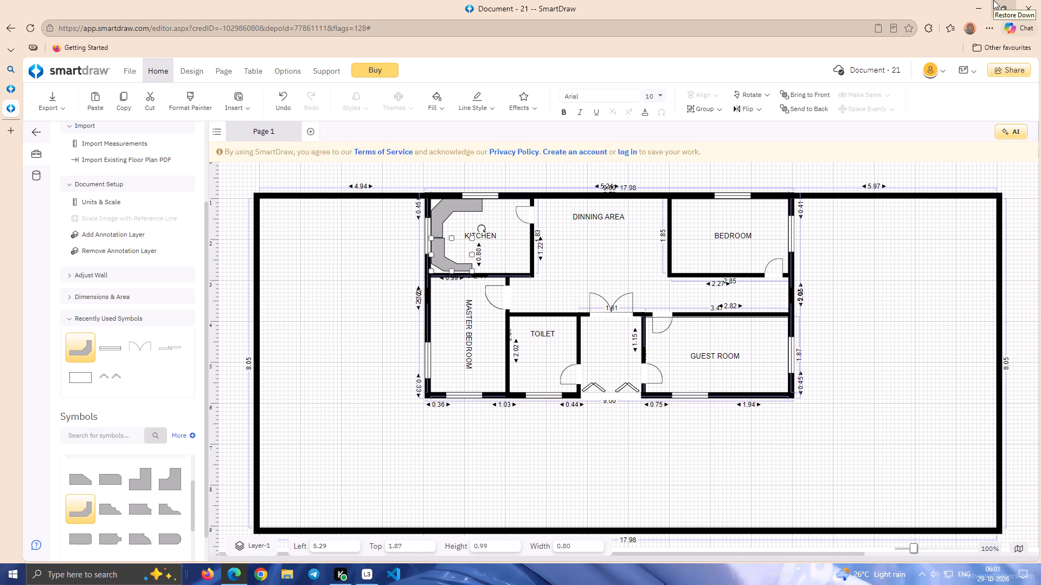
pyautogui.press('Left')
pyautogui.press('Right')
# Resize the lower counter to about 0.89 high and 0.86 wide in KITCHEN's lower-left corner.
pyautogui.click(472, 273)
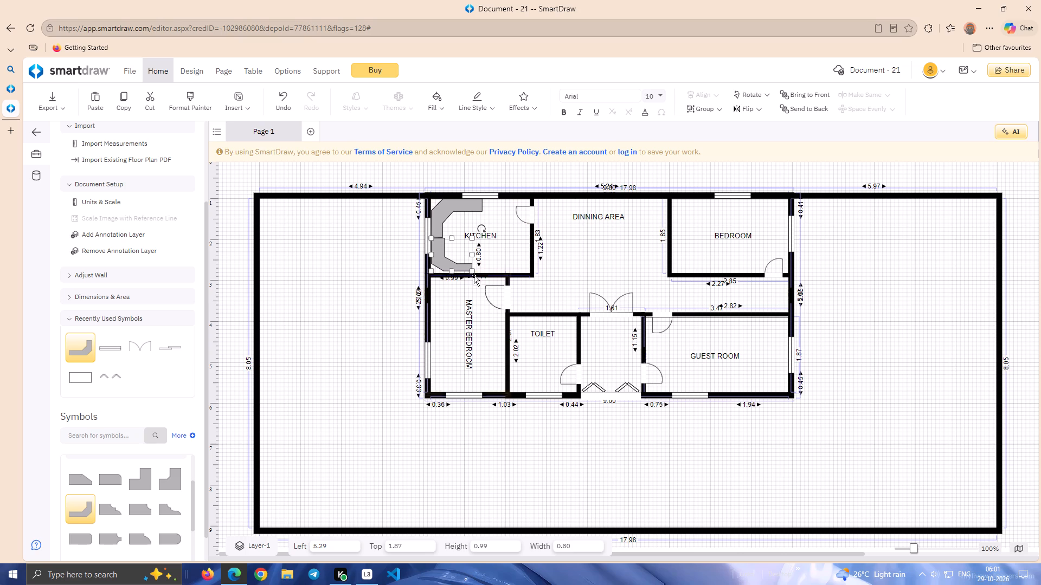
pyautogui.click(471, 270)
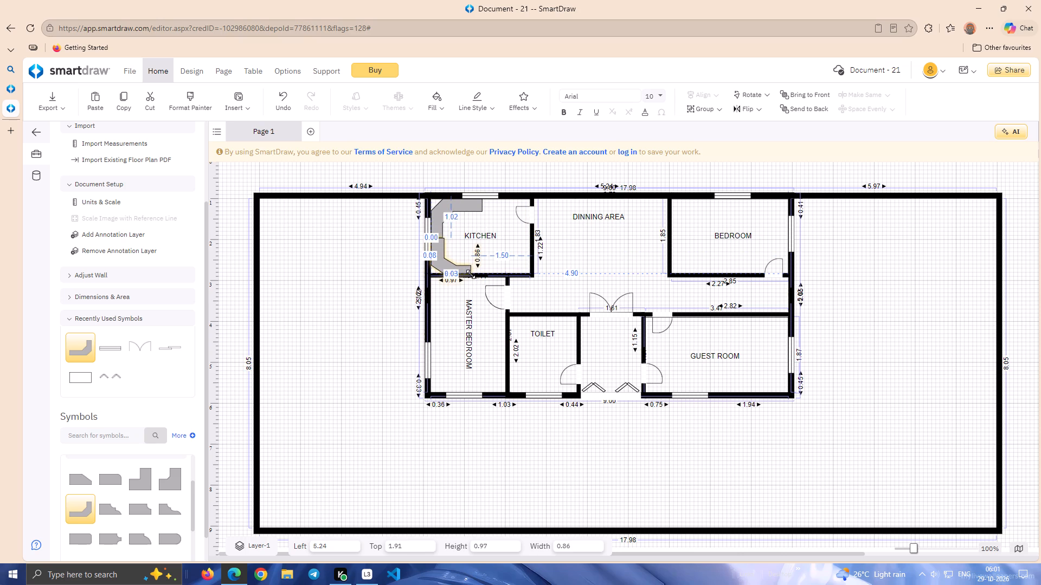
pyautogui.moveTo(474, 256); pyautogui.dragTo(471, 258)
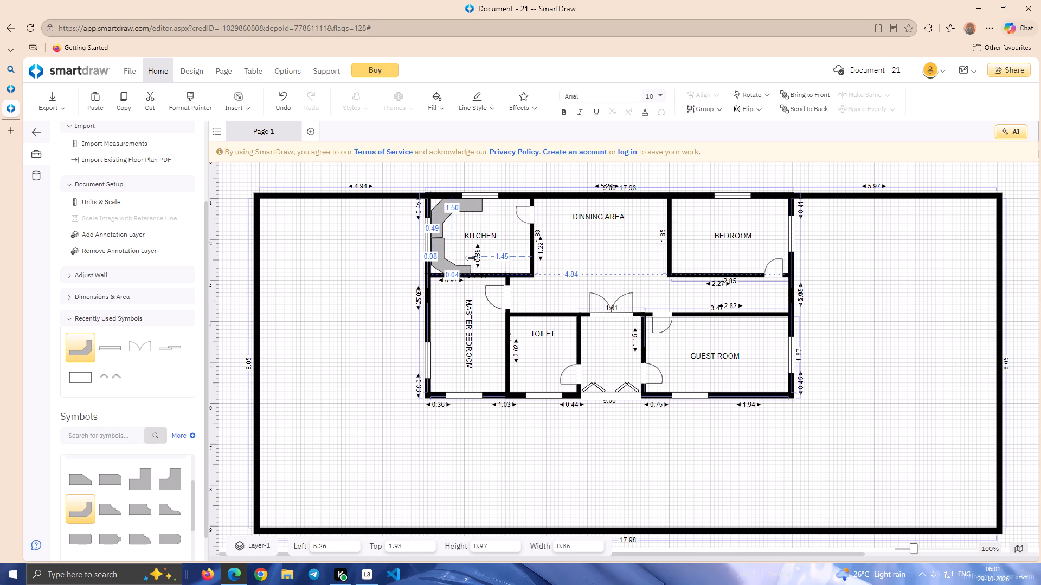
pyautogui.moveTo(471, 258); pyautogui.dragTo(468, 258)
pyautogui.click(393, 263)
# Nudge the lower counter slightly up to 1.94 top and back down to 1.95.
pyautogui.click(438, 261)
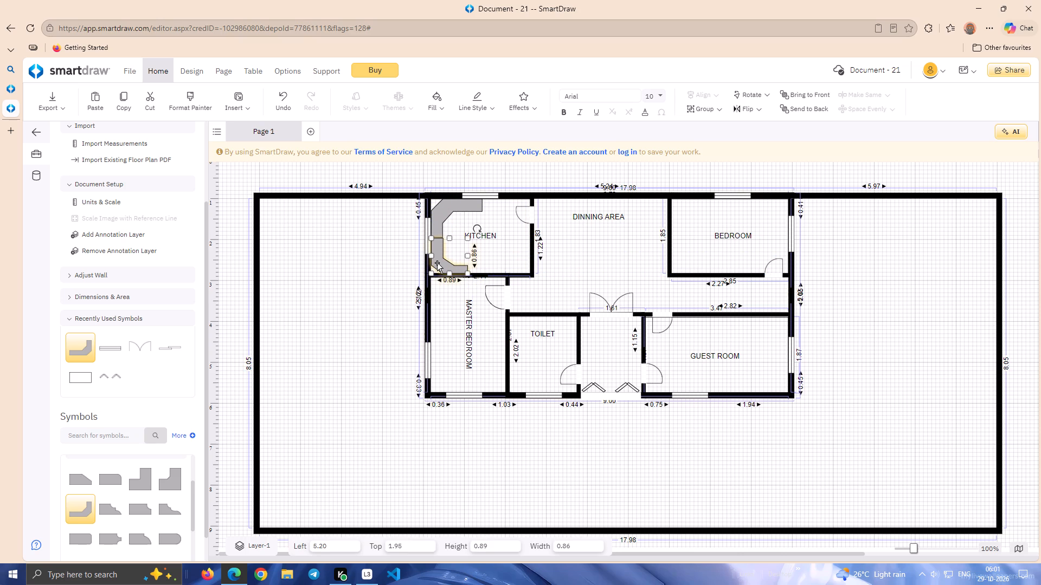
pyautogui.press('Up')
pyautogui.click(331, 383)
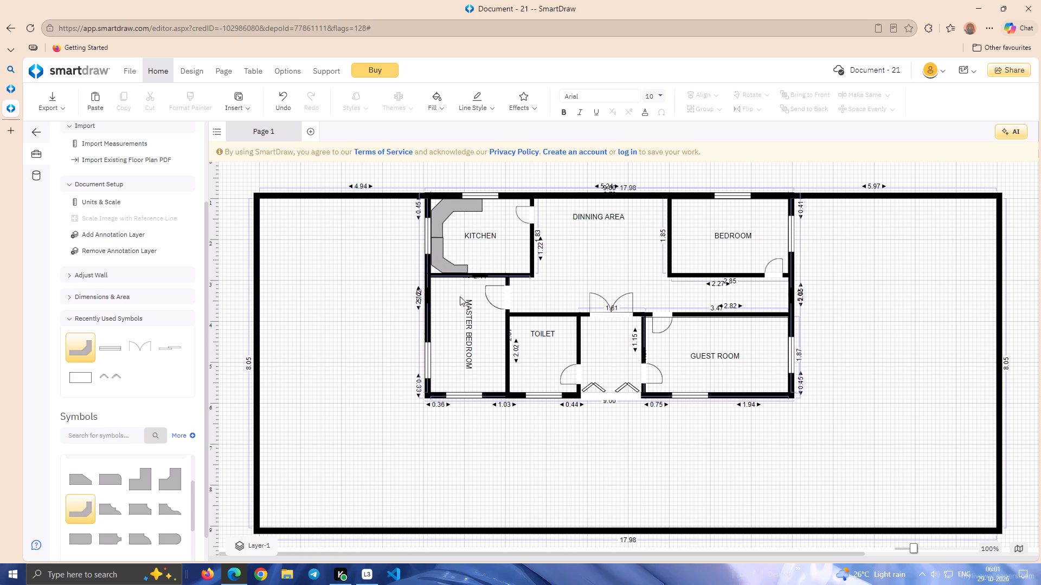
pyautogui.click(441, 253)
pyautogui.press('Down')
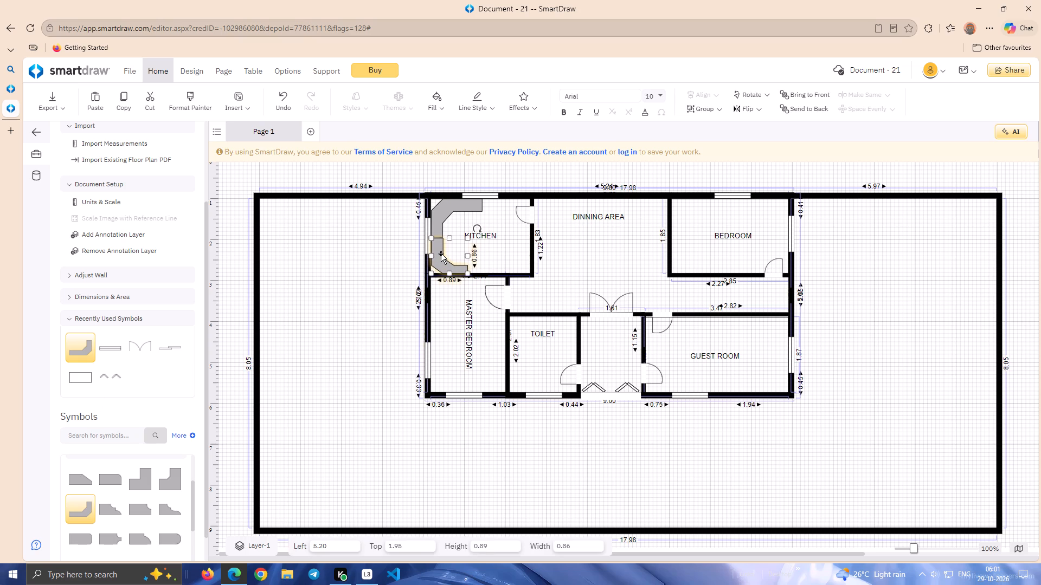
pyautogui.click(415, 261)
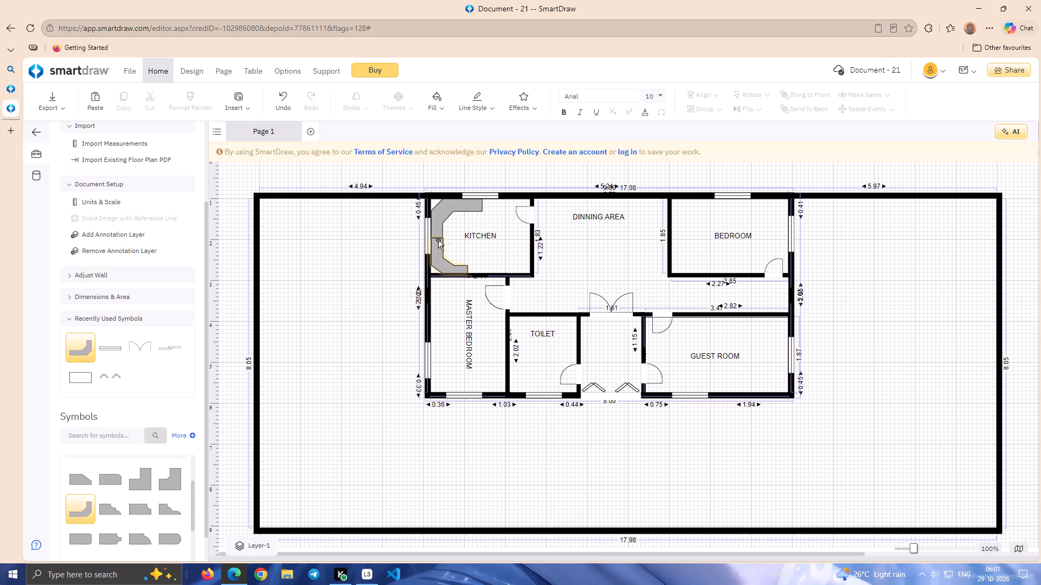
# Enlarge the lower counter to about 0.92 high and 0.88 wide, and nudge it right to 5.19 left.
pyautogui.click(437, 240)
pyautogui.click(429, 238)
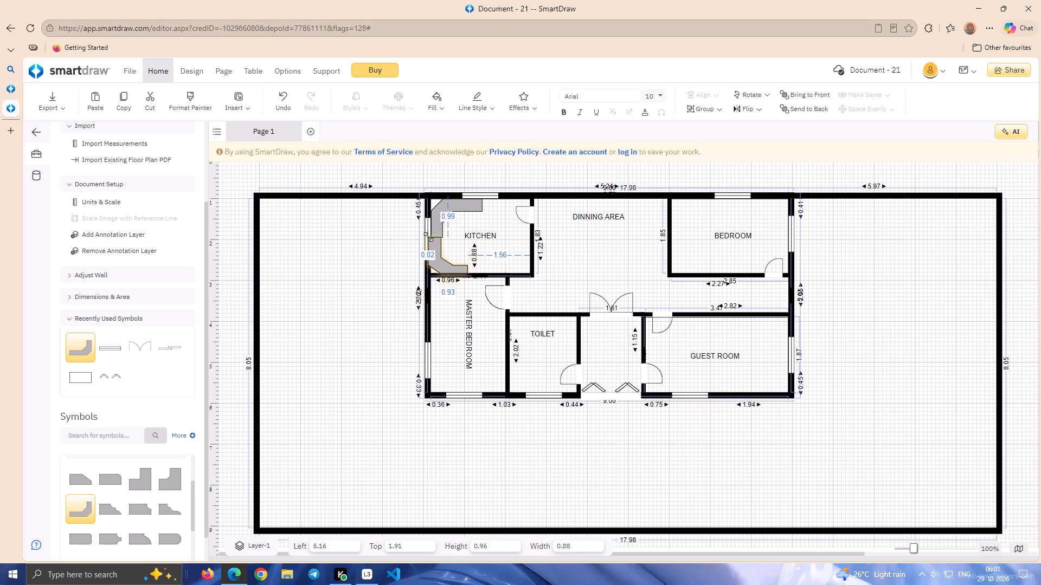
pyautogui.click(383, 269)
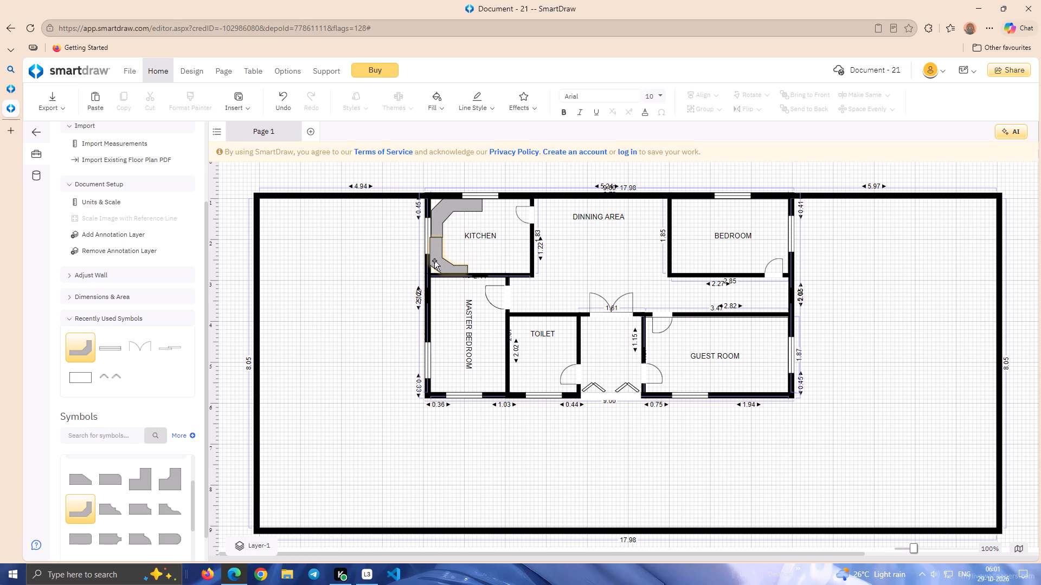
pyautogui.click(435, 261)
pyautogui.press('Right')
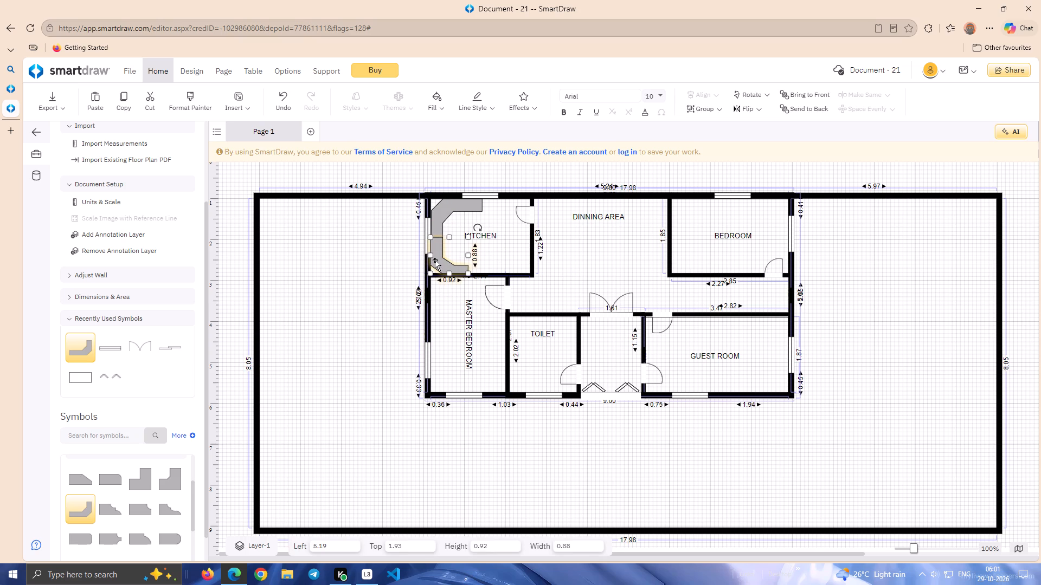
pyautogui.click(331, 310)
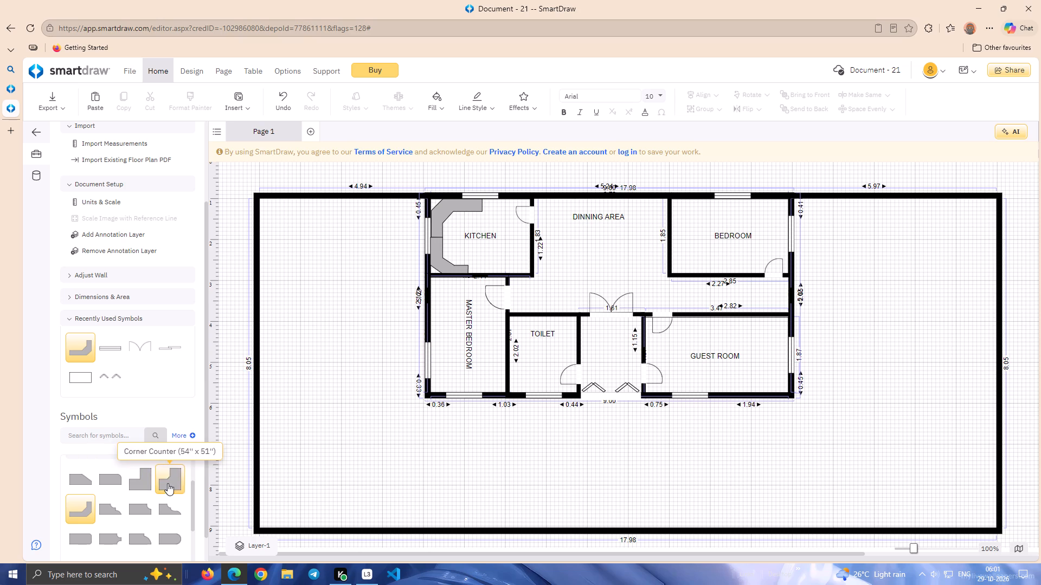
# Search the symbols for KITCHEN and place the first double-bowl sink from Sinks in the empty area left of the house.
pyautogui.click(129, 435)
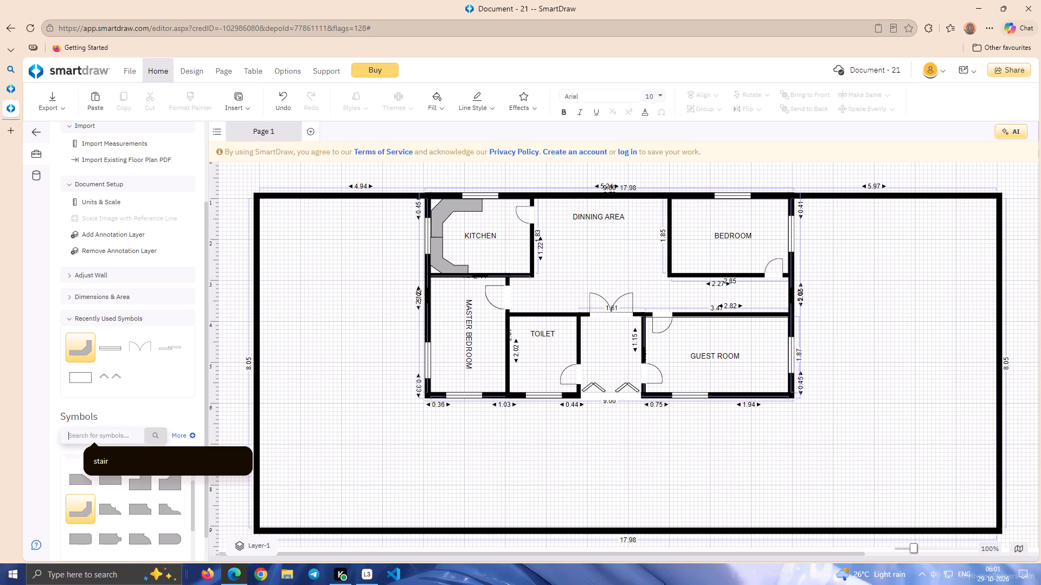
pyautogui.write('KITCHEN')
pyautogui.press('Return')
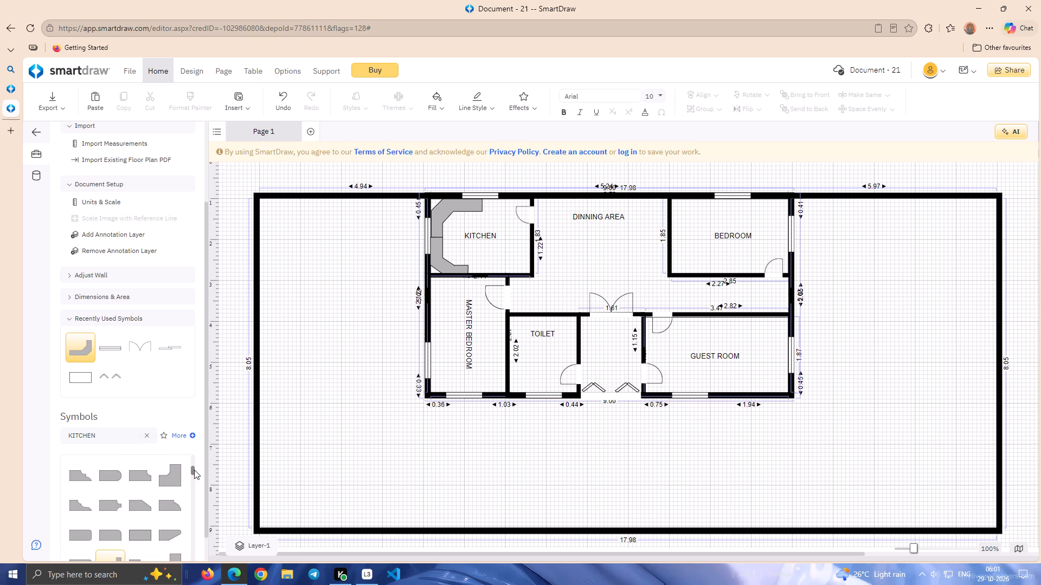
pyautogui.moveTo(194, 470); pyautogui.dragTo(194, 483)
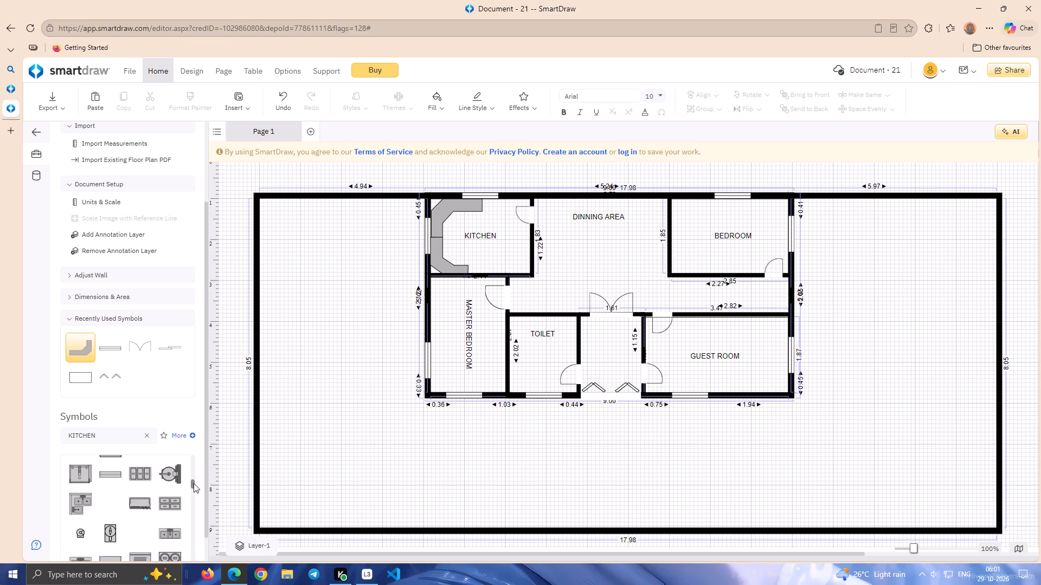
pyautogui.moveTo(194, 483); pyautogui.dragTo(195, 480)
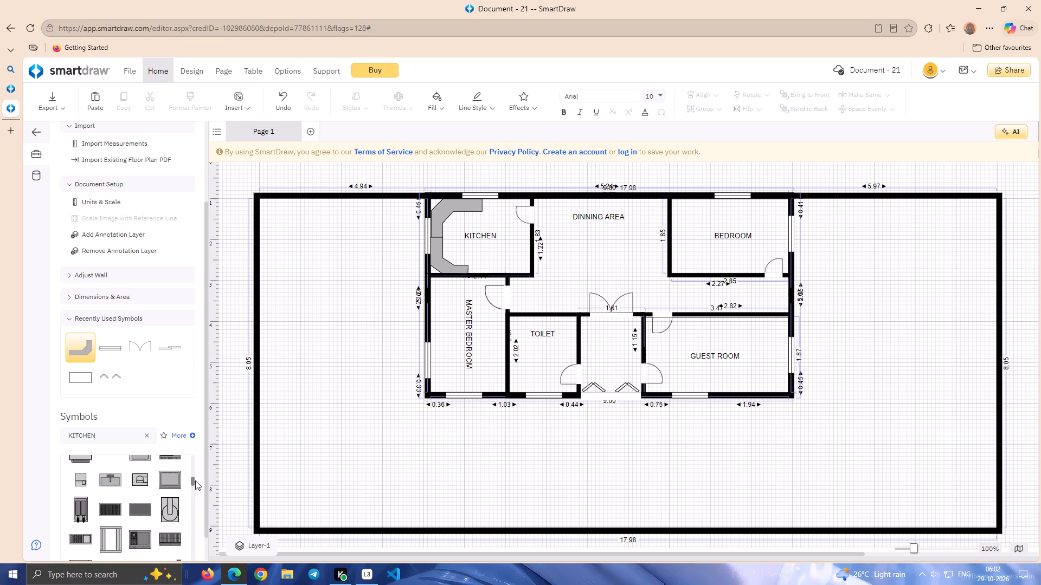
pyautogui.moveTo(195, 480); pyautogui.dragTo(195, 490)
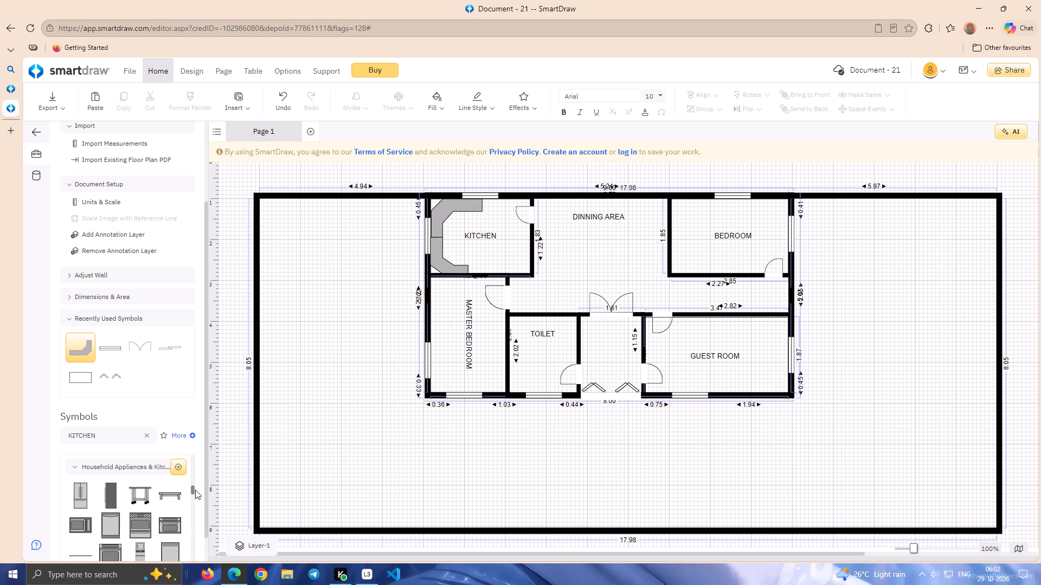
pyautogui.moveTo(195, 490); pyautogui.dragTo(195, 495)
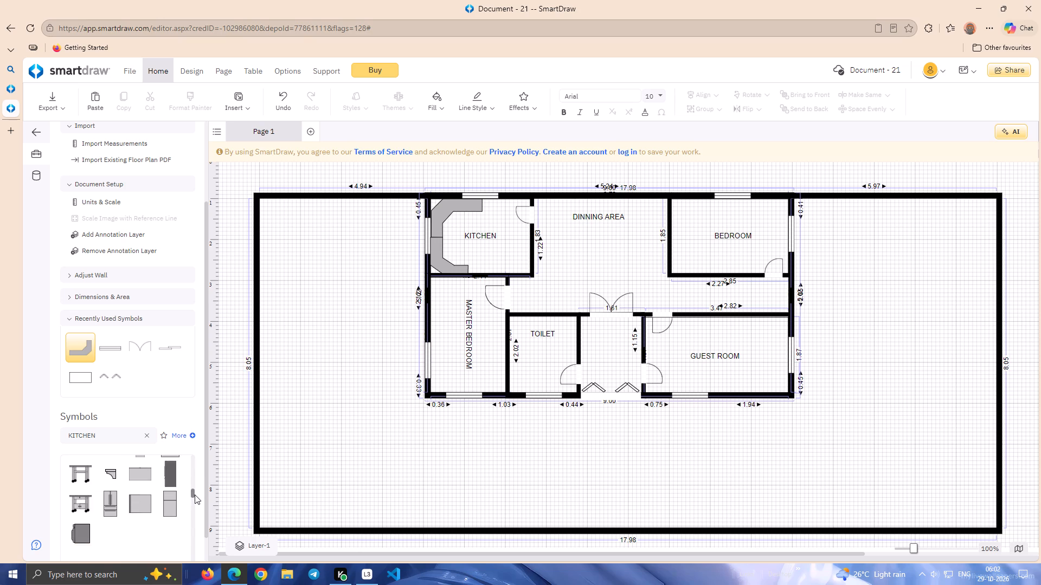
pyautogui.moveTo(195, 495); pyautogui.dragTo(193, 506)
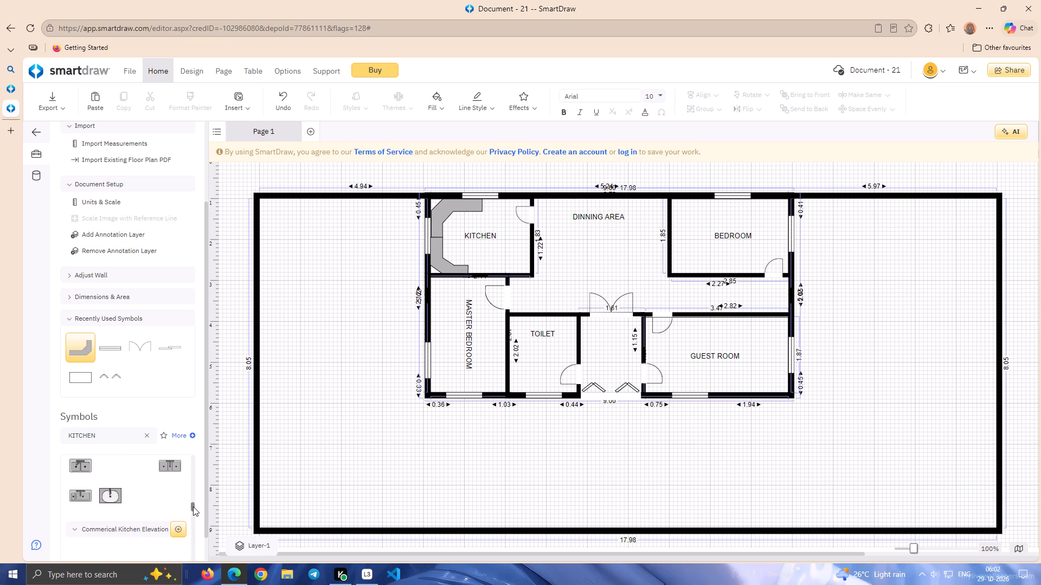
pyautogui.moveTo(193, 506); pyautogui.dragTo(194, 505)
pyautogui.moveTo(81, 513); pyautogui.dragTo(319, 369)
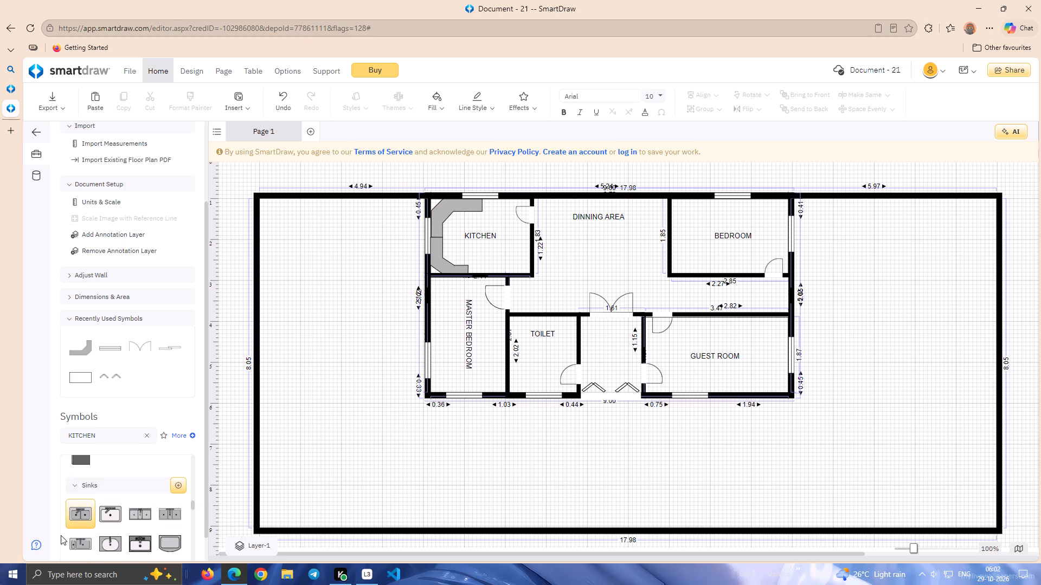
pyautogui.doubleClick(73, 511)
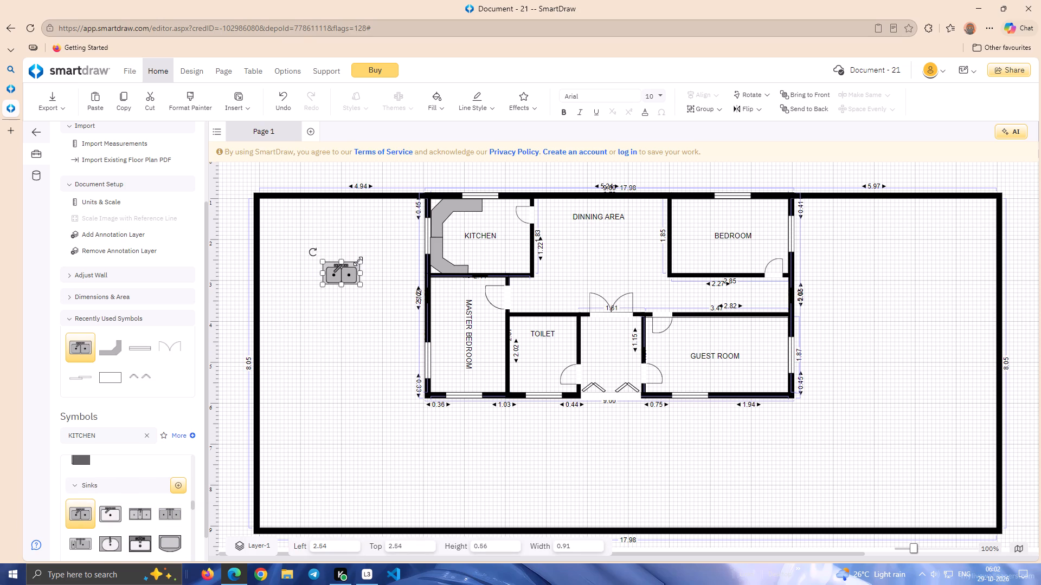
# Resize the sink to about 0.39 high and 0.81 wide, and rotate it upright with its faucet toward the left.
pyautogui.moveTo(359, 261); pyautogui.dragTo(355, 271)
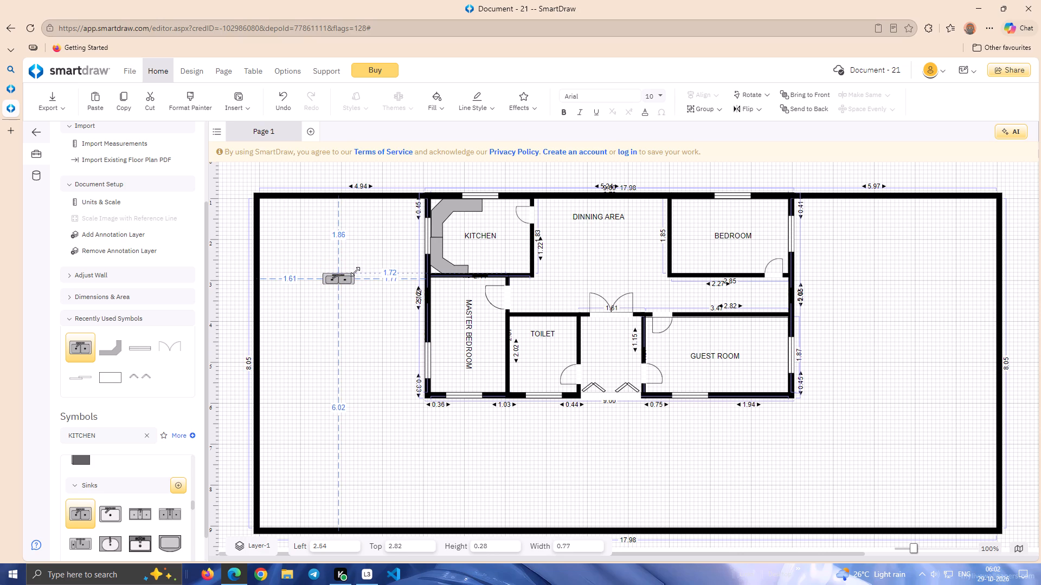
pyautogui.moveTo(355, 271); pyautogui.dragTo(356, 269)
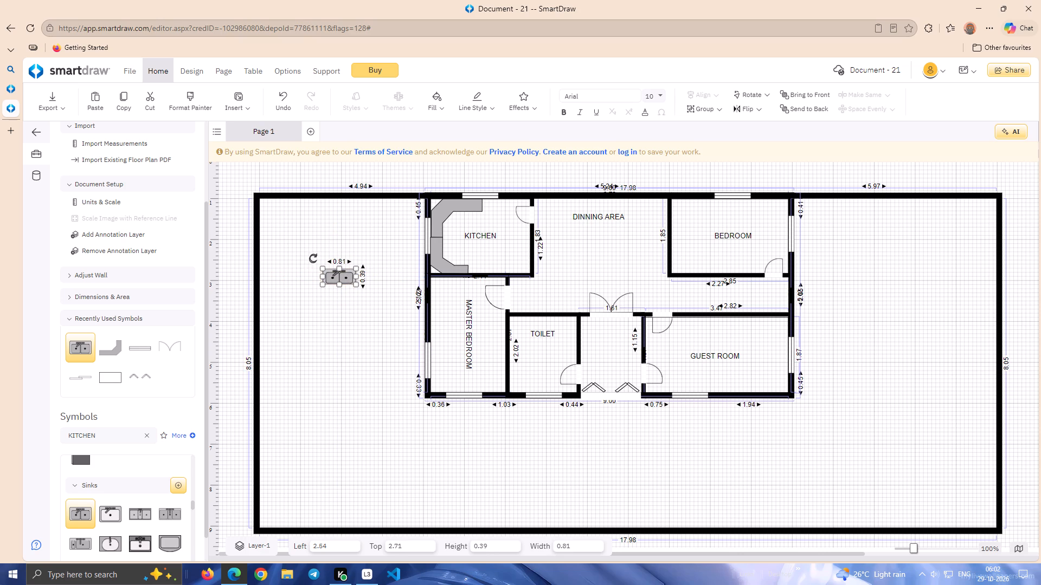
pyautogui.moveTo(313, 258); pyautogui.dragTo(318, 312)
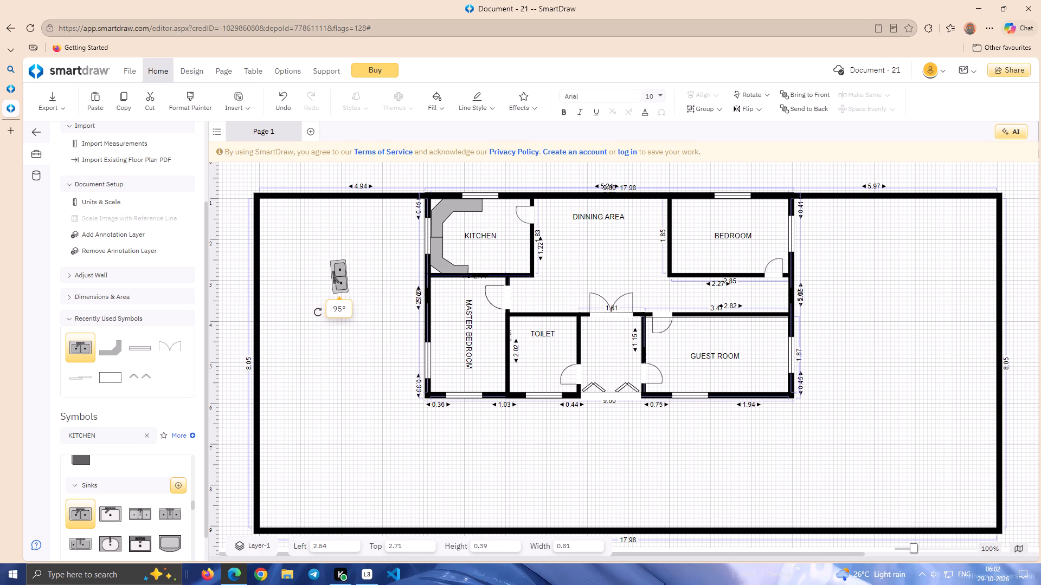
pyautogui.moveTo(318, 312); pyautogui.dragTo(316, 310)
# Move the sink onto the counter along KITCHEN's left wall and shrink it to about 0.29 high and 0.67 wide.
pyautogui.moveTo(340, 279); pyautogui.dragTo(342, 278)
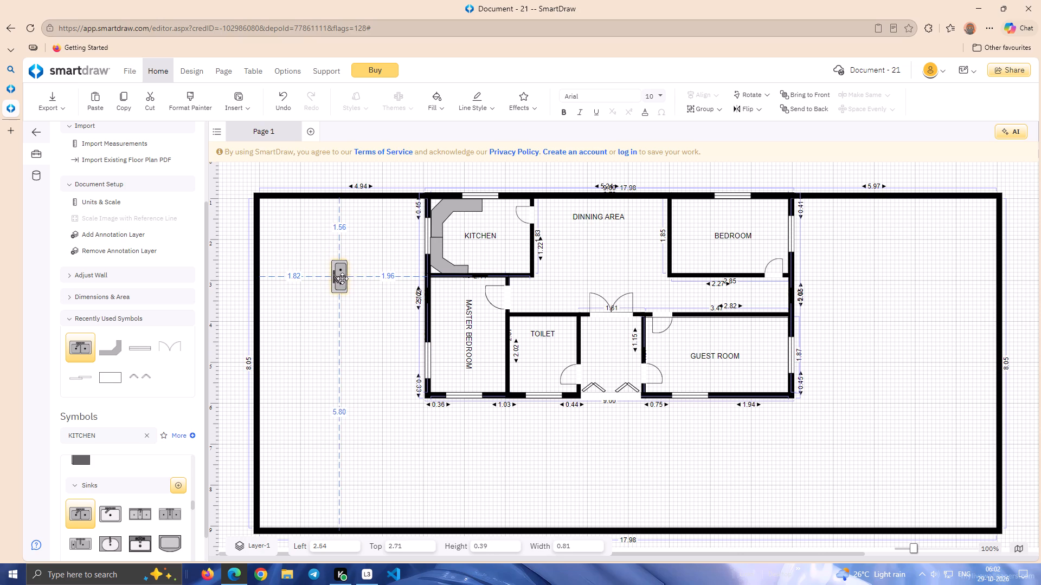
pyautogui.moveTo(342, 278); pyautogui.dragTo(435, 255)
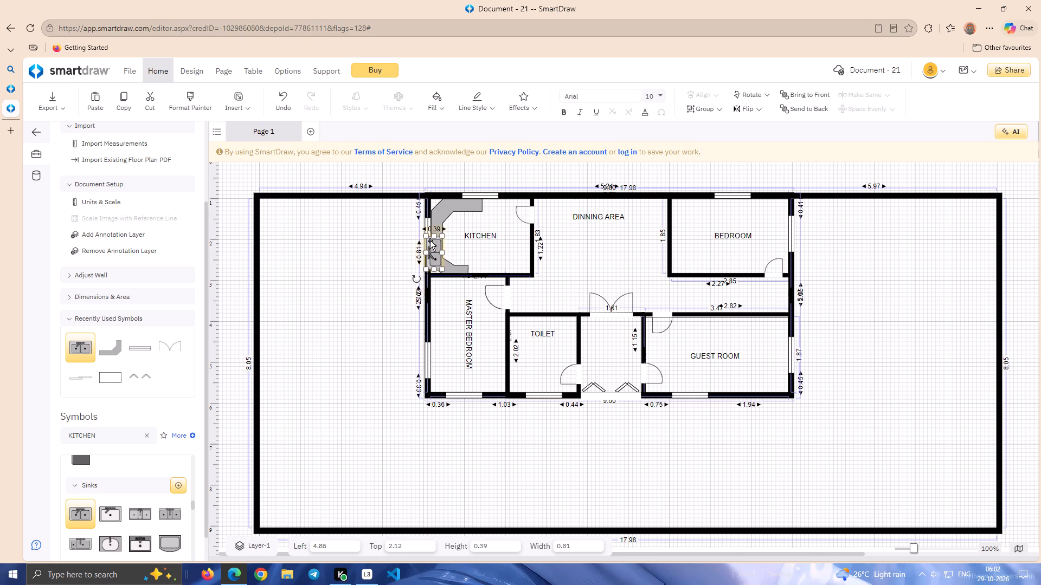
pyautogui.click(444, 235)
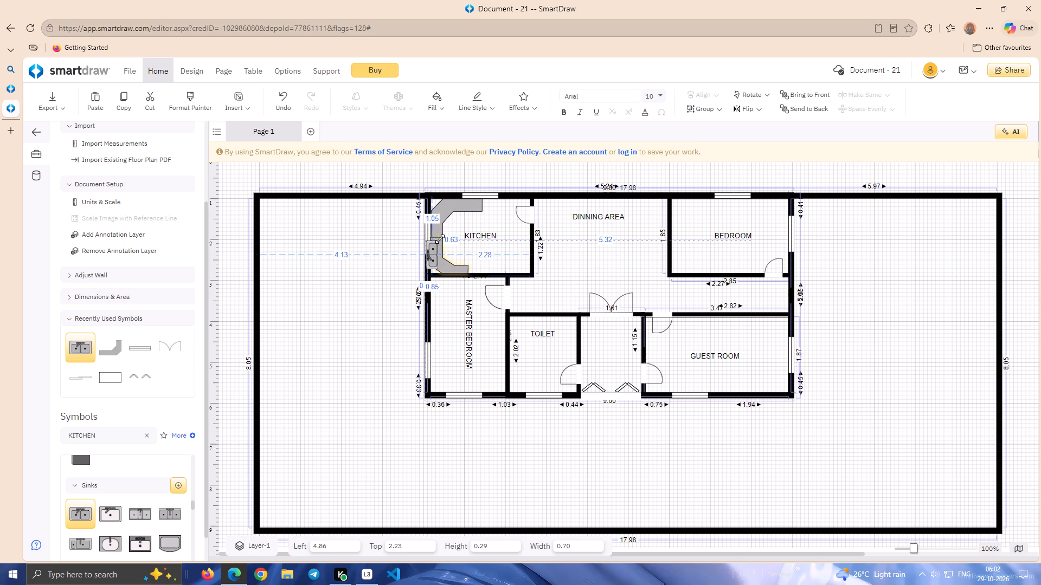
pyautogui.click(440, 255)
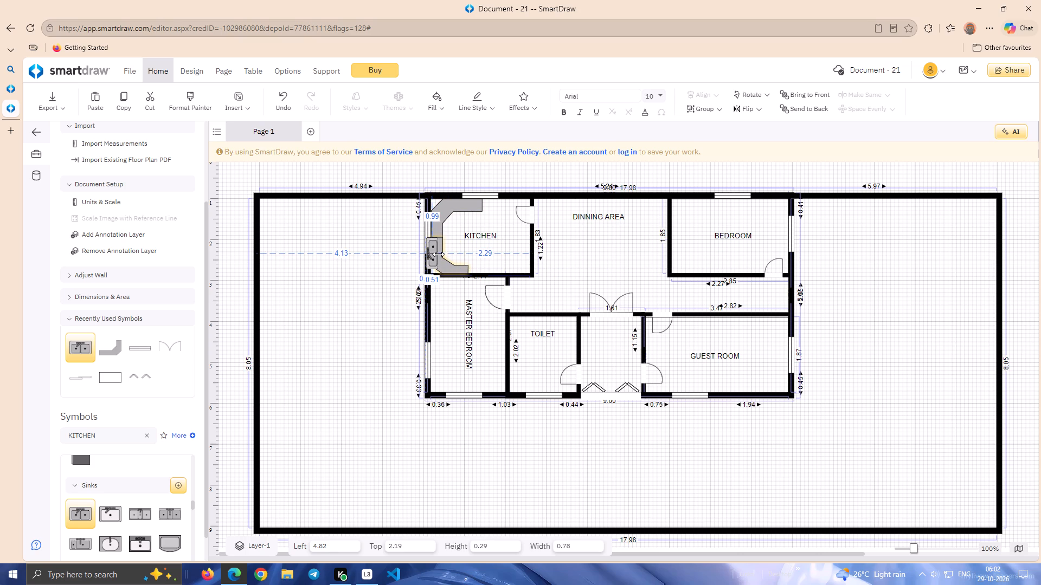
pyautogui.click(433, 256)
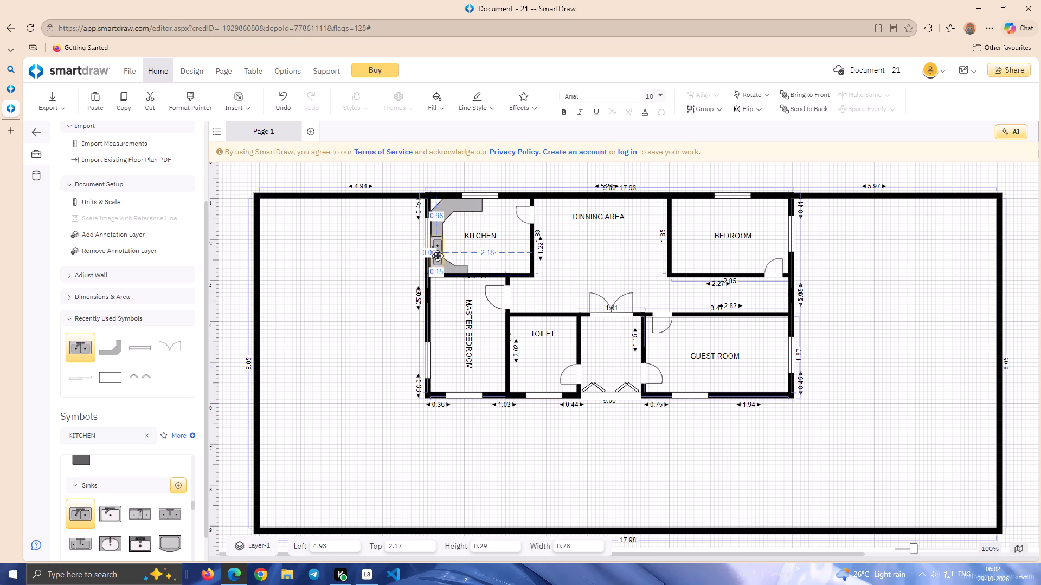
pyautogui.click(339, 307)
pyautogui.click(438, 262)
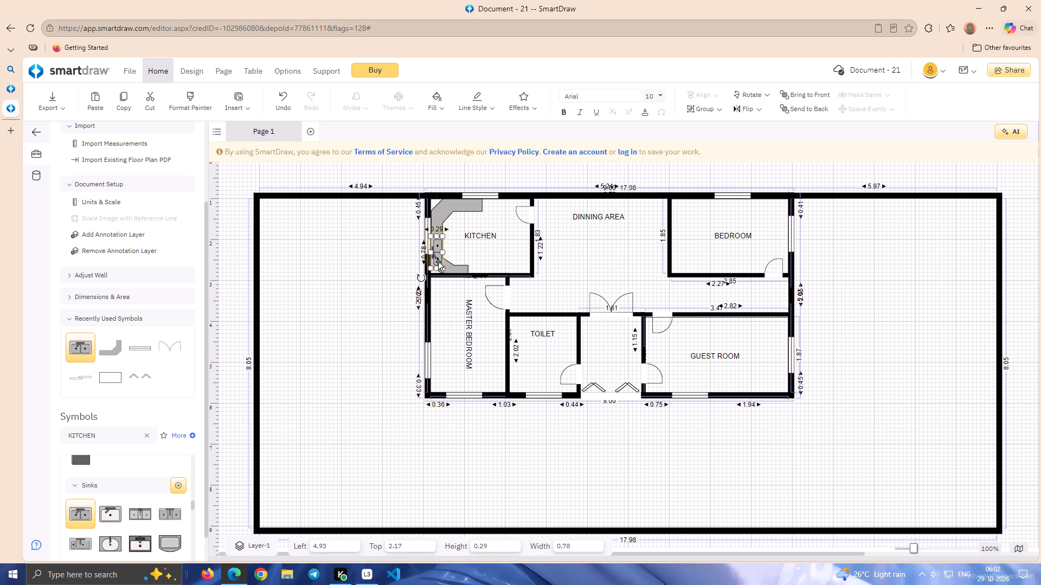
pyautogui.click(436, 269)
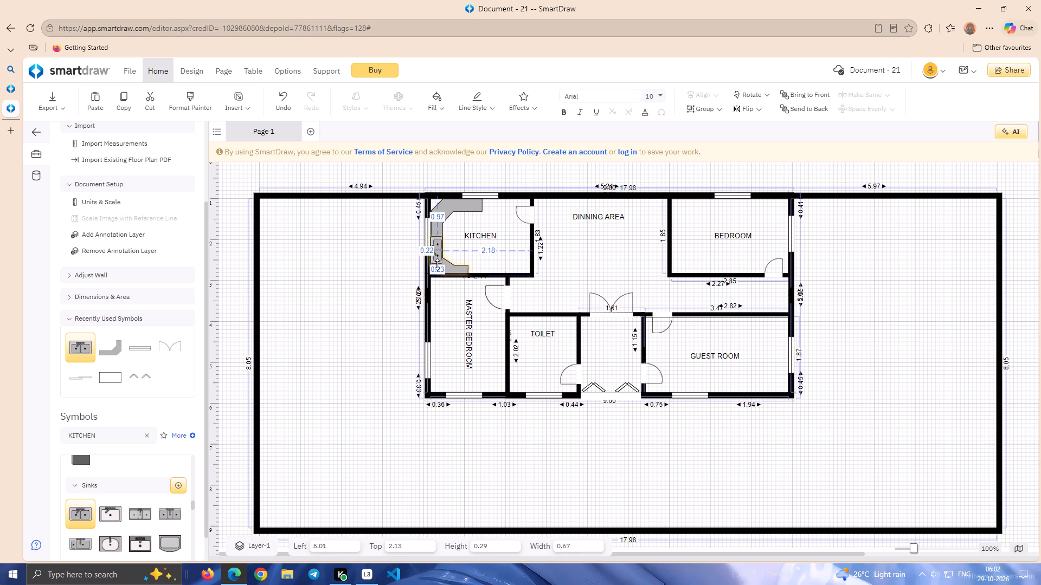
pyautogui.click(372, 287)
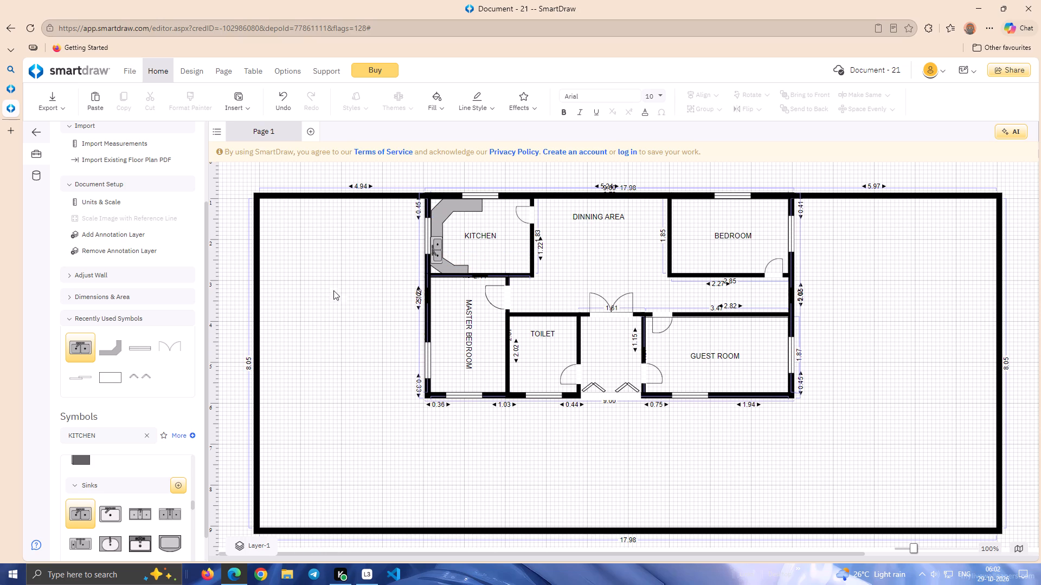
# Nudge the sink down along KITCHEN's left-wall counter to about 2.15 top.
pyautogui.click(435, 250)
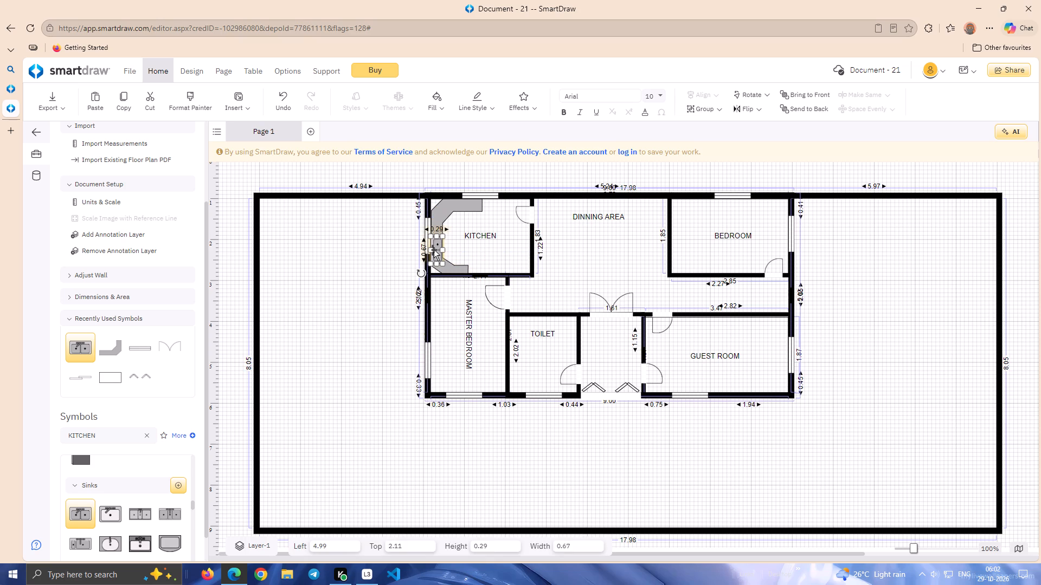
pyautogui.press('Down')
pyautogui.press('Down')
pyautogui.press('Down')
pyautogui.press('Down')
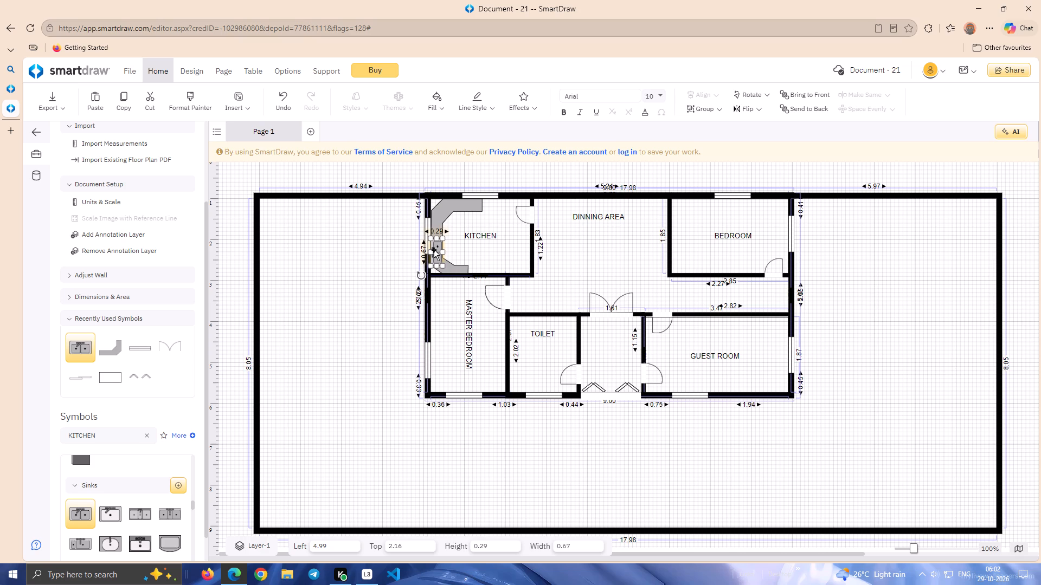
pyautogui.click(320, 310)
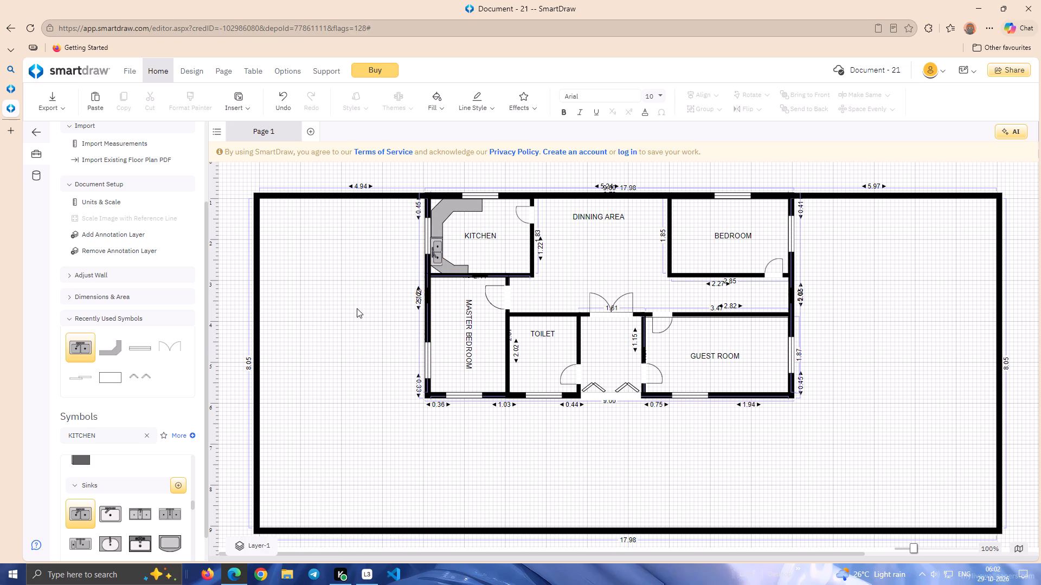
pyautogui.click(434, 251)
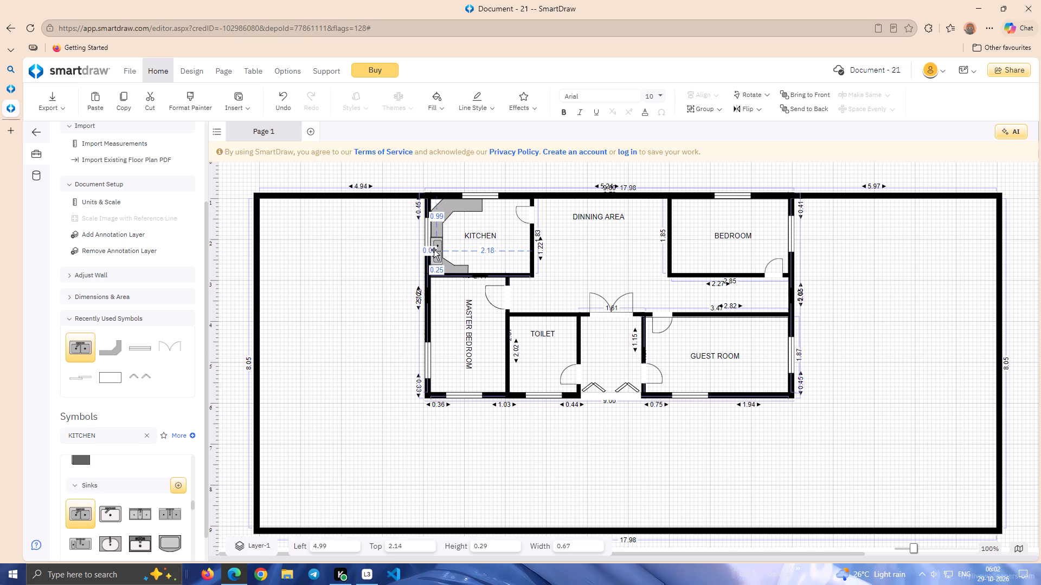
pyautogui.press('Down')
pyautogui.press('Right')
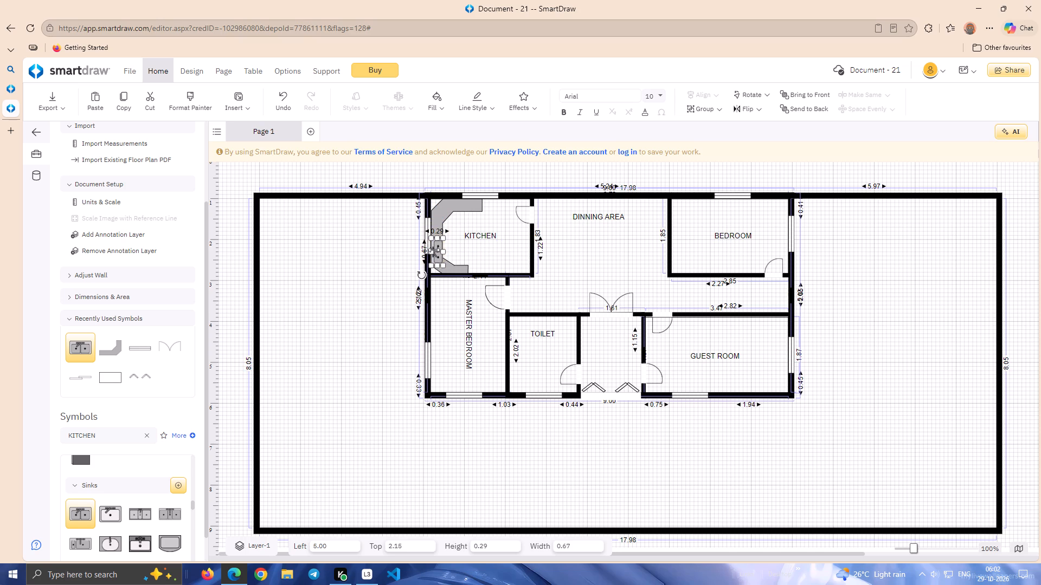
pyautogui.press('Left')
pyautogui.click(362, 279)
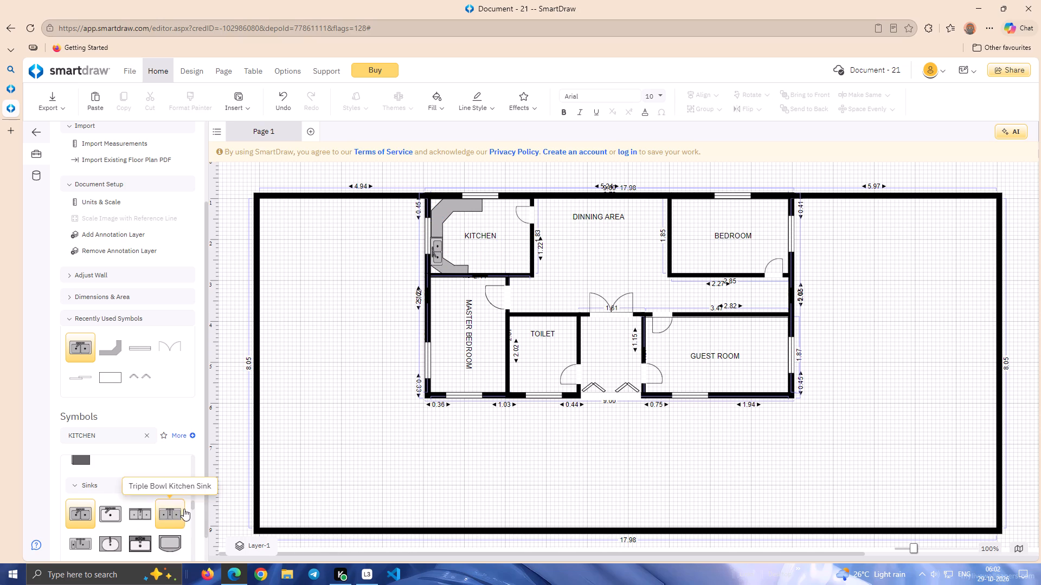
# Browse the KITCHEN symbol results from Sinks through Appliances down to Bar & Restaurant for further kitchen fixtures.
pyautogui.moveTo(193, 502); pyautogui.dragTo(193, 505)
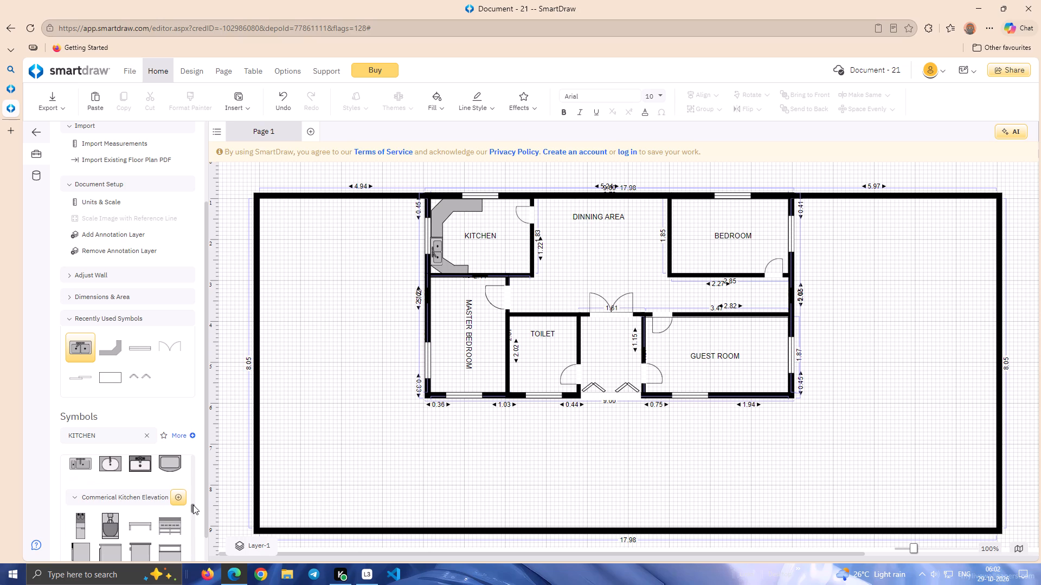
pyautogui.moveTo(193, 505); pyautogui.dragTo(193, 511)
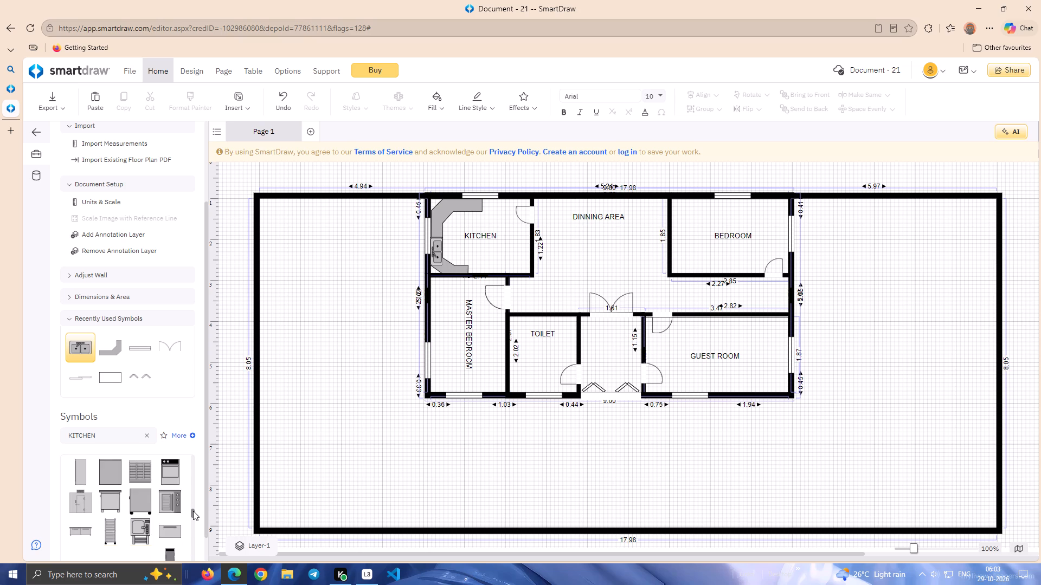
pyautogui.moveTo(193, 511); pyautogui.dragTo(193, 515)
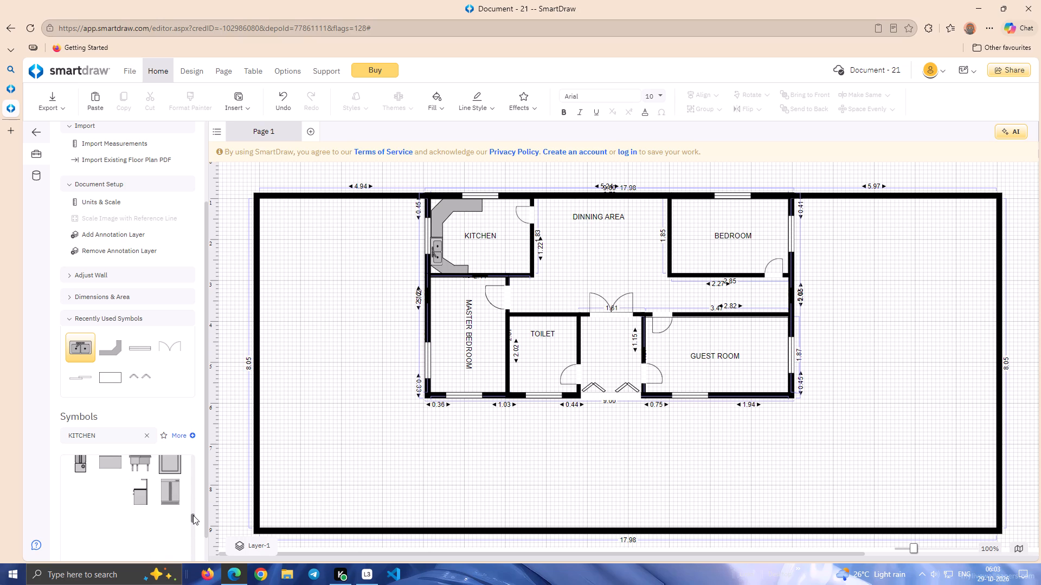
pyautogui.moveTo(193, 515); pyautogui.dragTo(193, 519)
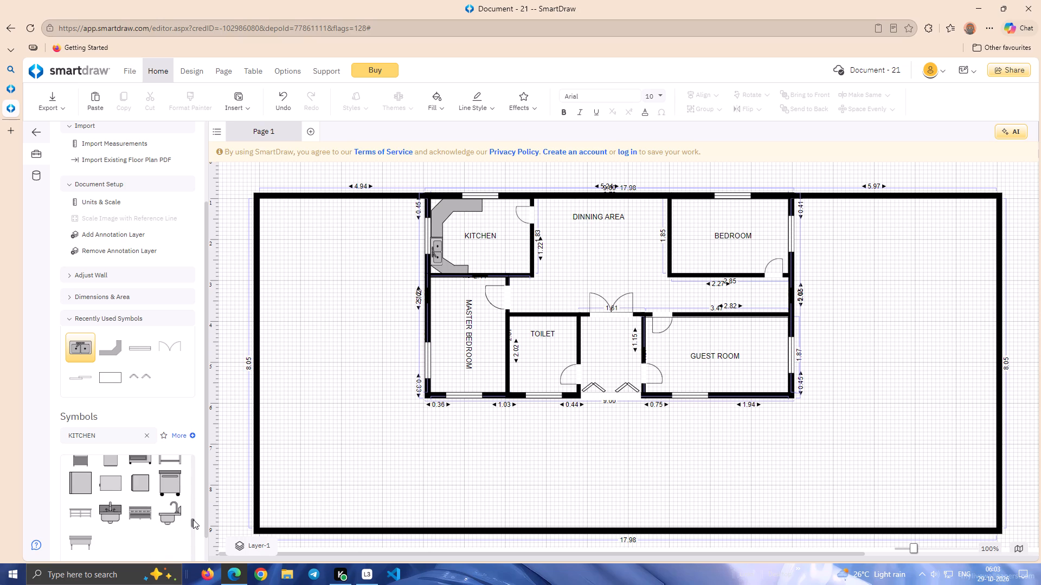
pyautogui.moveTo(193, 519); pyautogui.dragTo(194, 520)
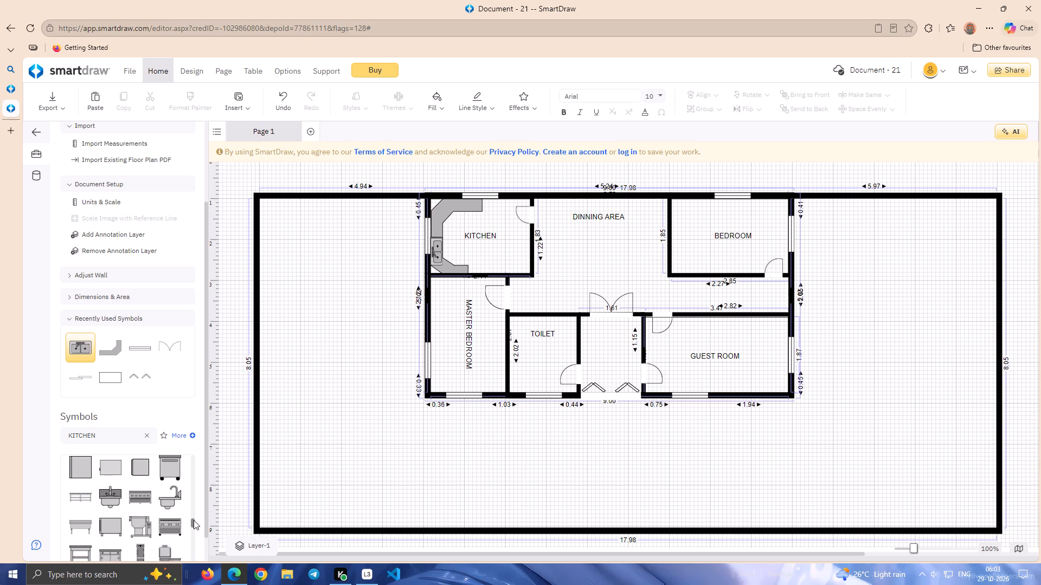
pyautogui.moveTo(194, 520); pyautogui.dragTo(194, 528)
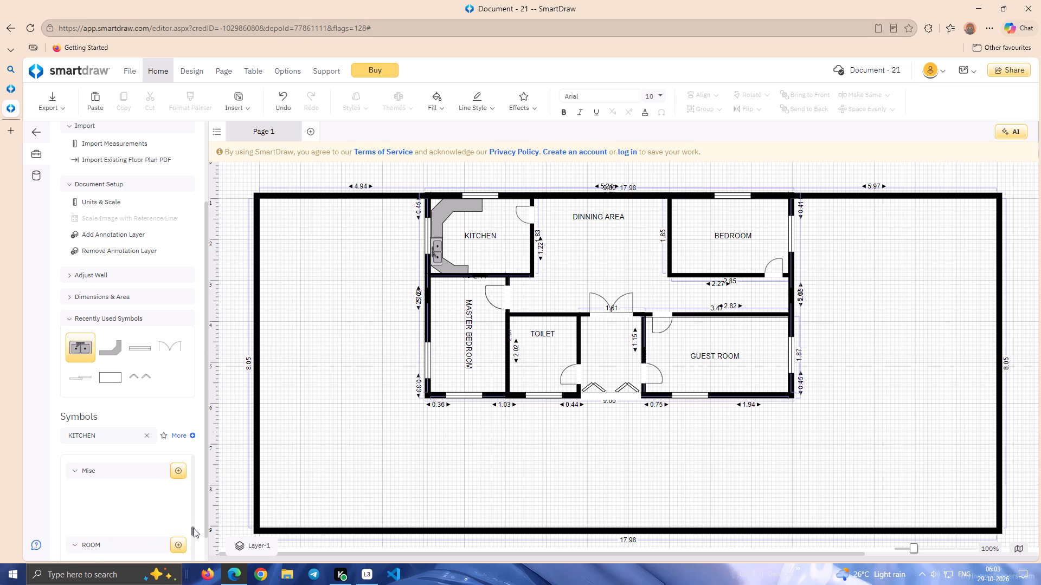
pyautogui.moveTo(194, 528); pyautogui.dragTo(194, 531)
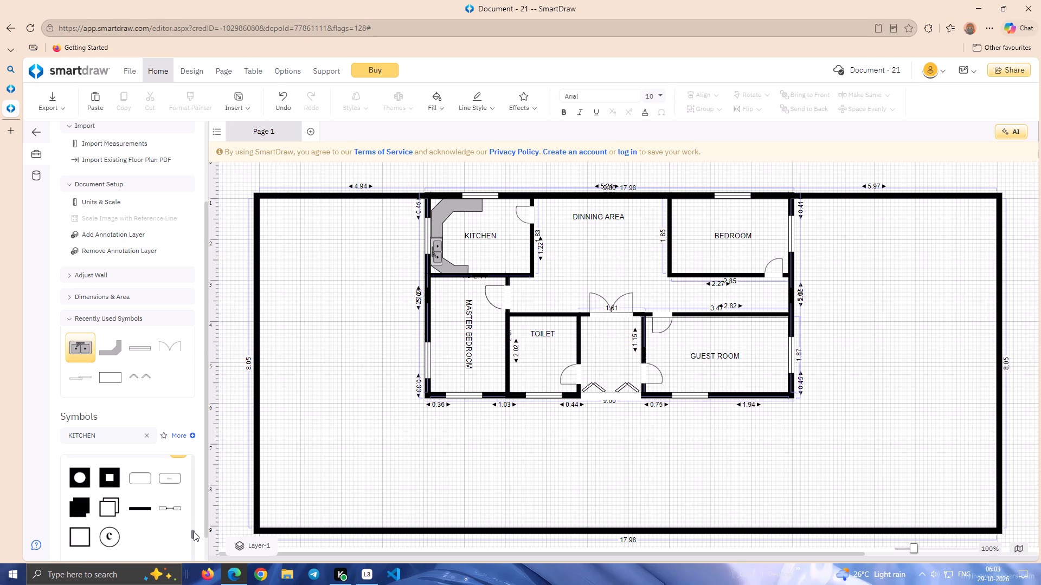
pyautogui.moveTo(194, 531); pyautogui.dragTo(194, 529)
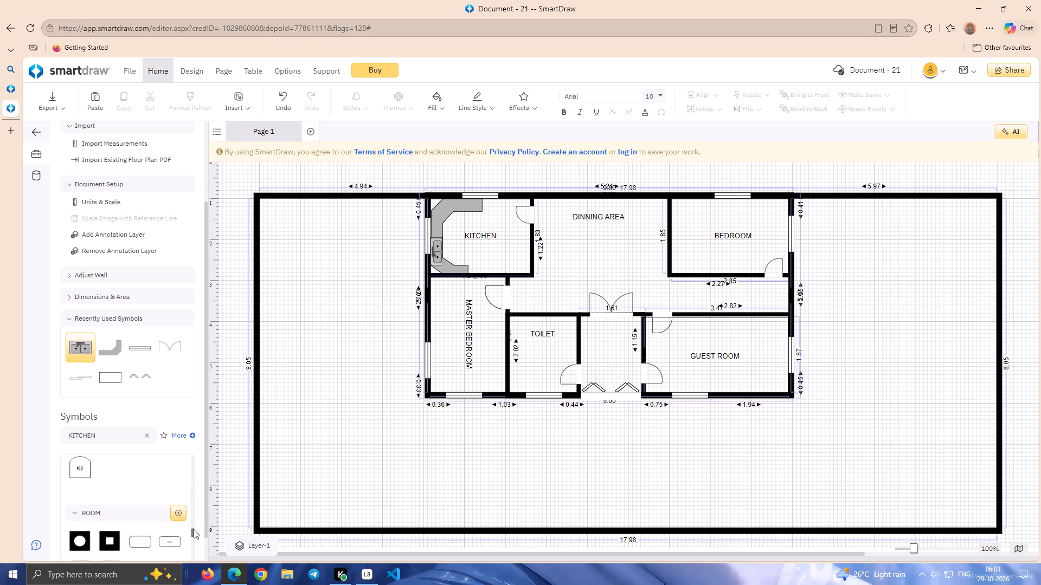
pyautogui.moveTo(194, 529); pyautogui.dragTo(197, 539)
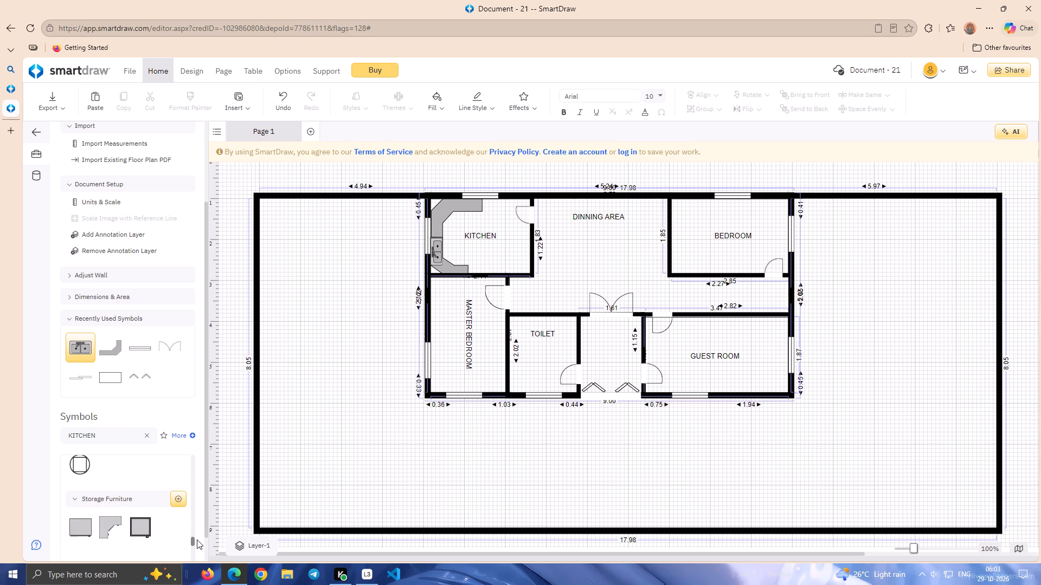
pyautogui.moveTo(197, 539); pyautogui.dragTo(195, 546)
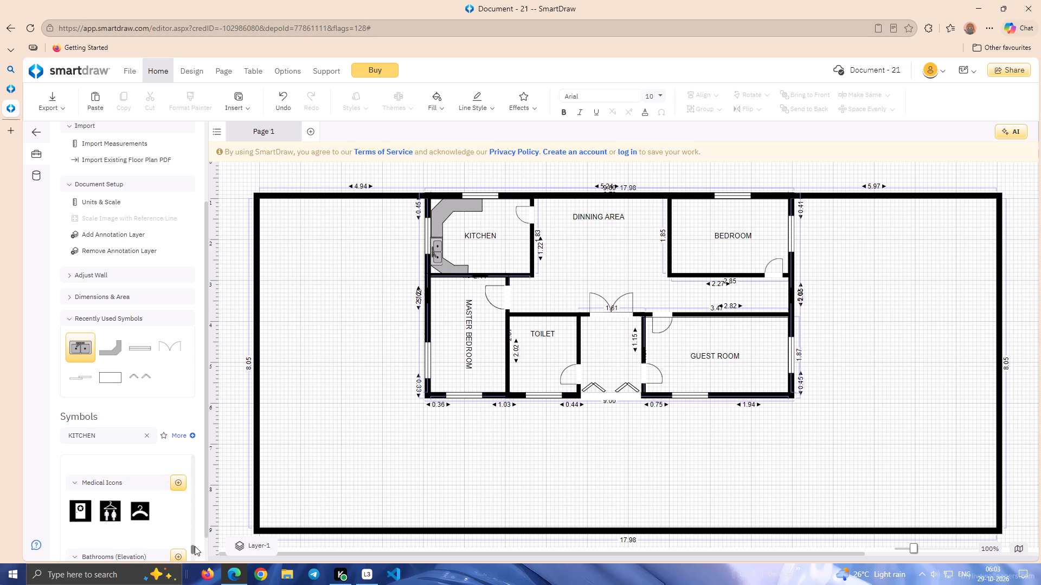
pyautogui.moveTo(195, 546); pyautogui.dragTo(194, 549)
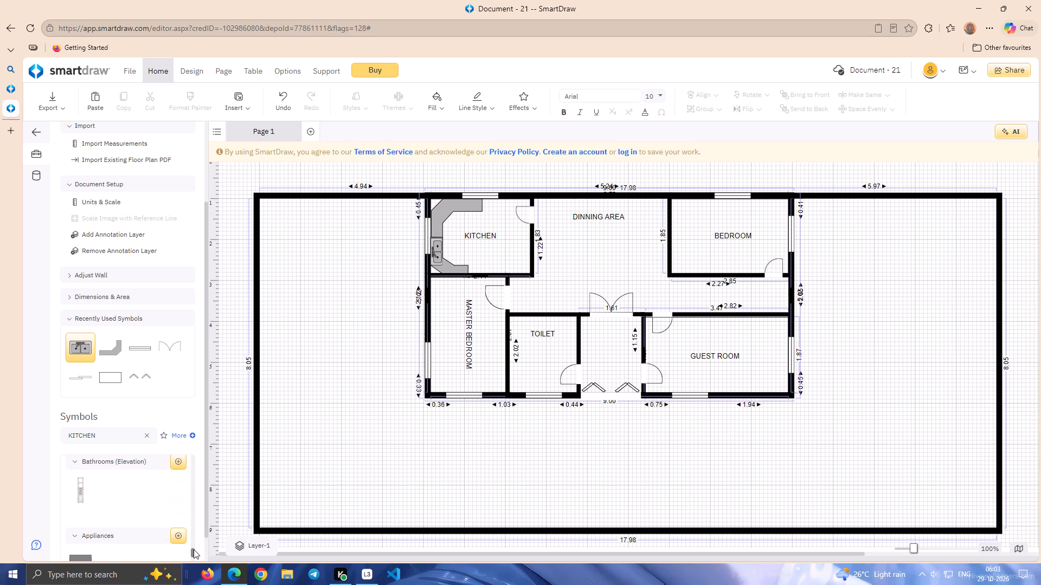
pyautogui.moveTo(194, 549); pyautogui.dragTo(194, 550)
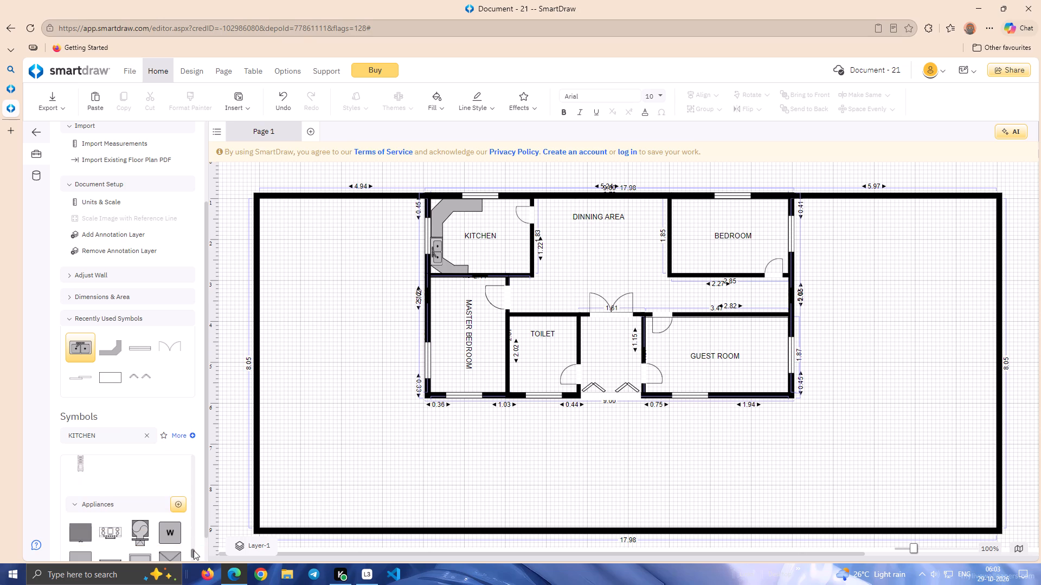
pyautogui.moveTo(194, 550); pyautogui.dragTo(191, 554)
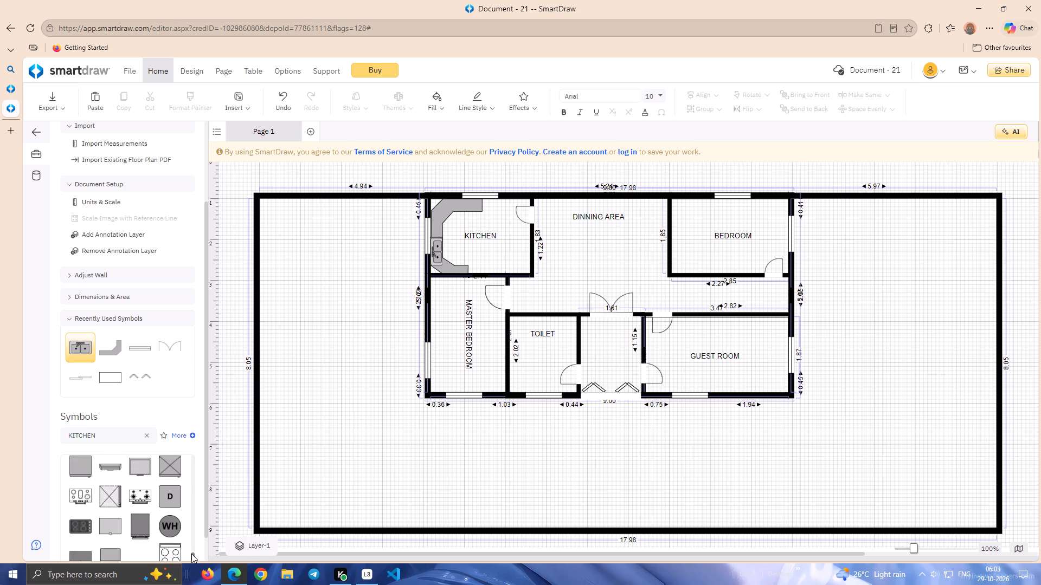
pyautogui.moveTo(191, 554); pyautogui.dragTo(195, 560)
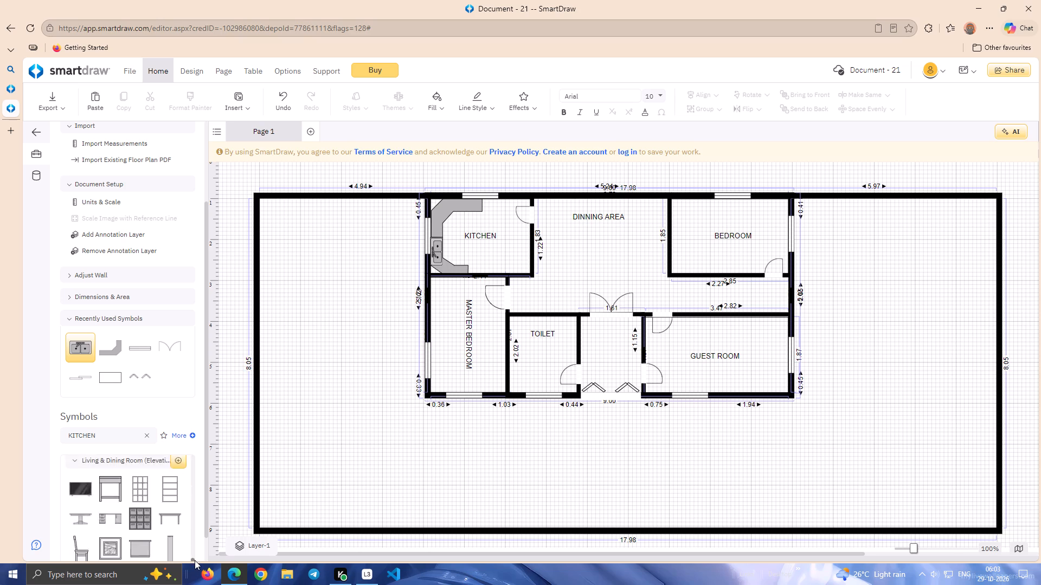
pyautogui.moveTo(195, 560); pyautogui.dragTo(196, 559)
pyautogui.moveTo(192, 560); pyautogui.dragTo(194, 569)
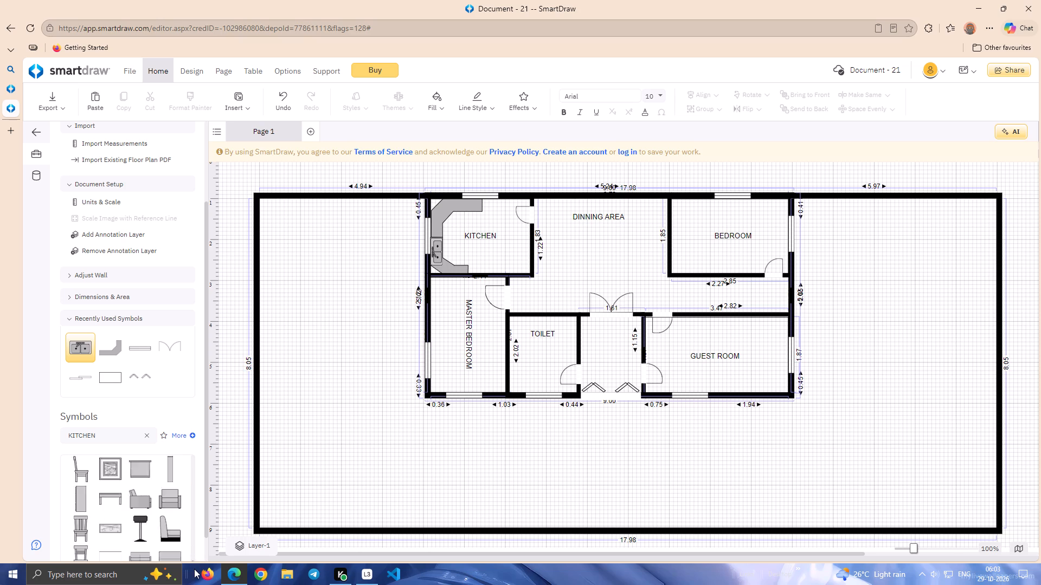
pyautogui.moveTo(194, 569); pyautogui.dragTo(194, 573)
pyautogui.moveTo(205, 522); pyautogui.dragTo(205, 584)
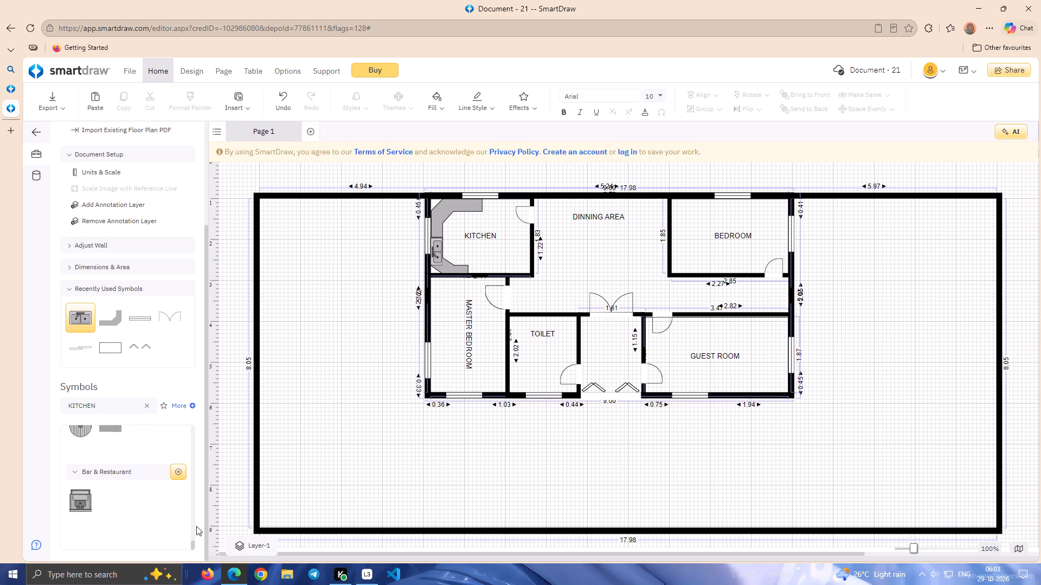
pyautogui.moveTo(191, 544); pyautogui.dragTo(190, 550)
pyautogui.moveTo(190, 550); pyautogui.dragTo(190, 565)
pyautogui.click(484, 502)
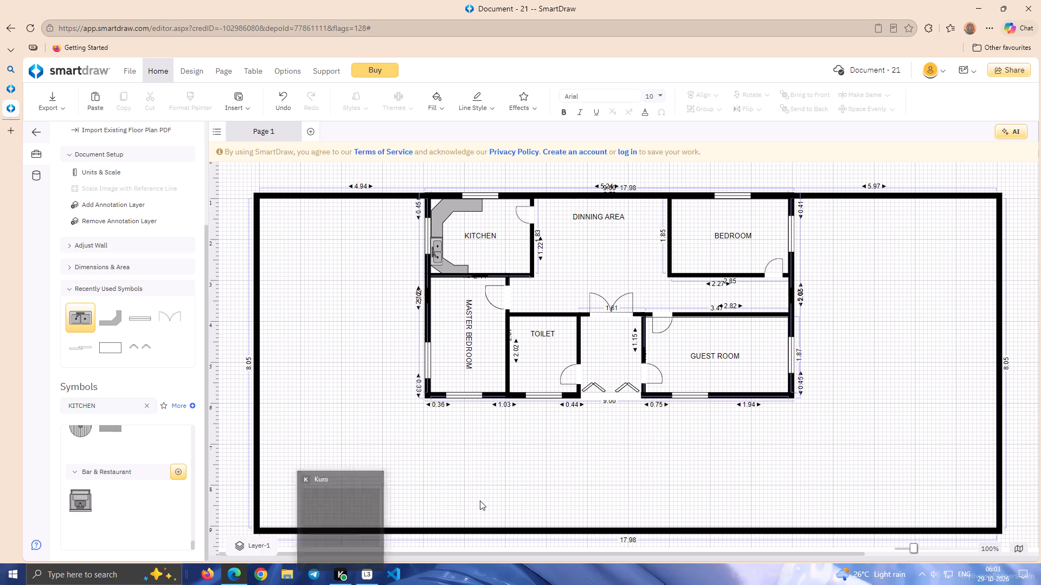